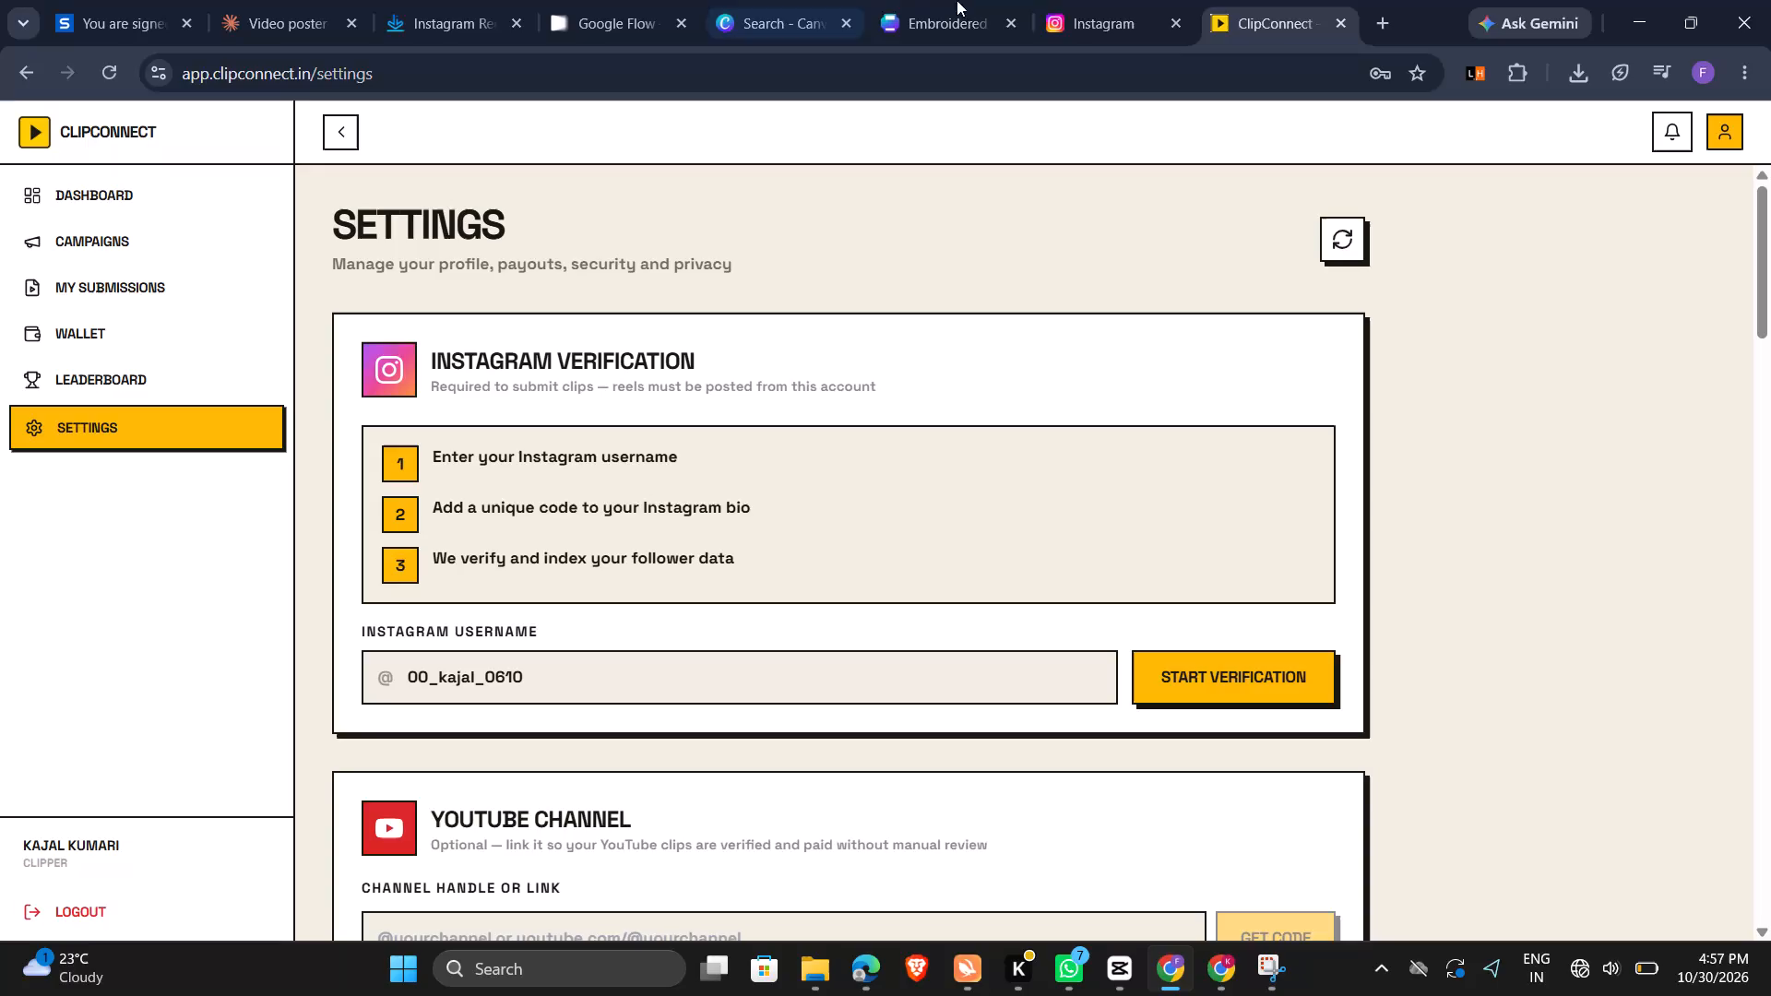
# Switch to the Instagram tab with the open Volvo bus delivery post.
pyautogui.click(1092, 0)
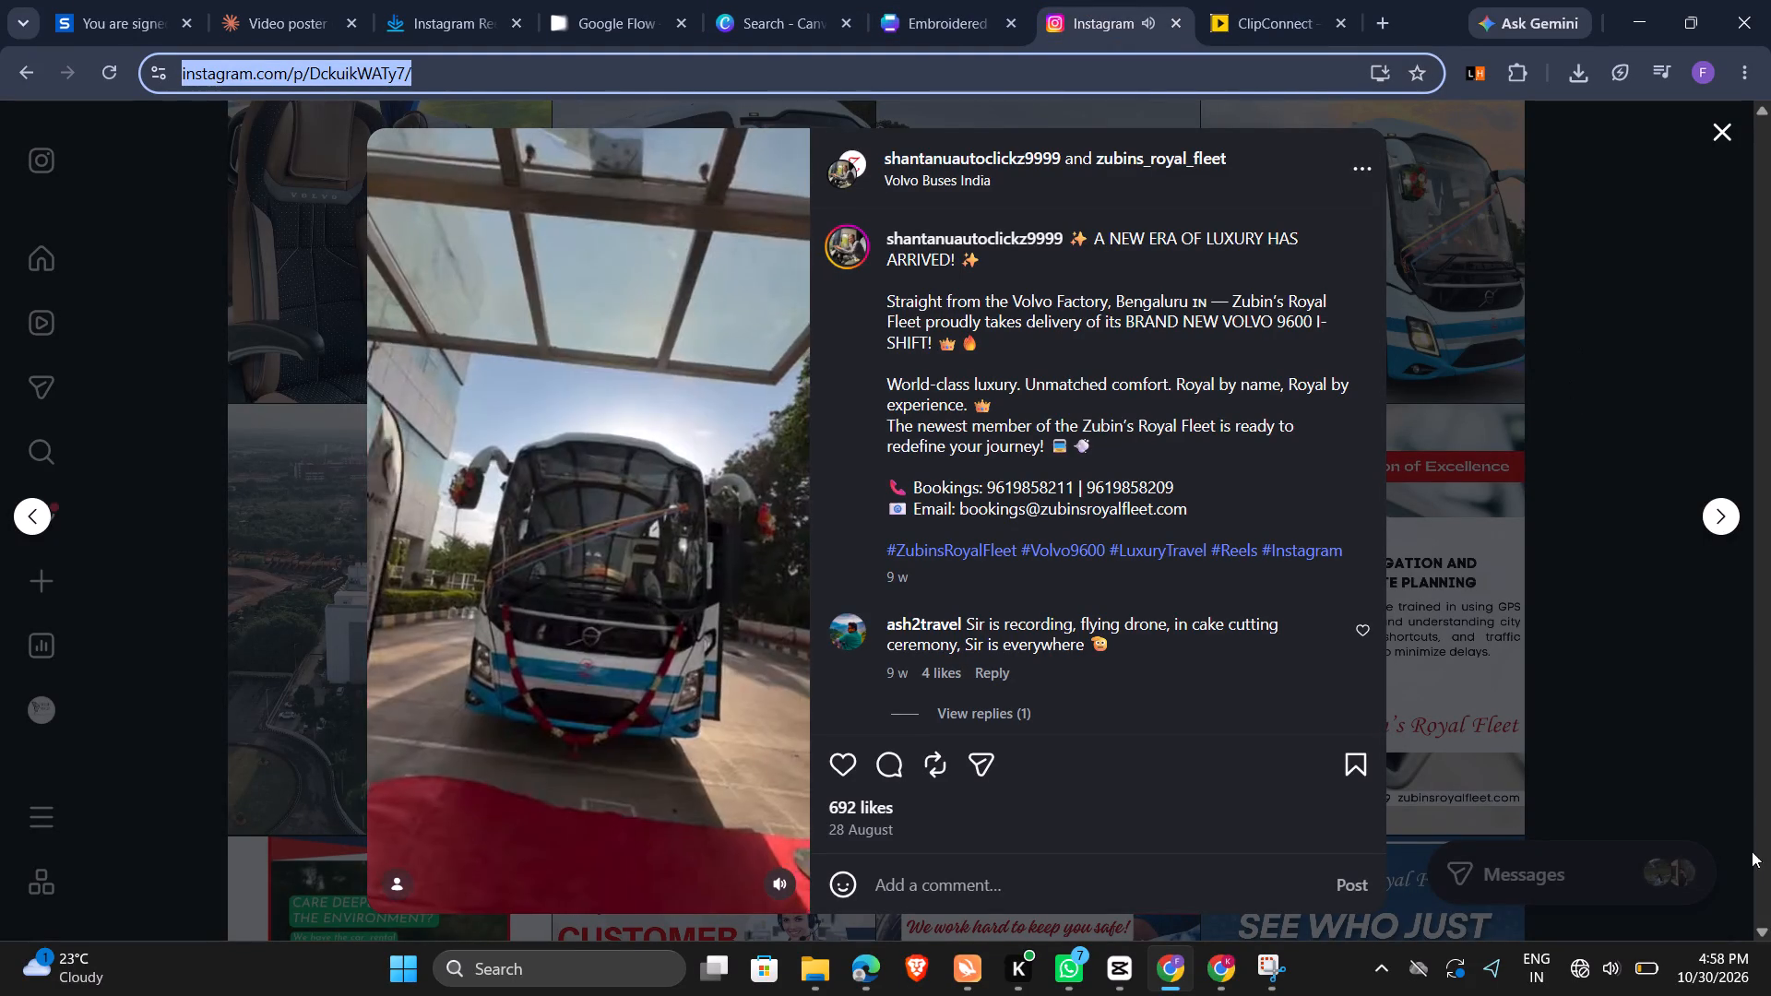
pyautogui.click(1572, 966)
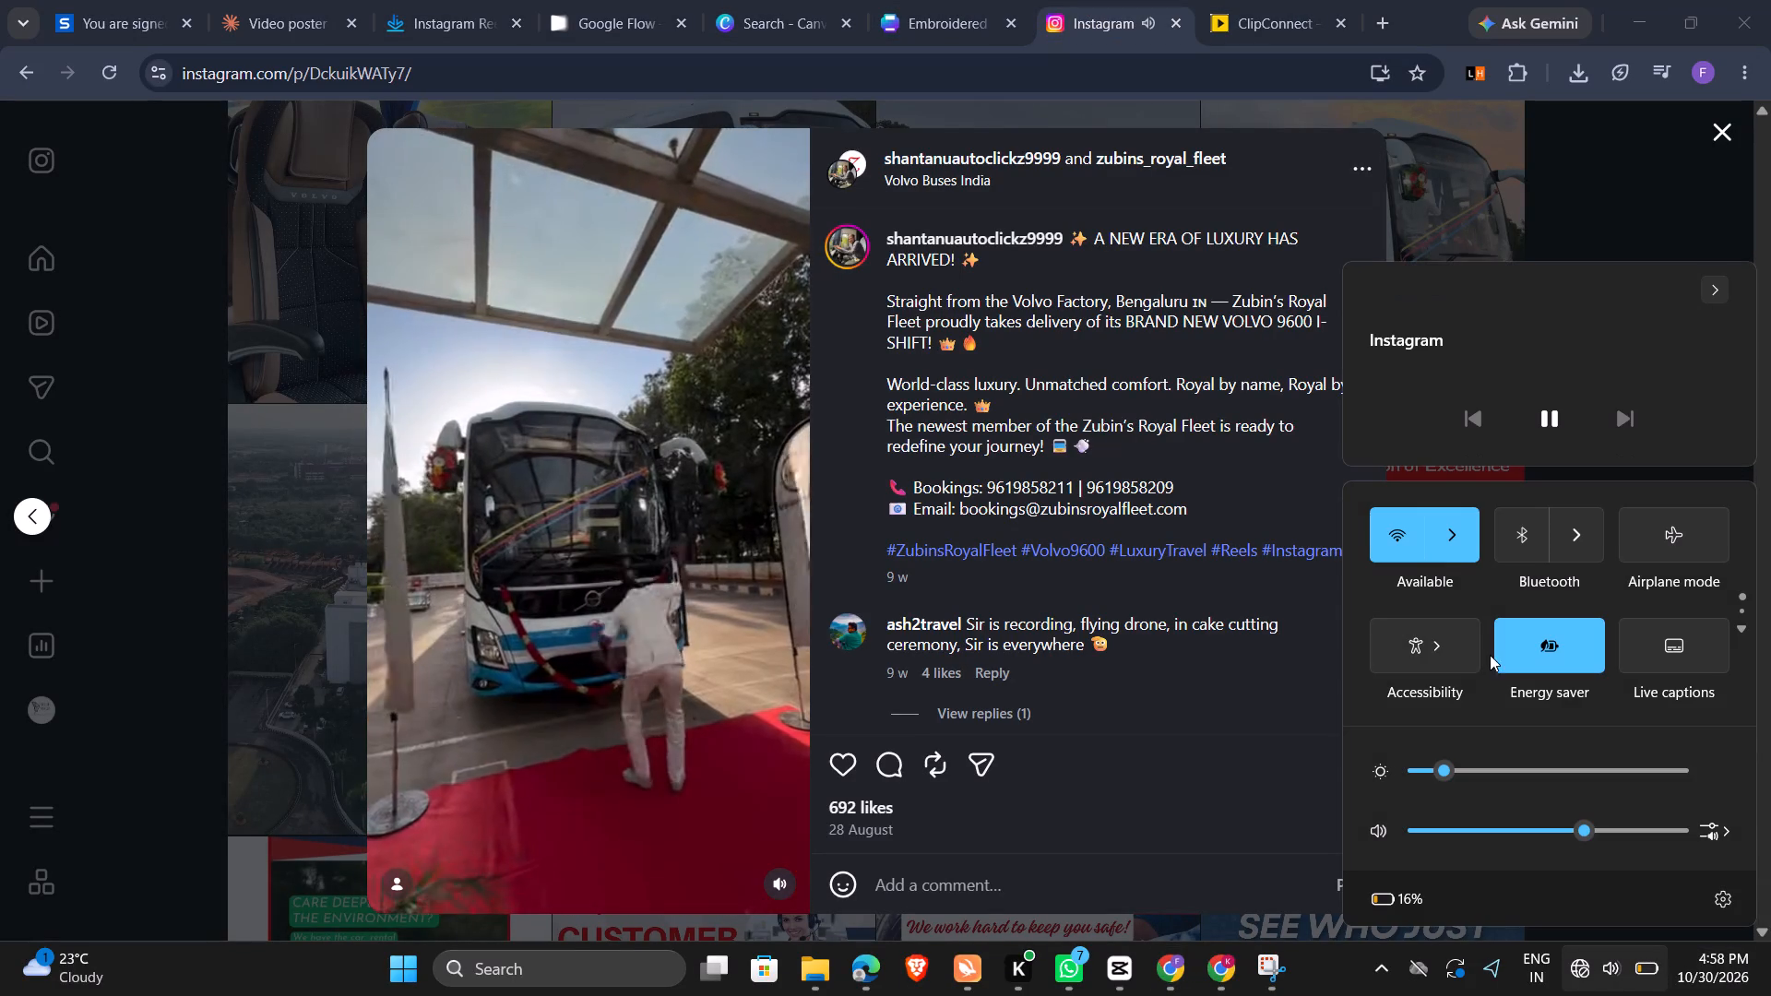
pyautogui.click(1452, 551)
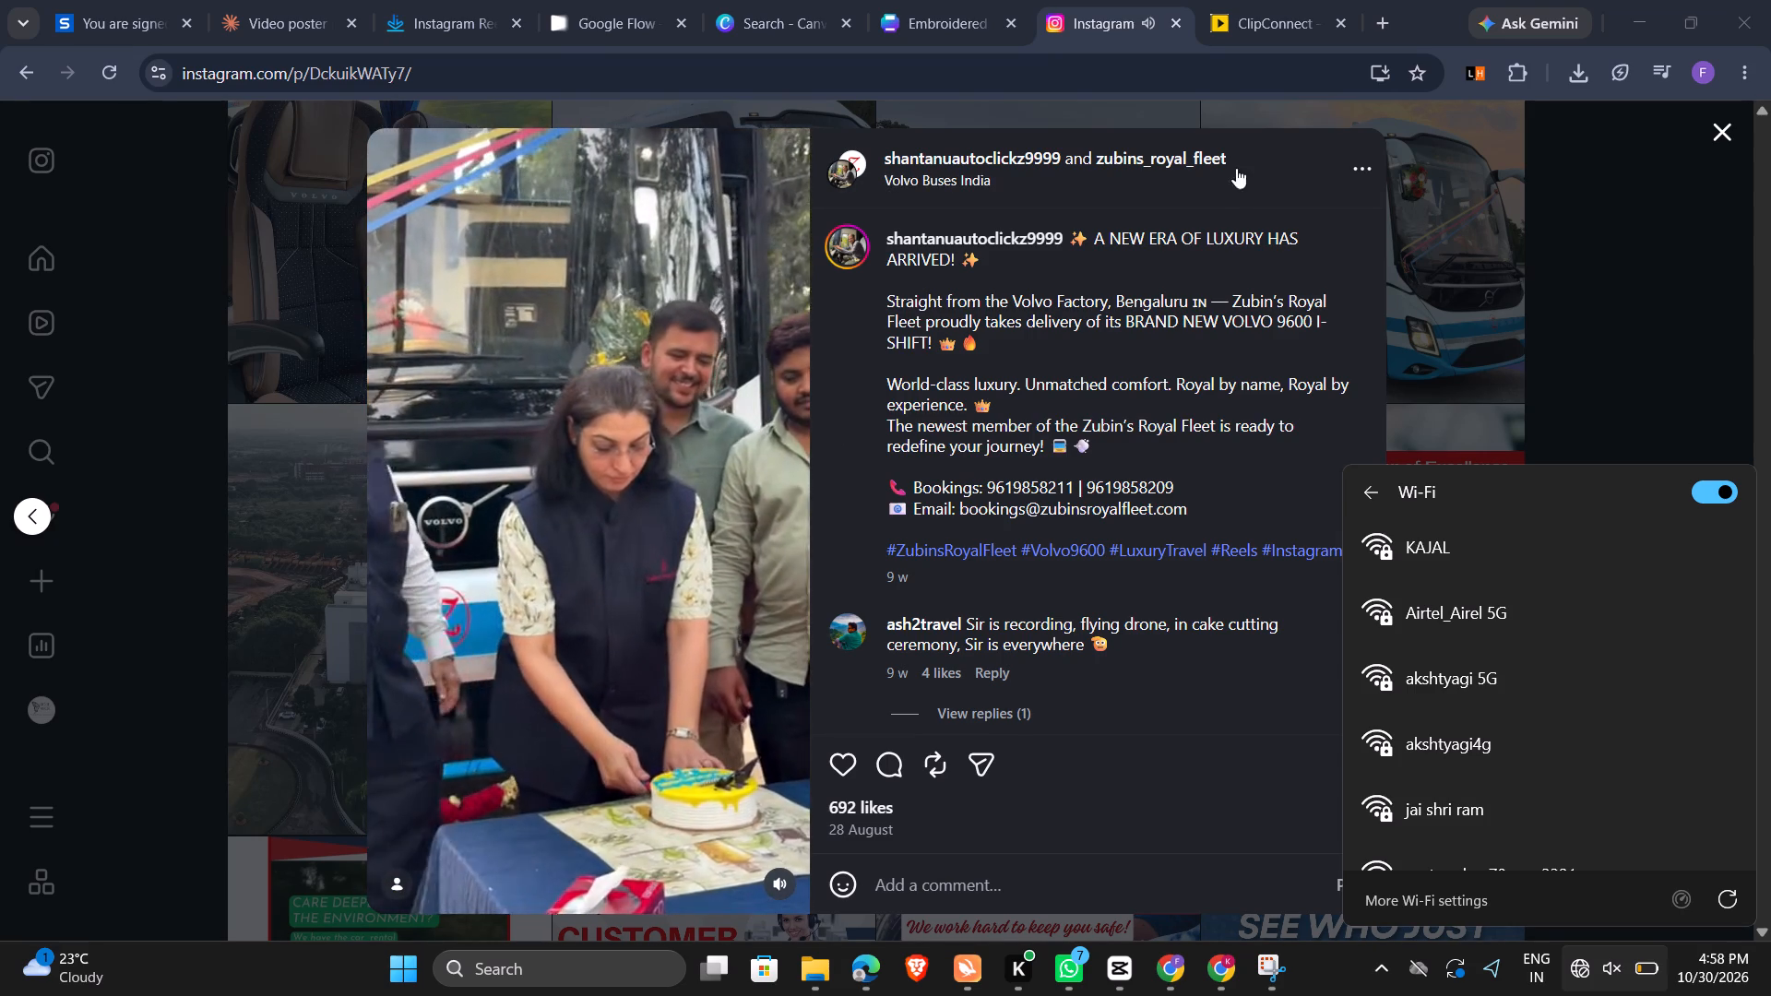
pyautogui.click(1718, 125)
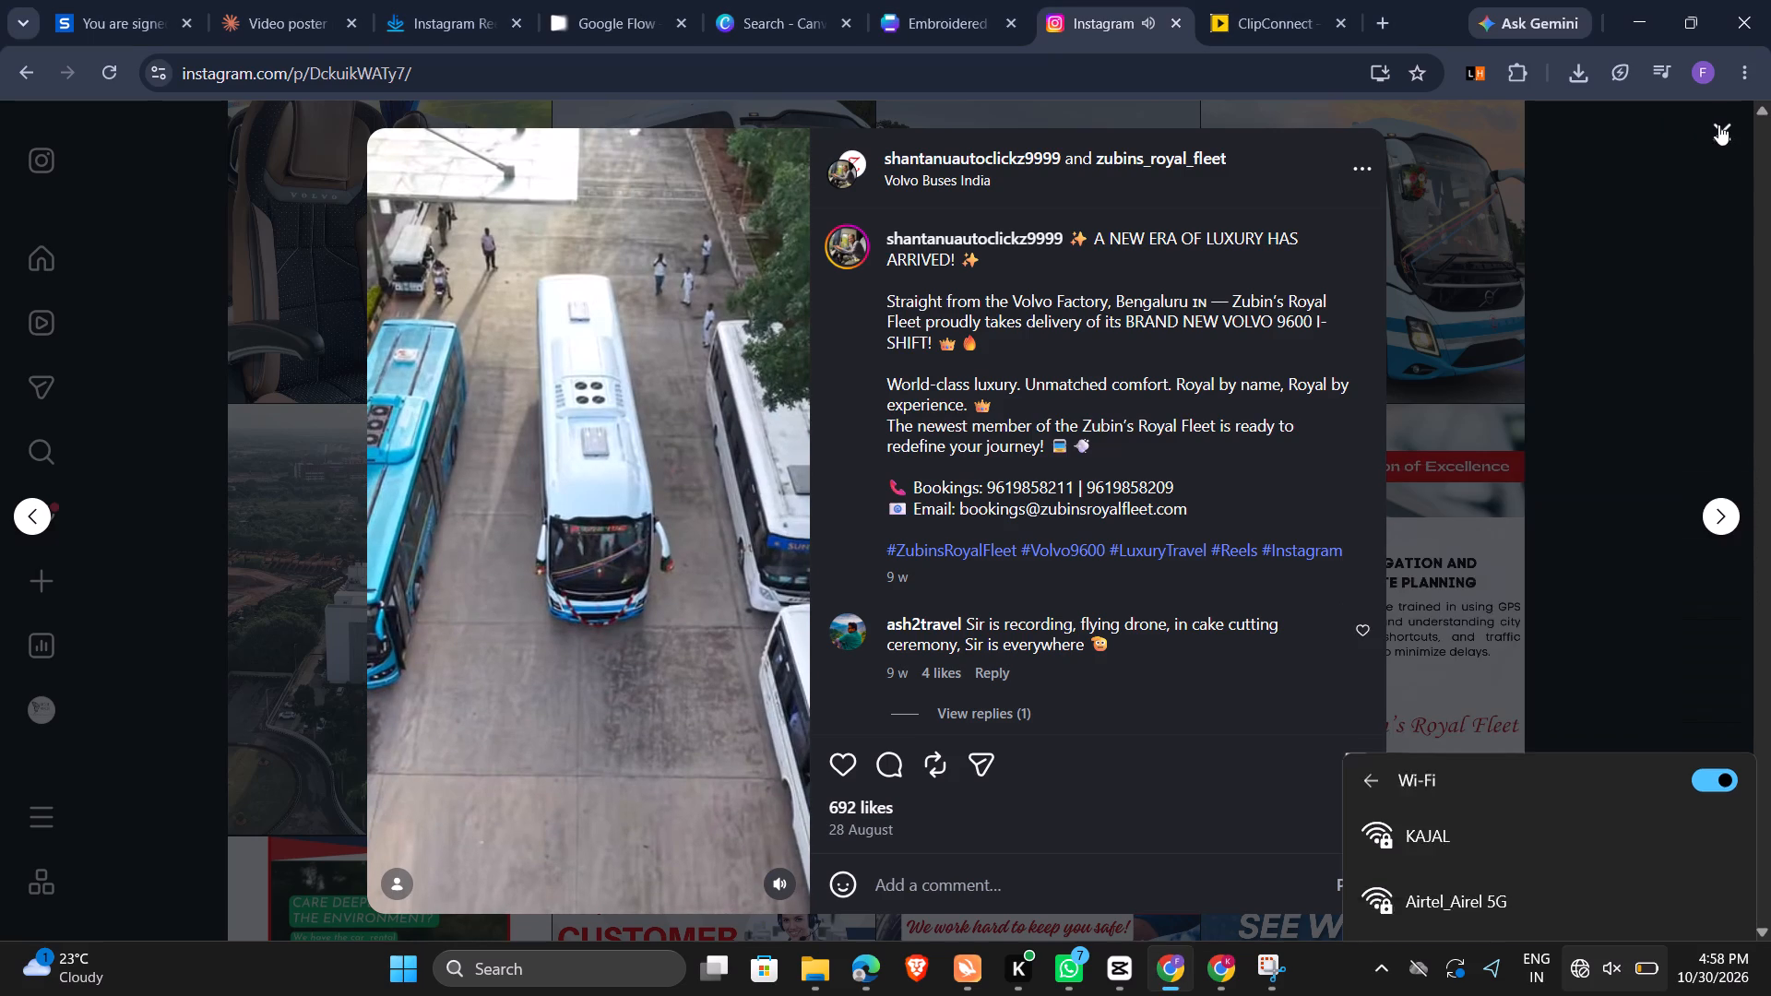
# Close the bus delivery post and look over the zubins_royal_fleet profile.
pyautogui.click(1721, 141)
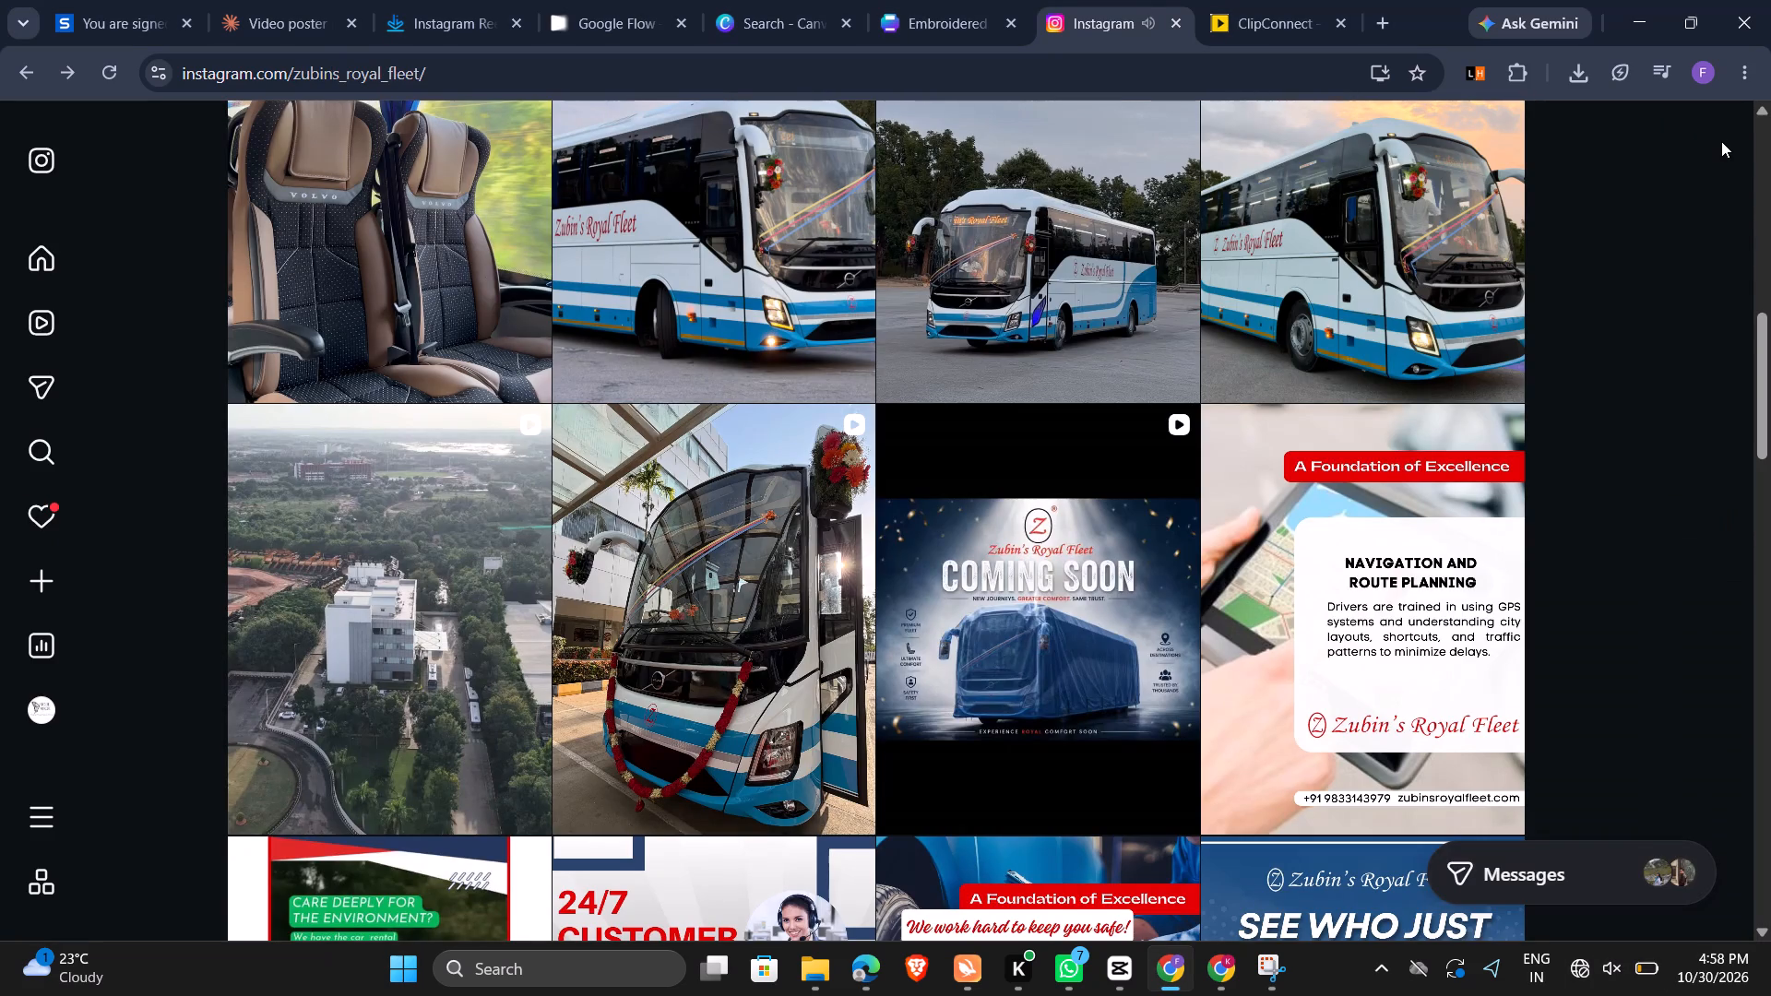
pyautogui.scroll(-4, 1142, 690)
pyautogui.scroll(9, 1142, 690)
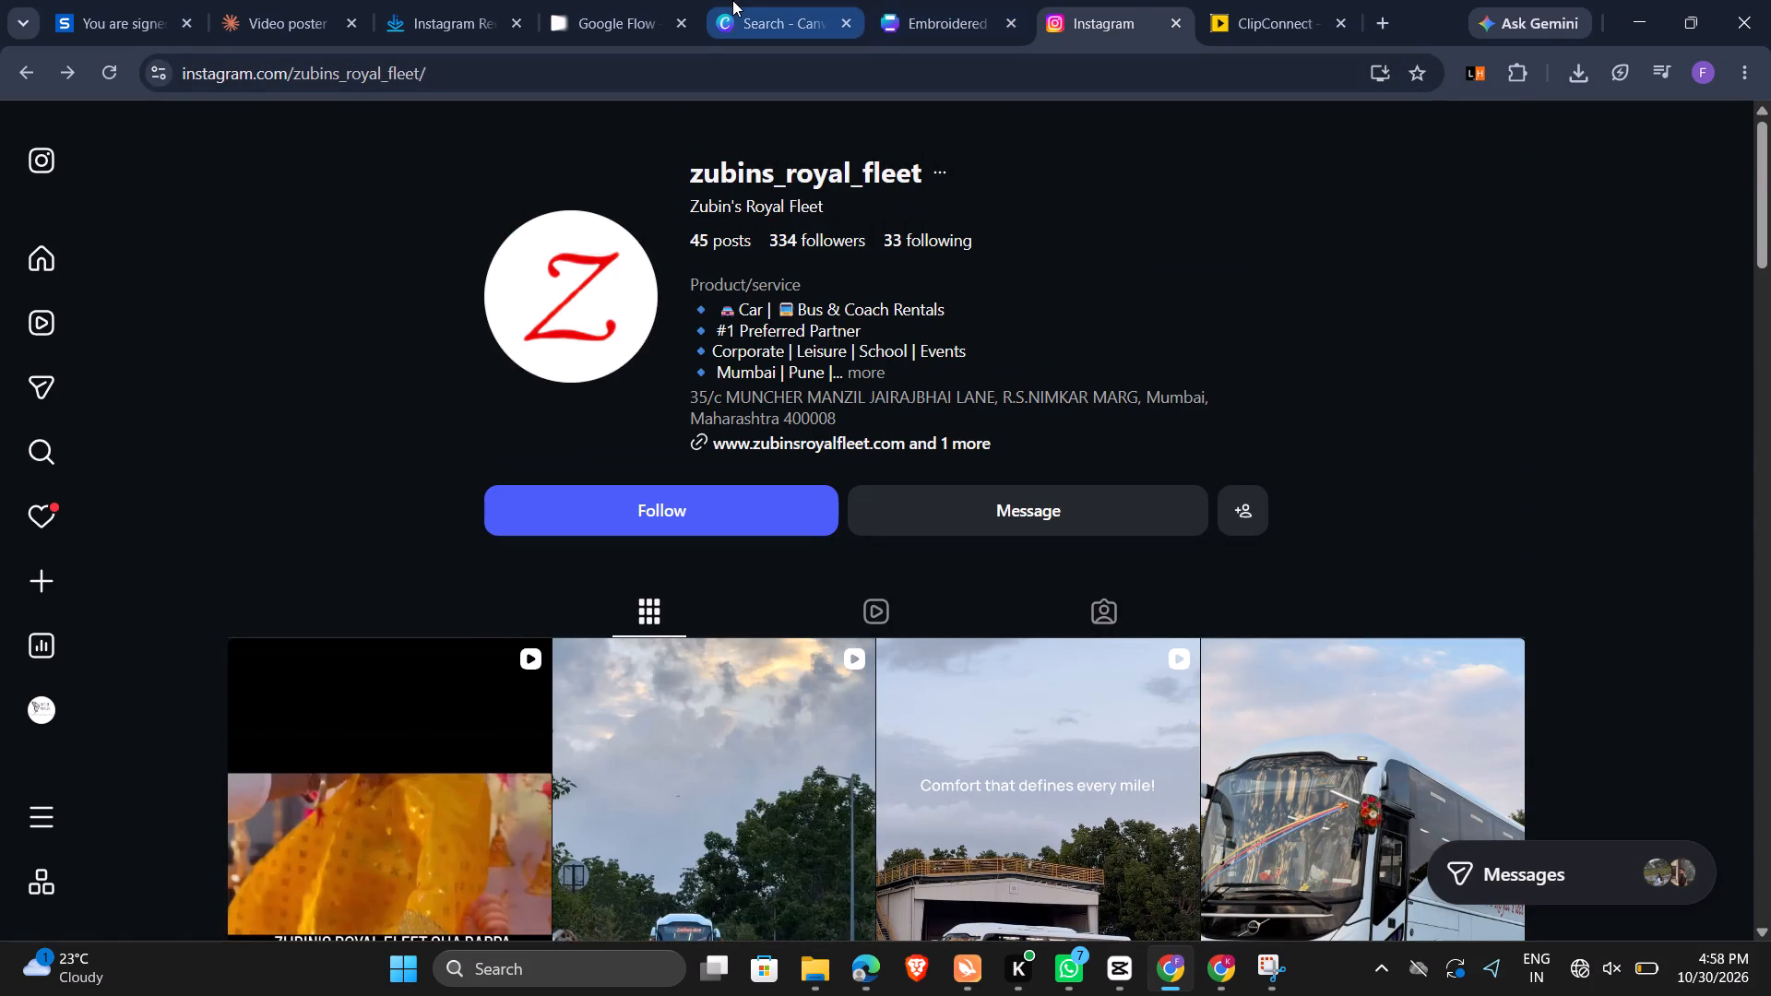
# Switch to the Canva tab and browse the video templates, from the recommended ones back to those trending nearby.
pyautogui.click(732, 0)
pyautogui.scroll(-1, 847, 504)
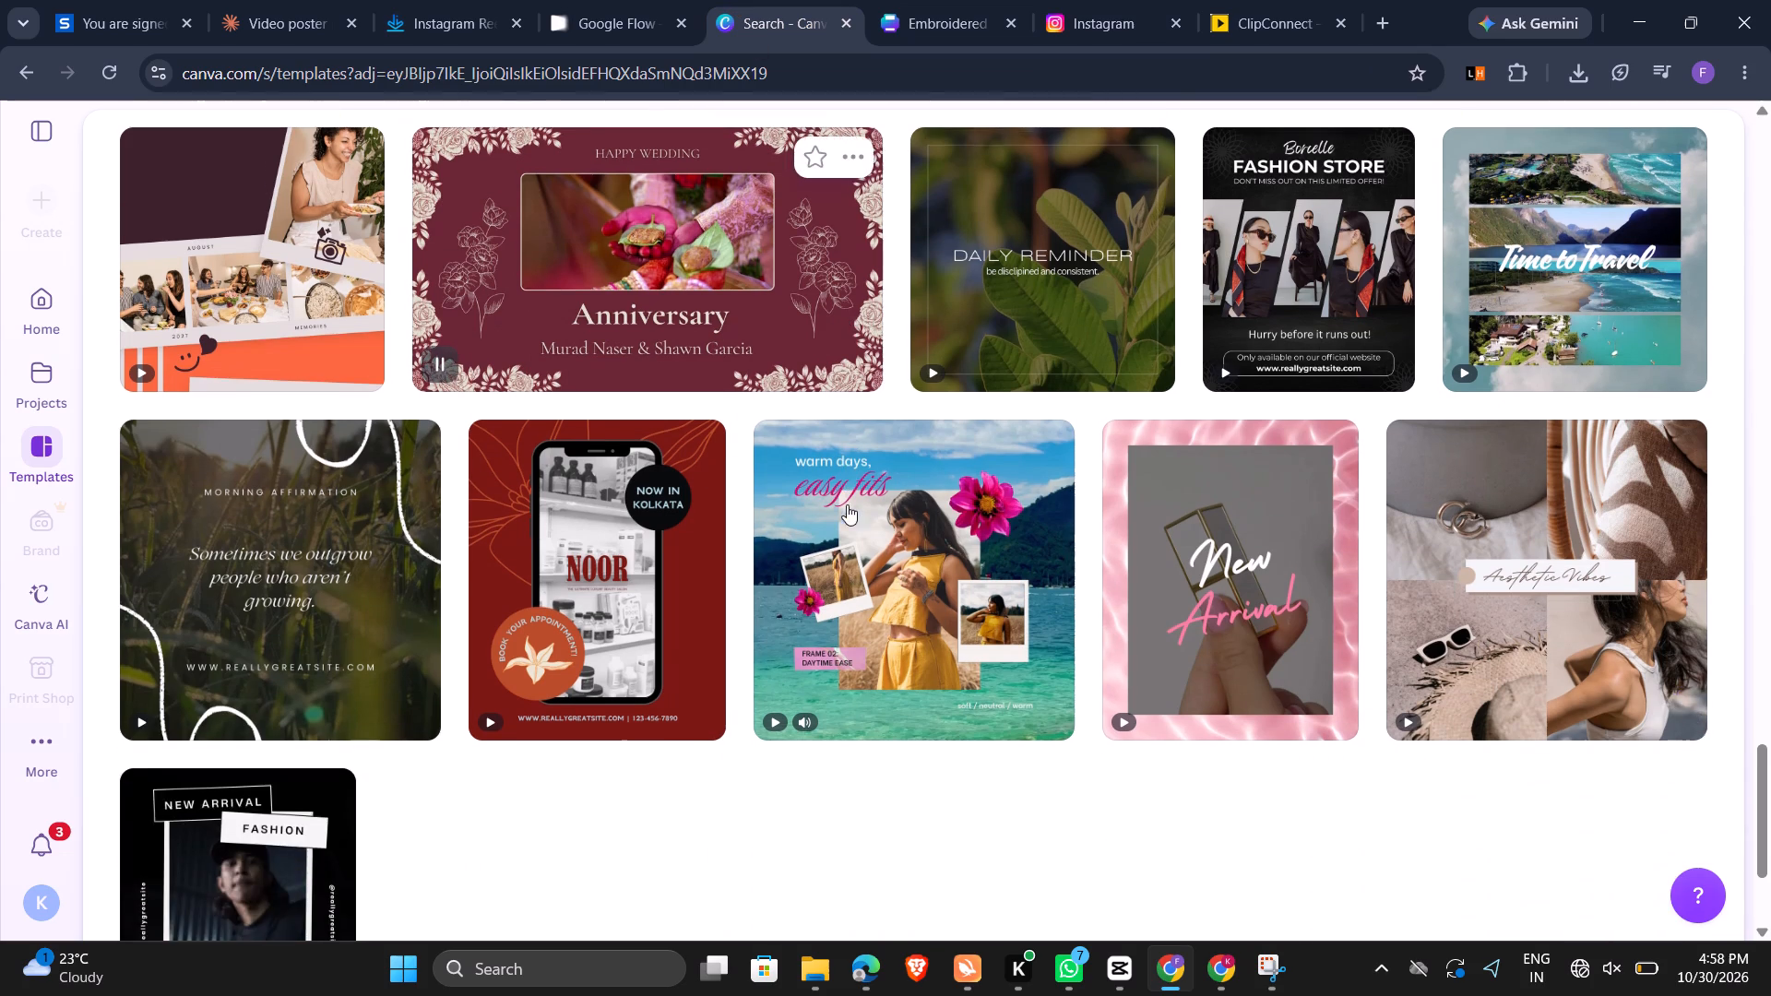
pyautogui.scroll(-1, 847, 504)
pyautogui.scroll(7, 847, 504)
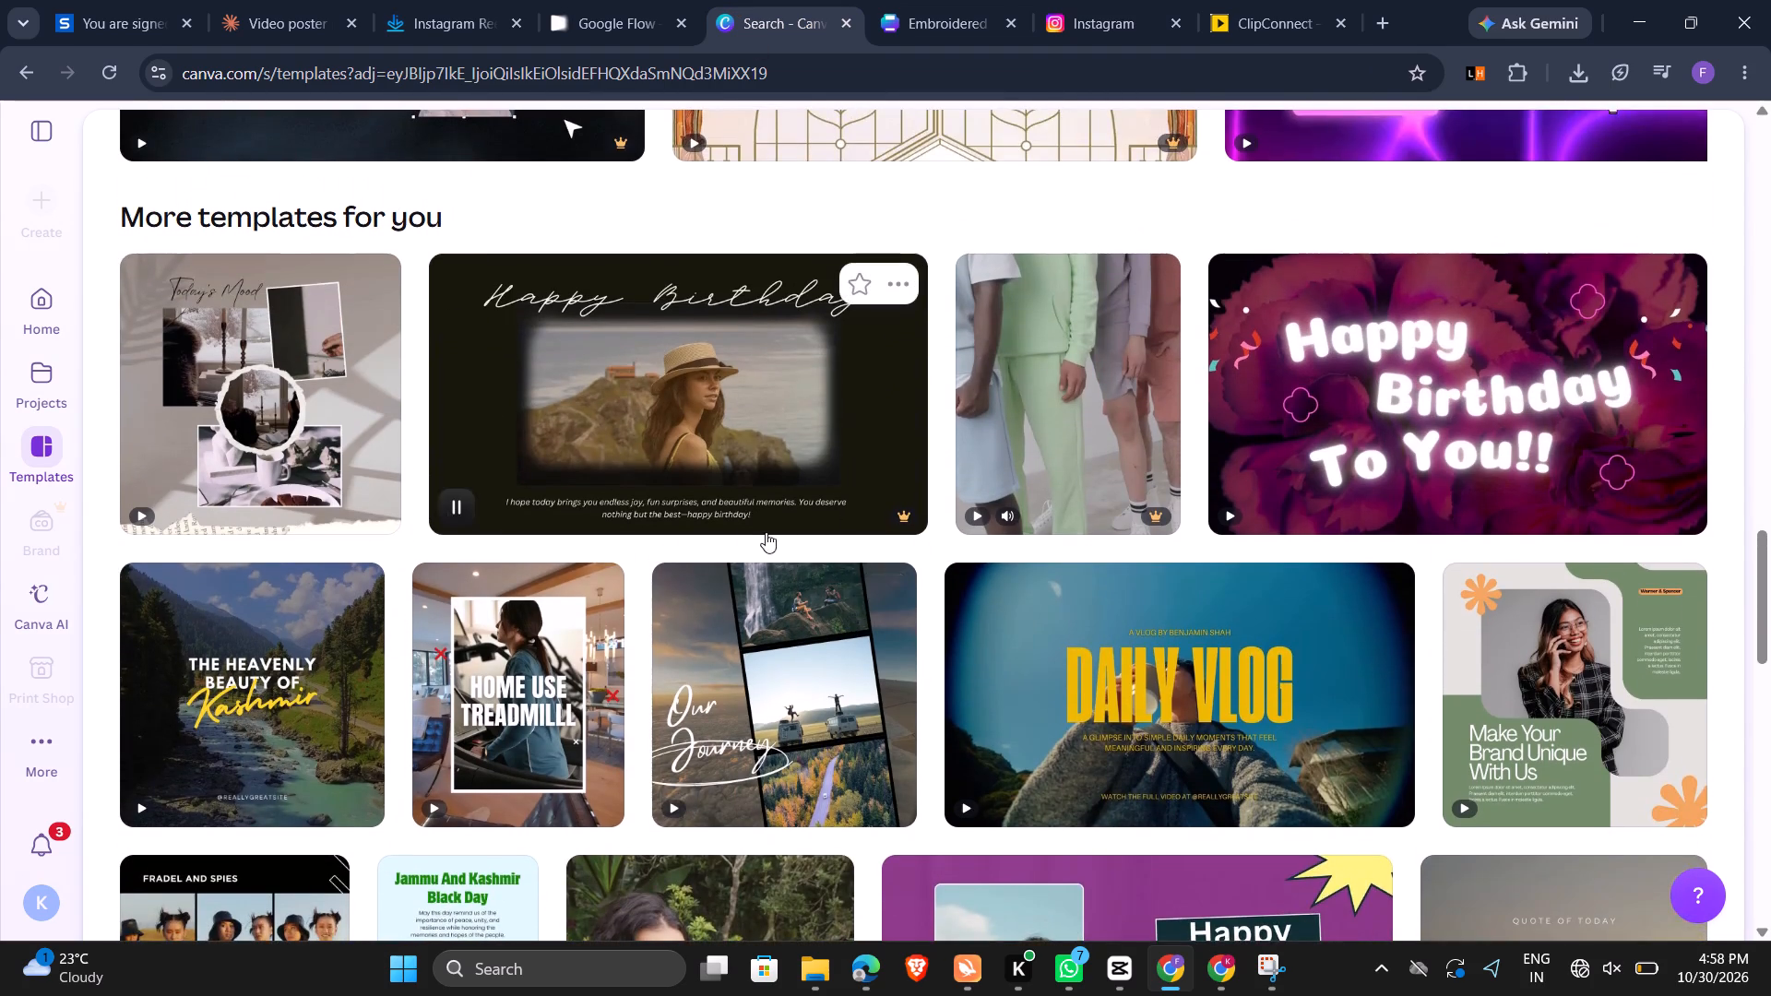
pyautogui.scroll(11, 743, 518)
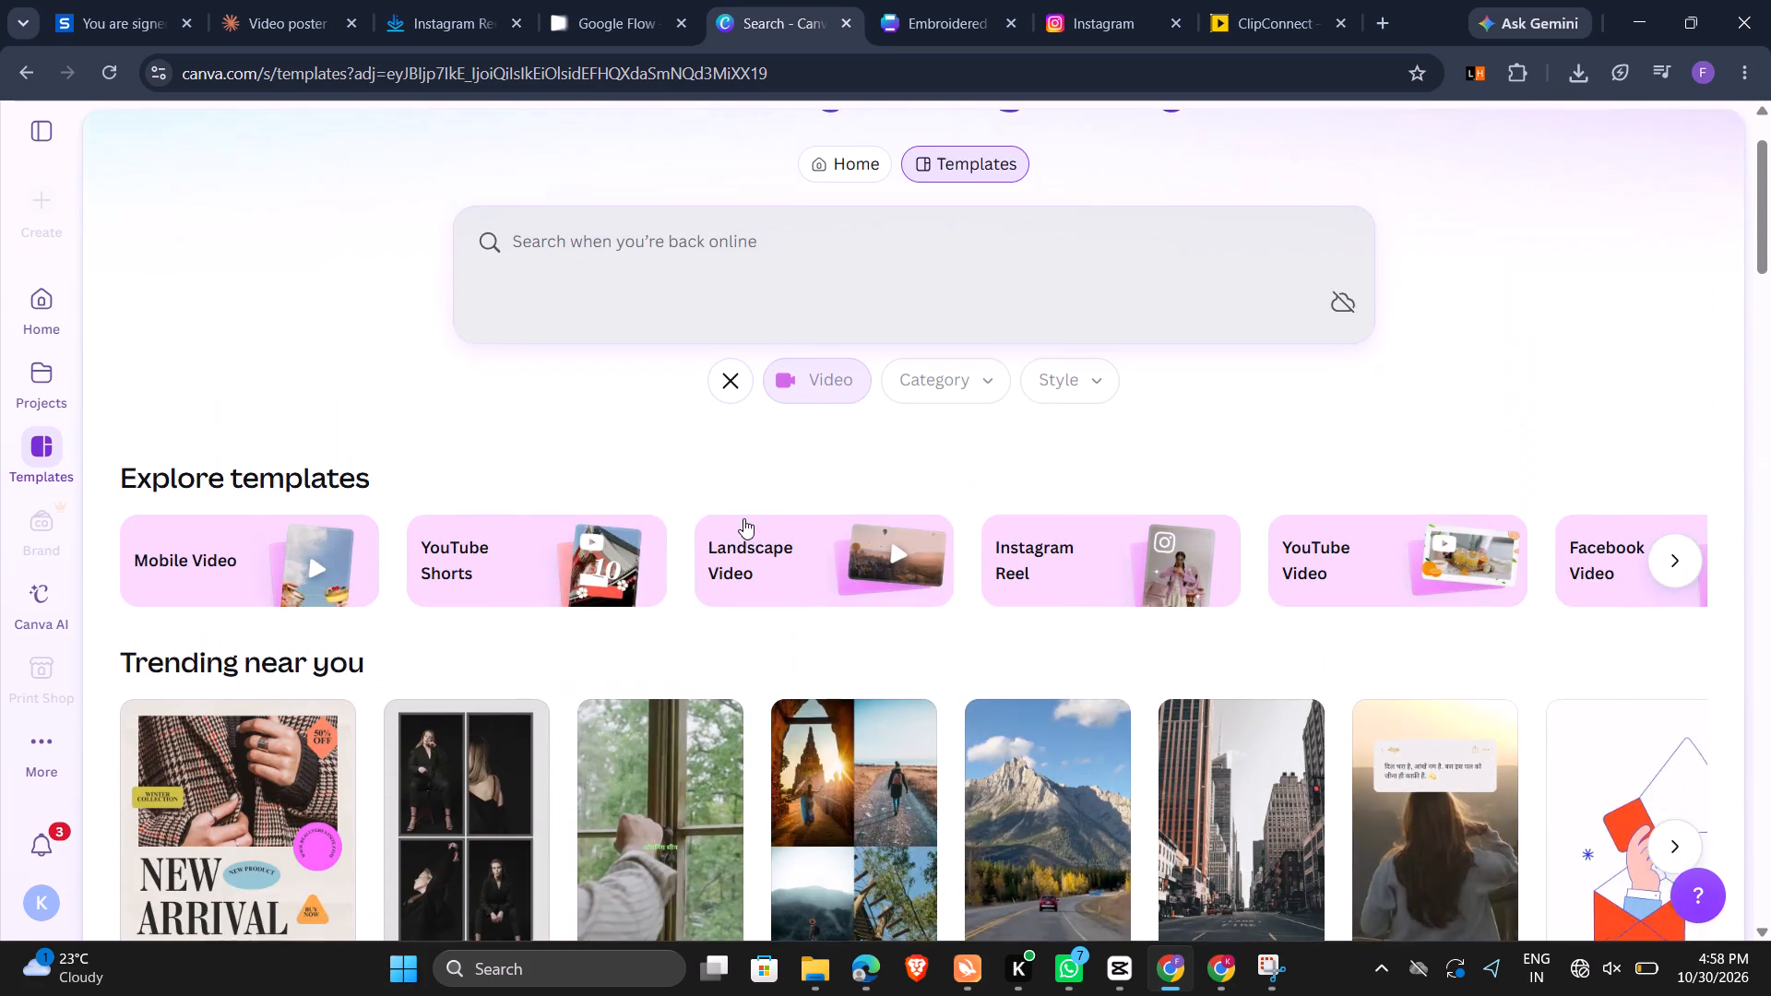
pyautogui.hscroll(1, 743, 518)
pyautogui.scroll(-1, 743, 518)
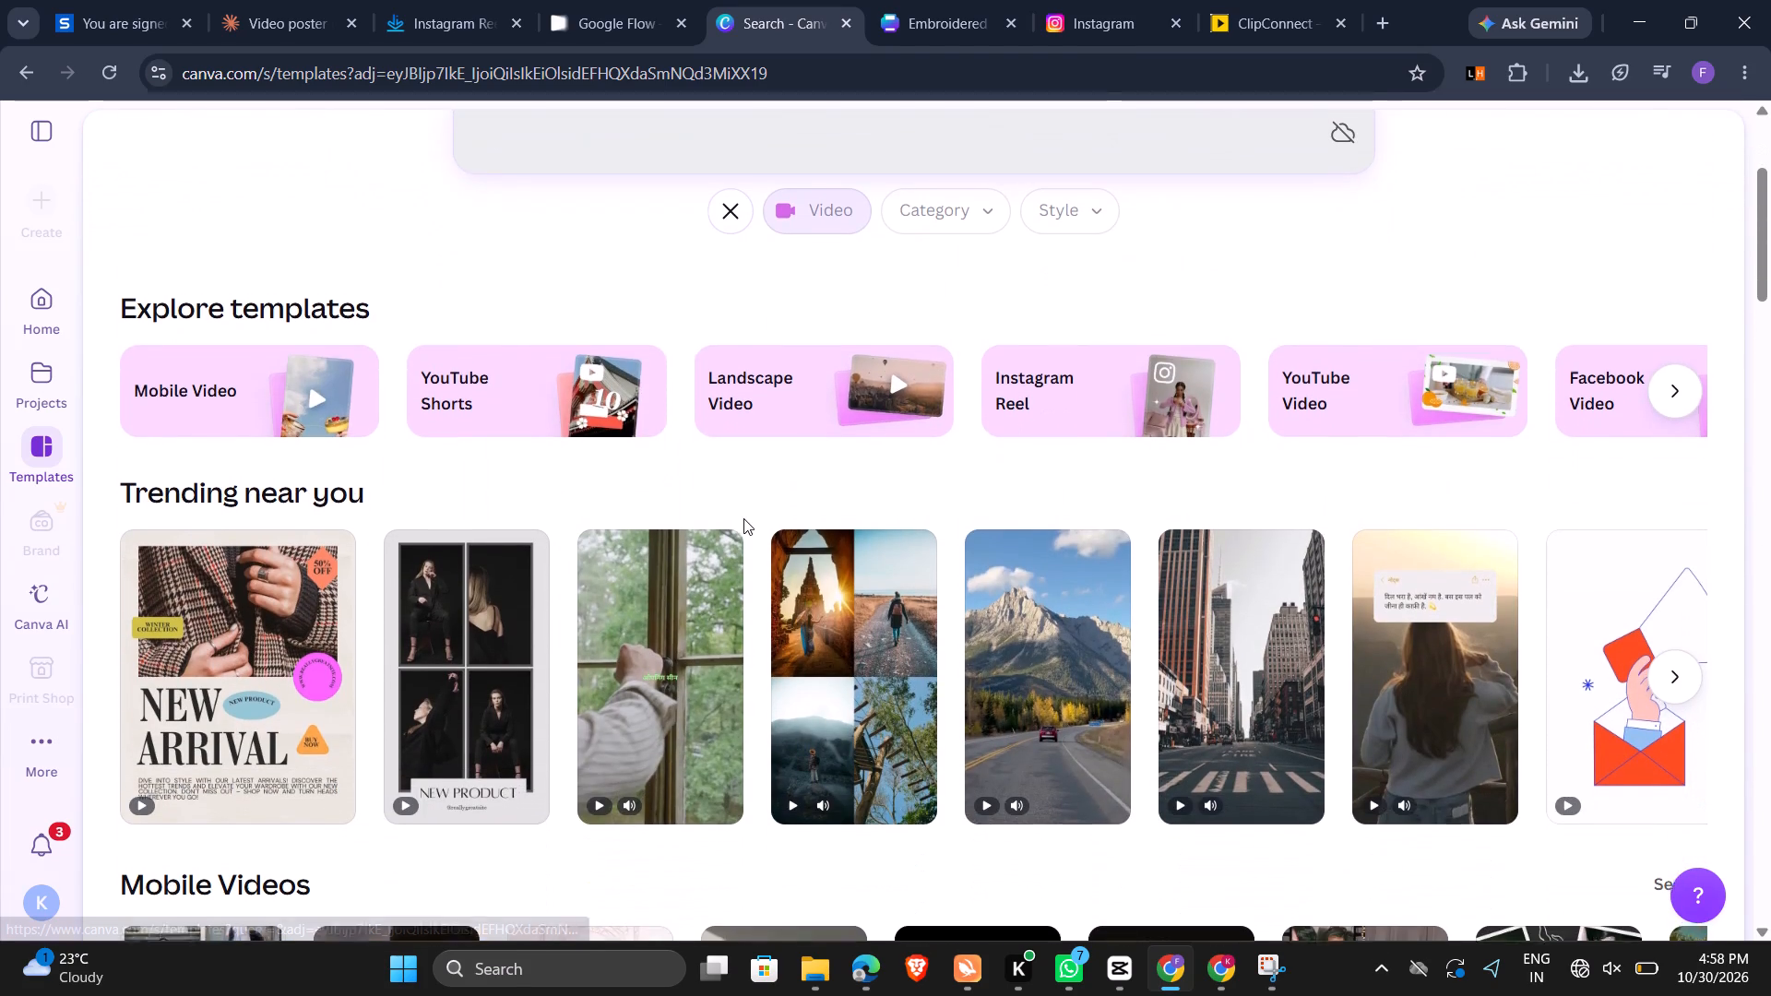
pyautogui.scroll(-1, 743, 518)
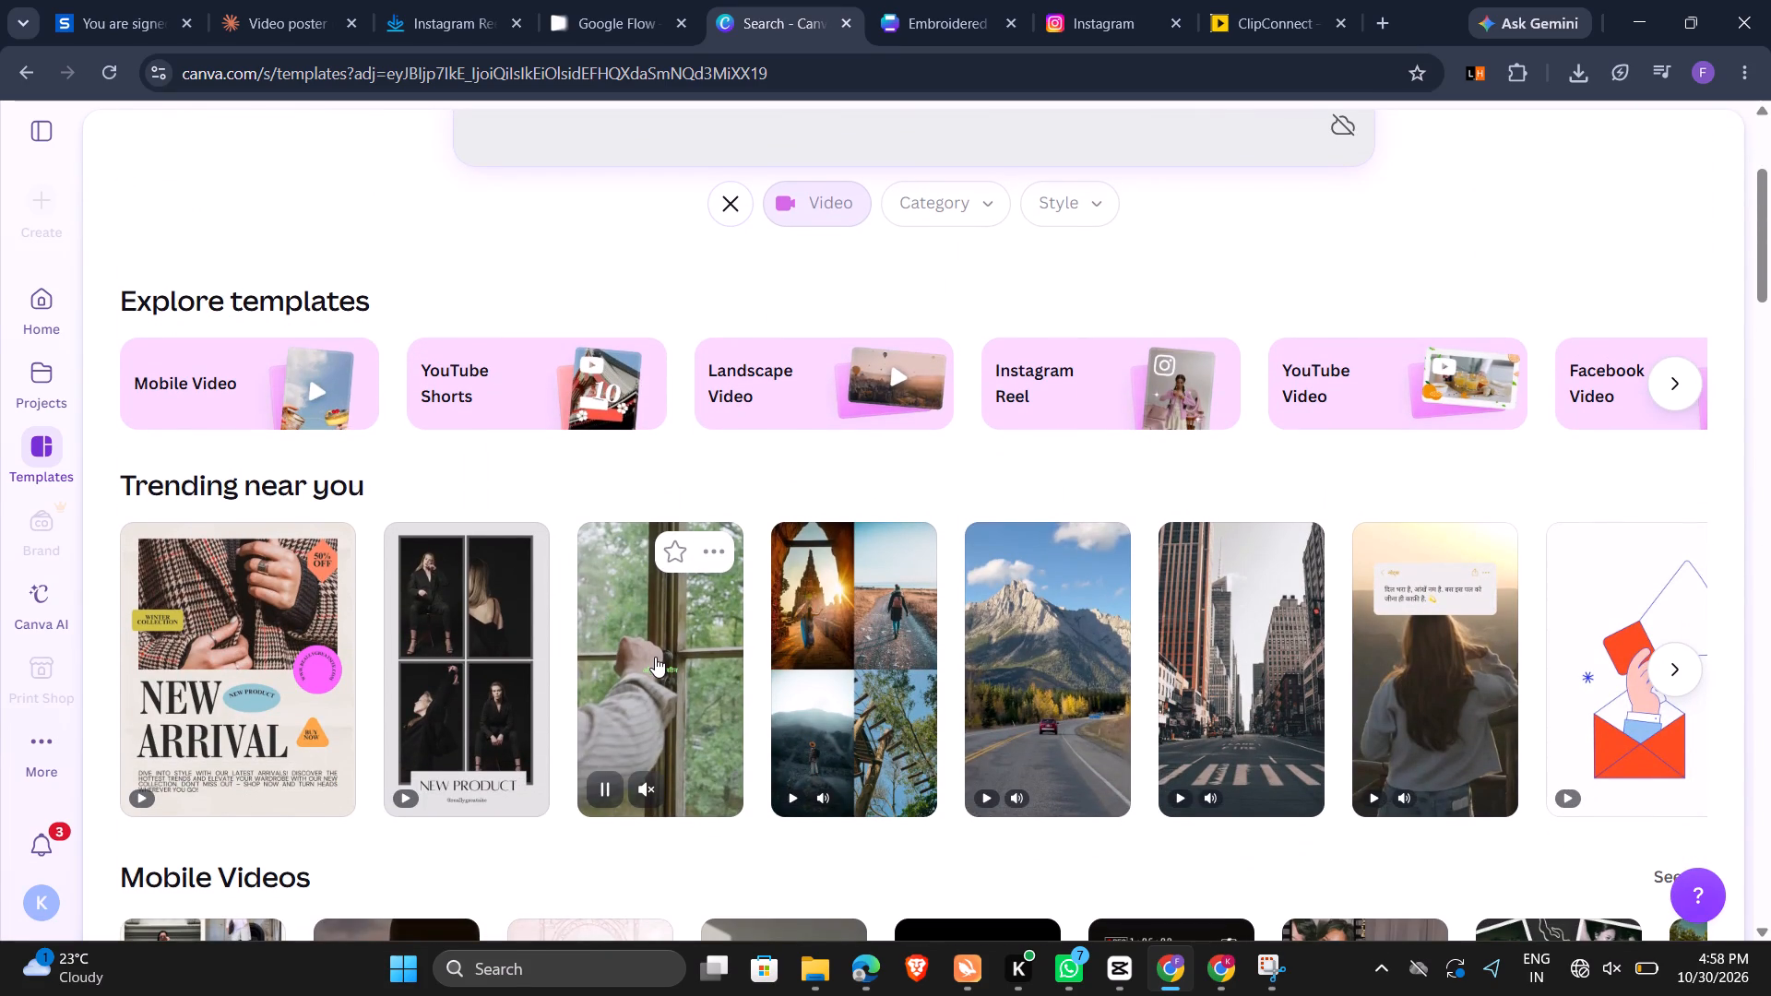
# Connect the computer to the secured Wi-Fi network KAJAL.
pyautogui.click(1577, 970)
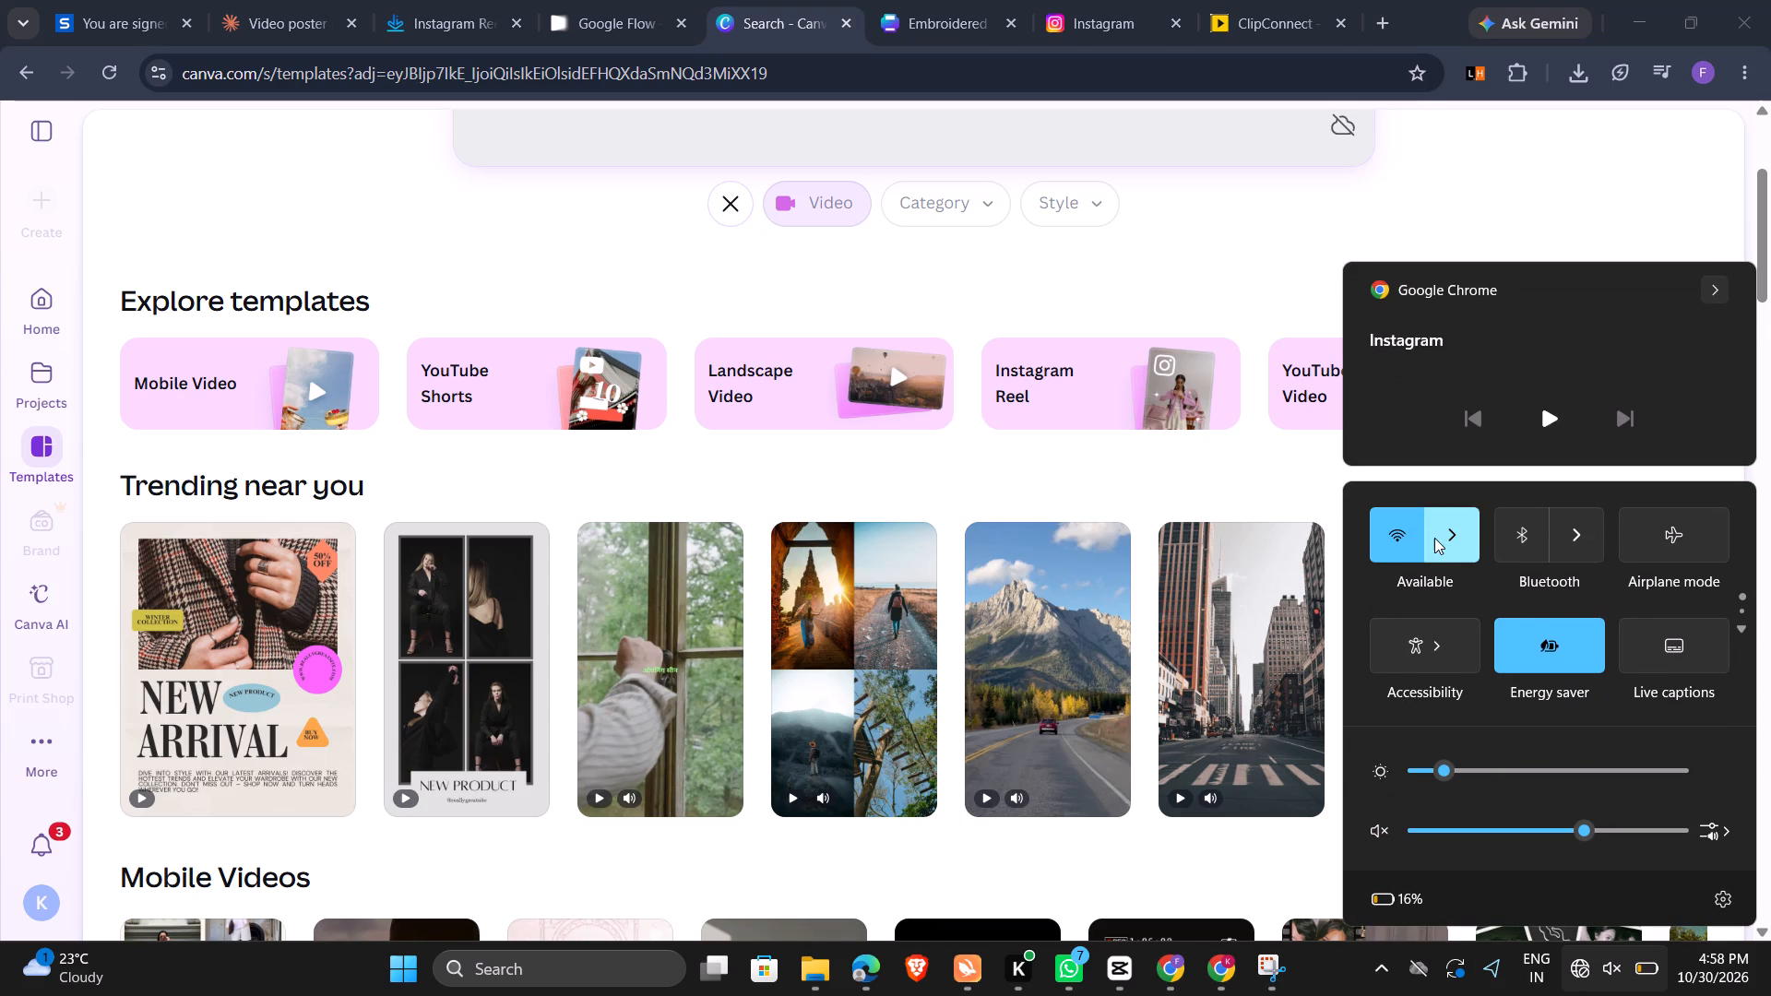
pyautogui.click(1434, 538)
pyautogui.click(1408, 559)
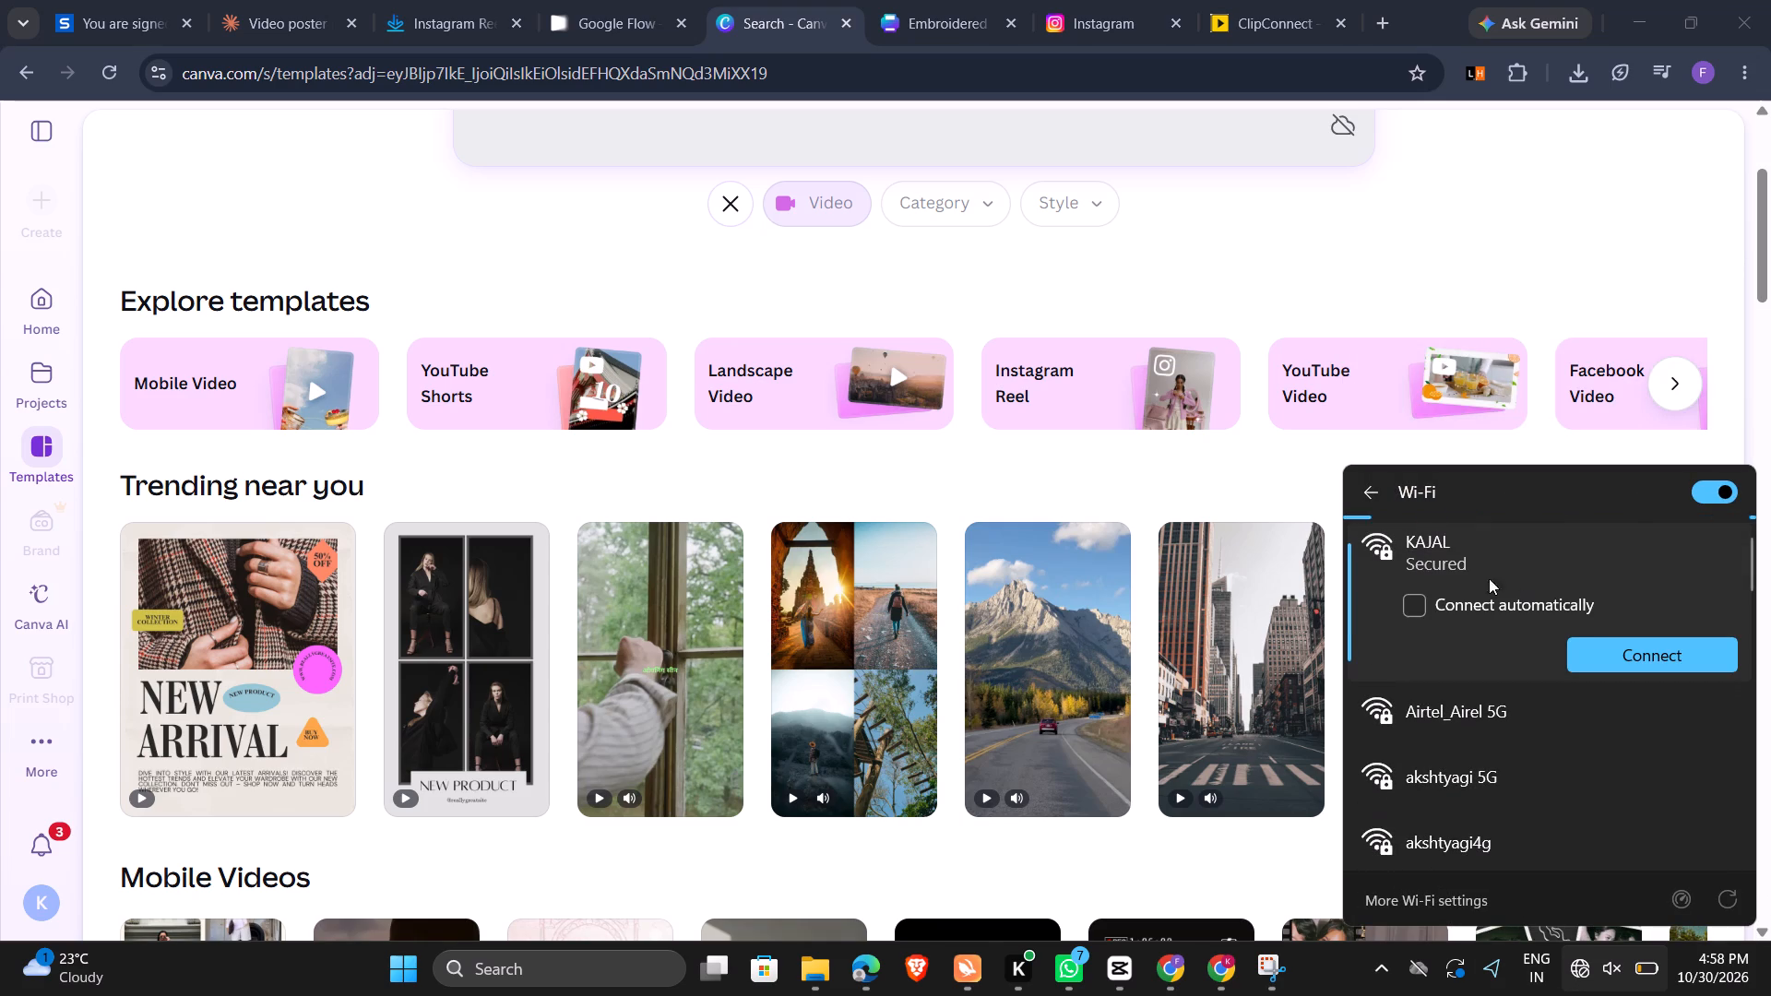
pyautogui.click(1622, 665)
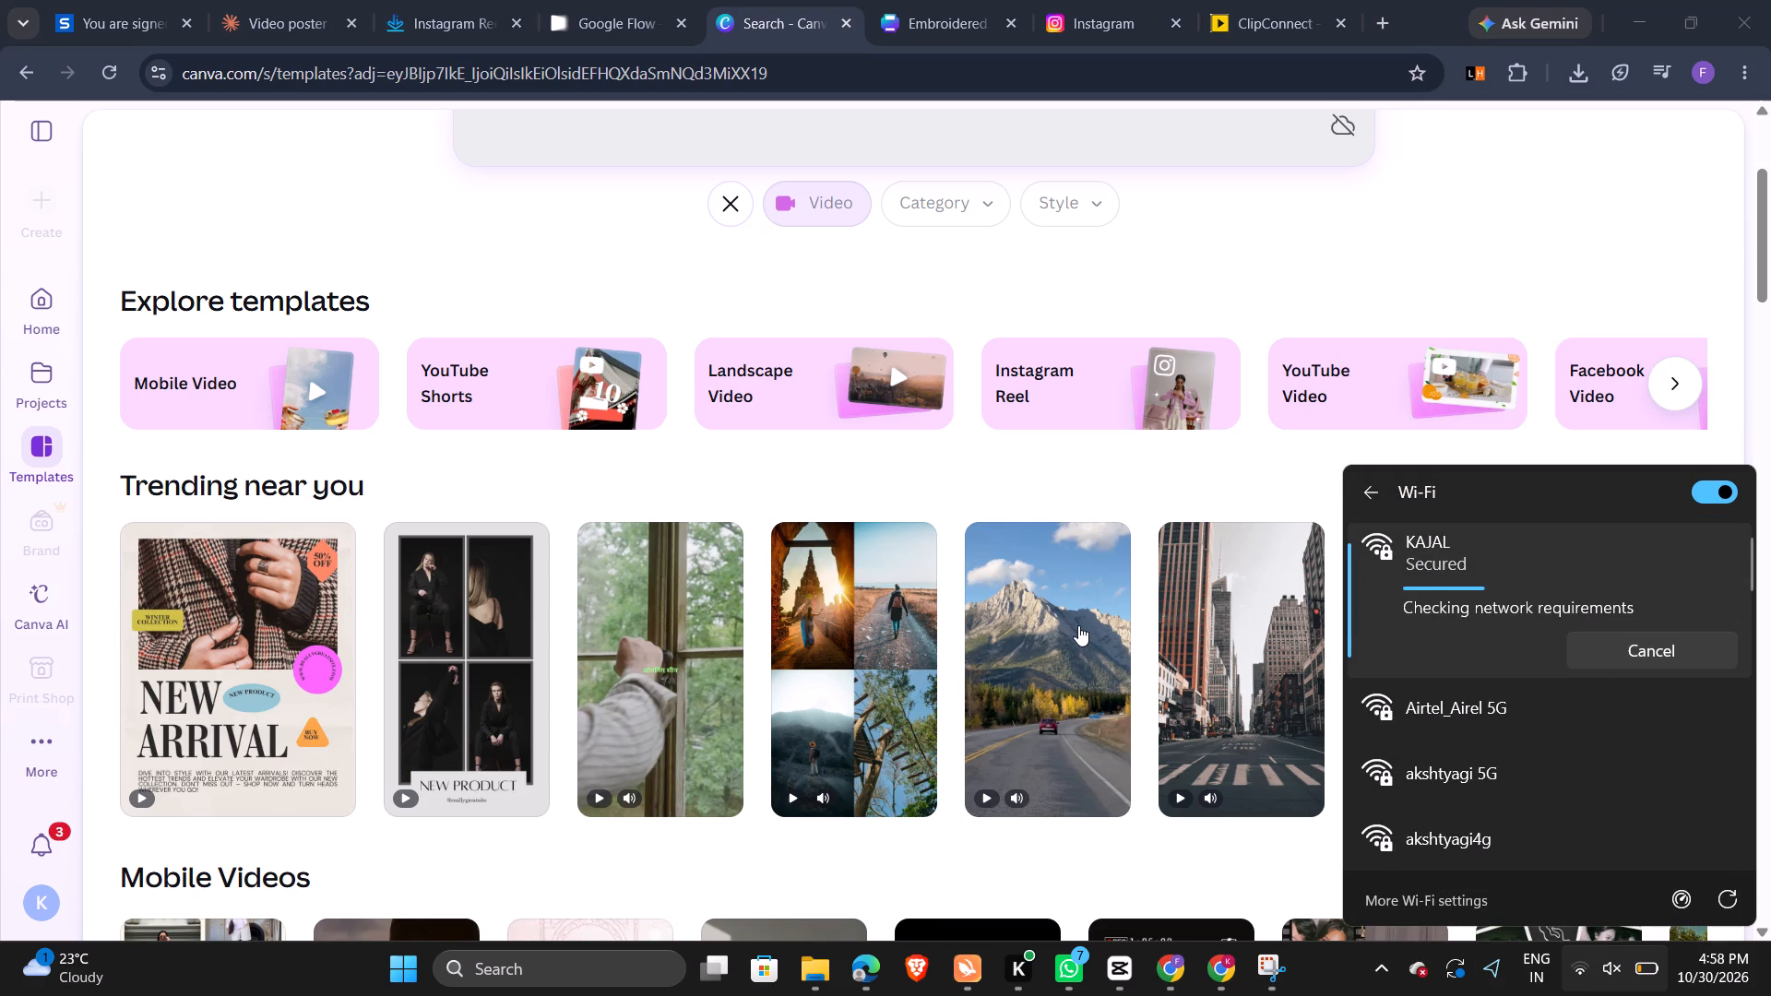
# Open the preview of the trending video template showing a hand at a window.
pyautogui.click(655, 680)
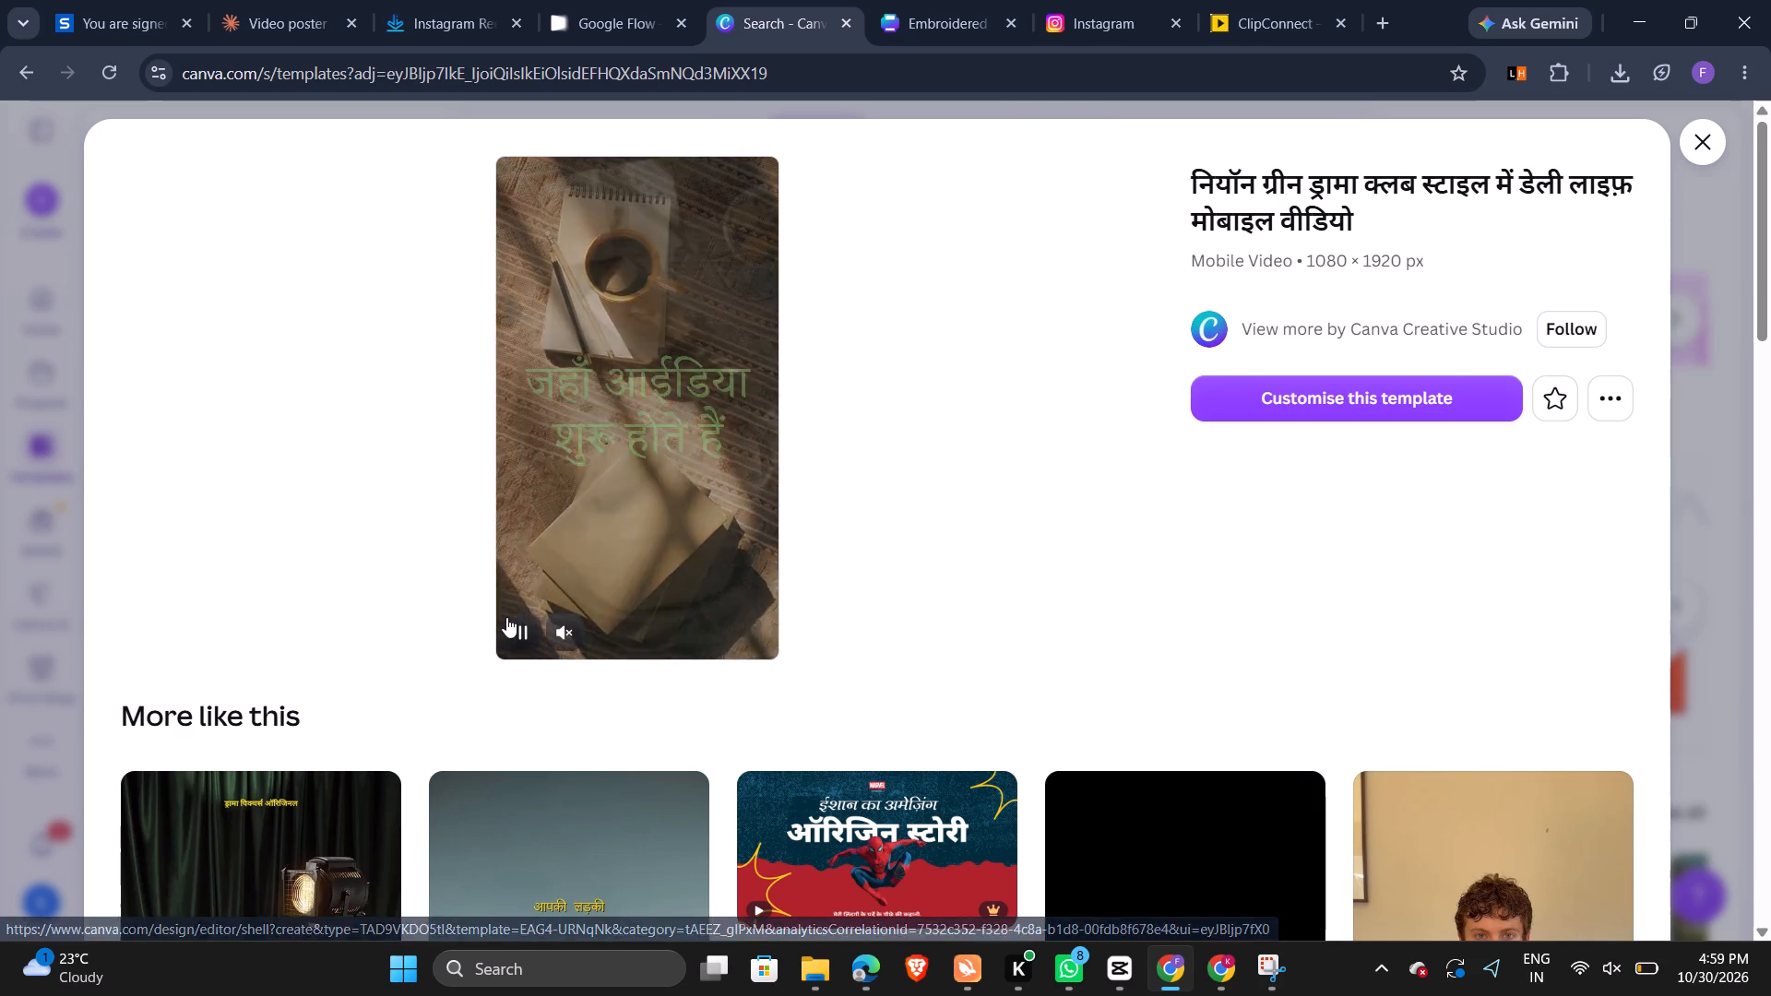
# Examine the suggested templates similar to the neon green daily-life mobile video.
pyautogui.scroll(-2, 628, 761)
pyautogui.scroll(-1, 591, 842)
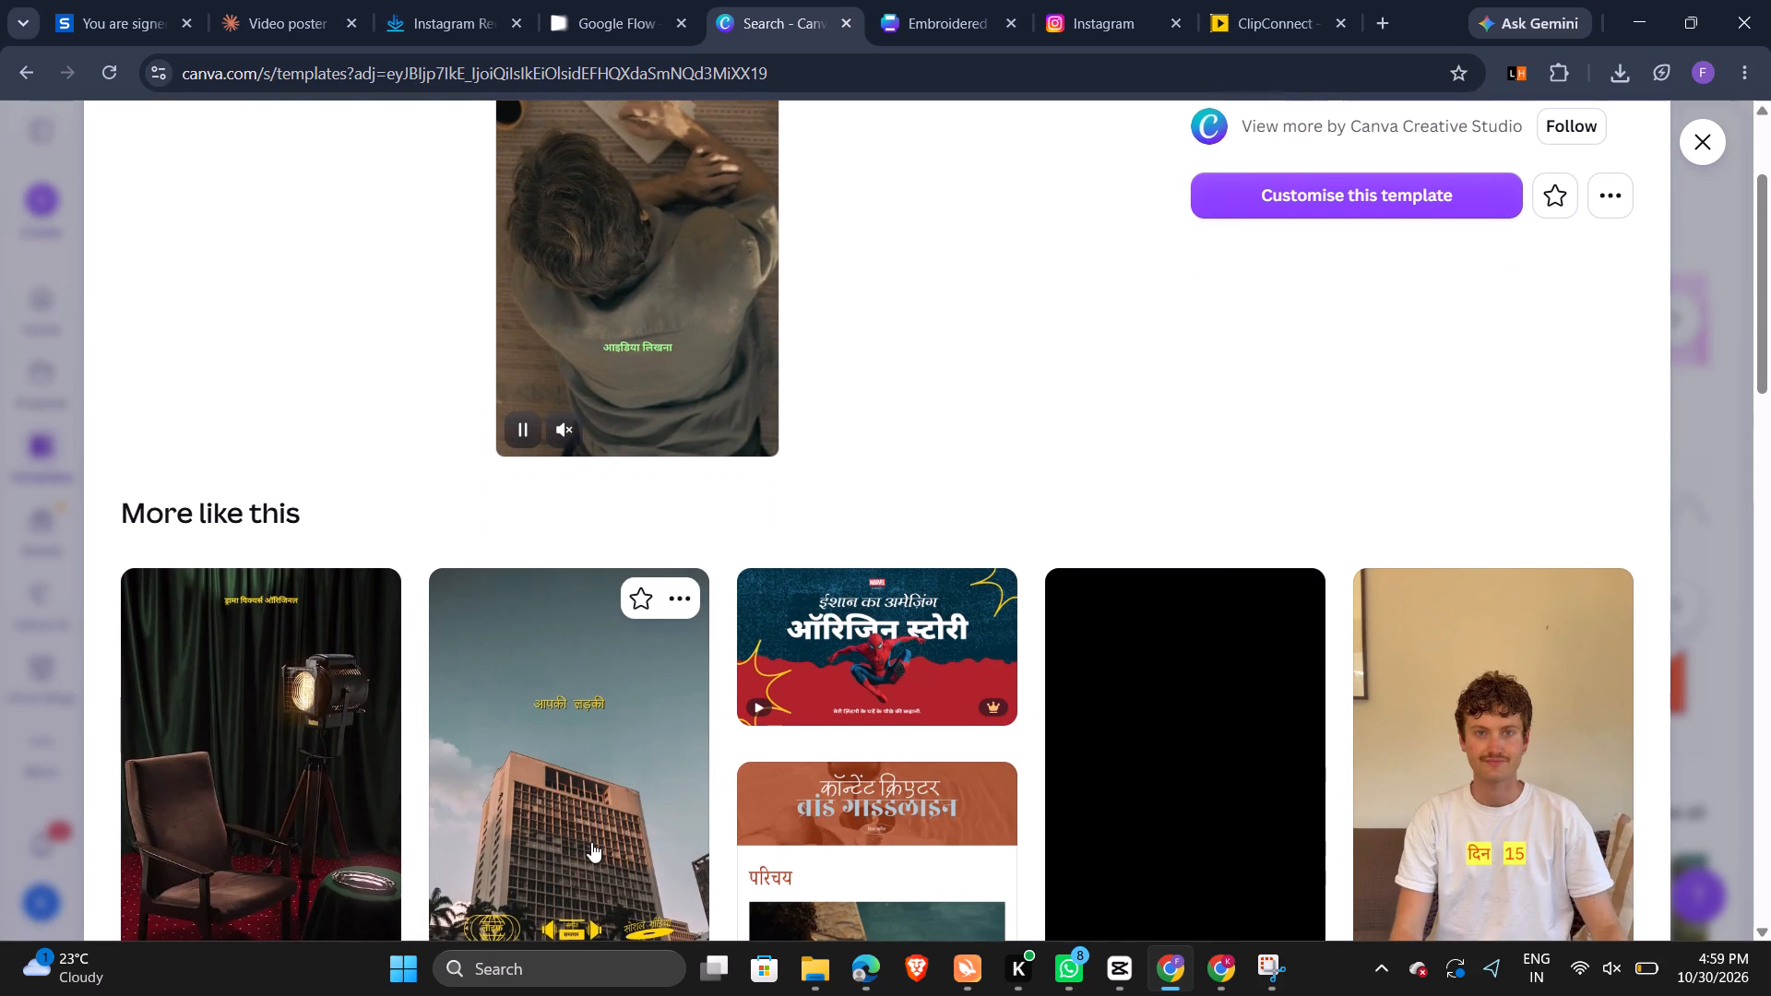
pyautogui.scroll(-1, 591, 842)
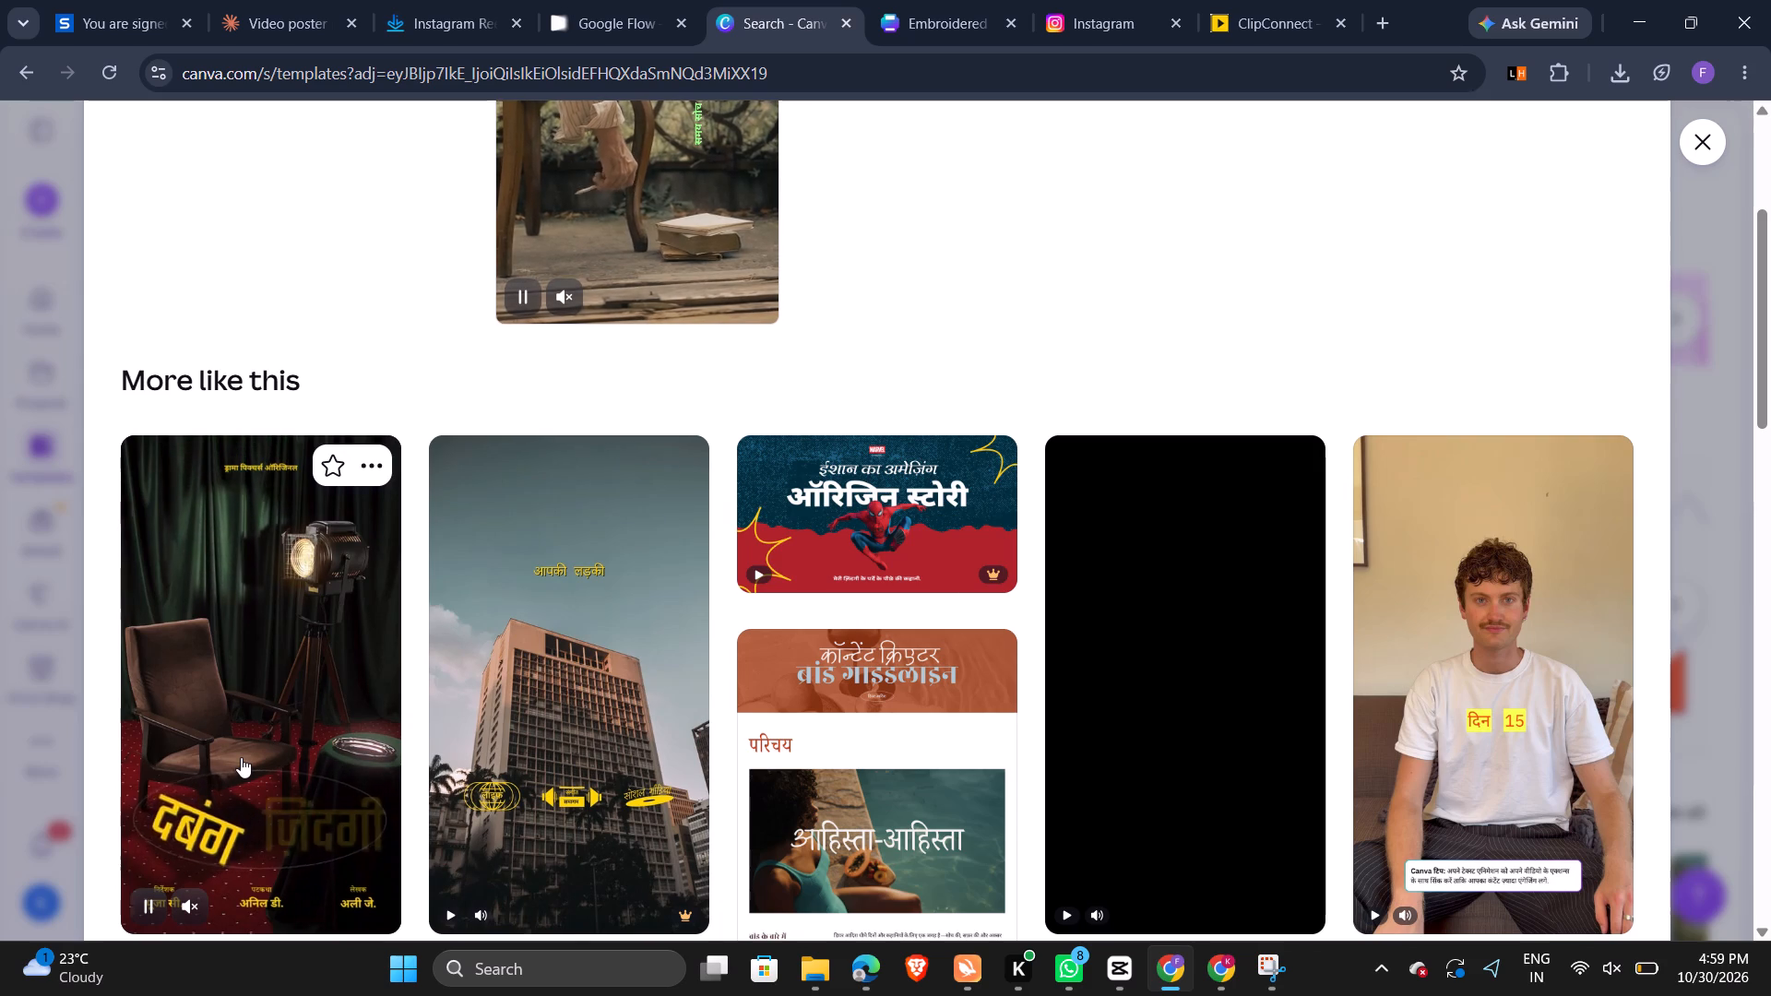
pyautogui.scroll(-4, 241, 757)
# Return to the main templates page and open the Video template category.
pyautogui.hscroll(2, 373, 741)
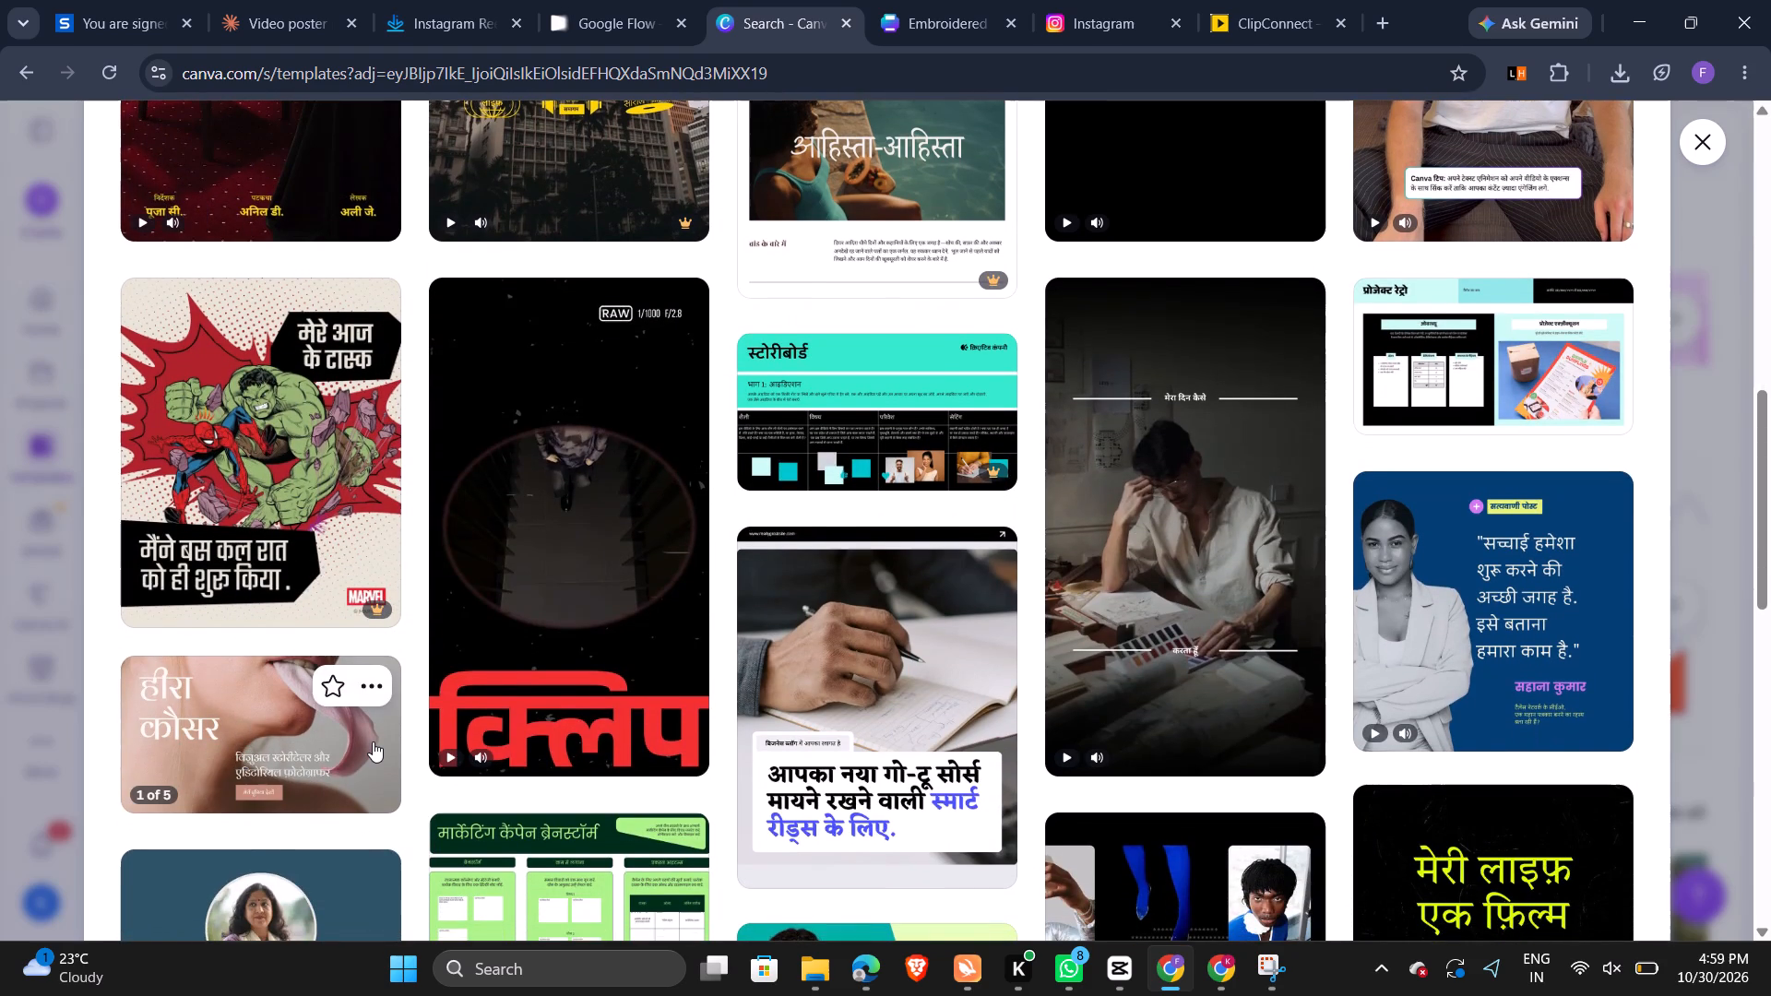
pyautogui.hscroll(3, 373, 741)
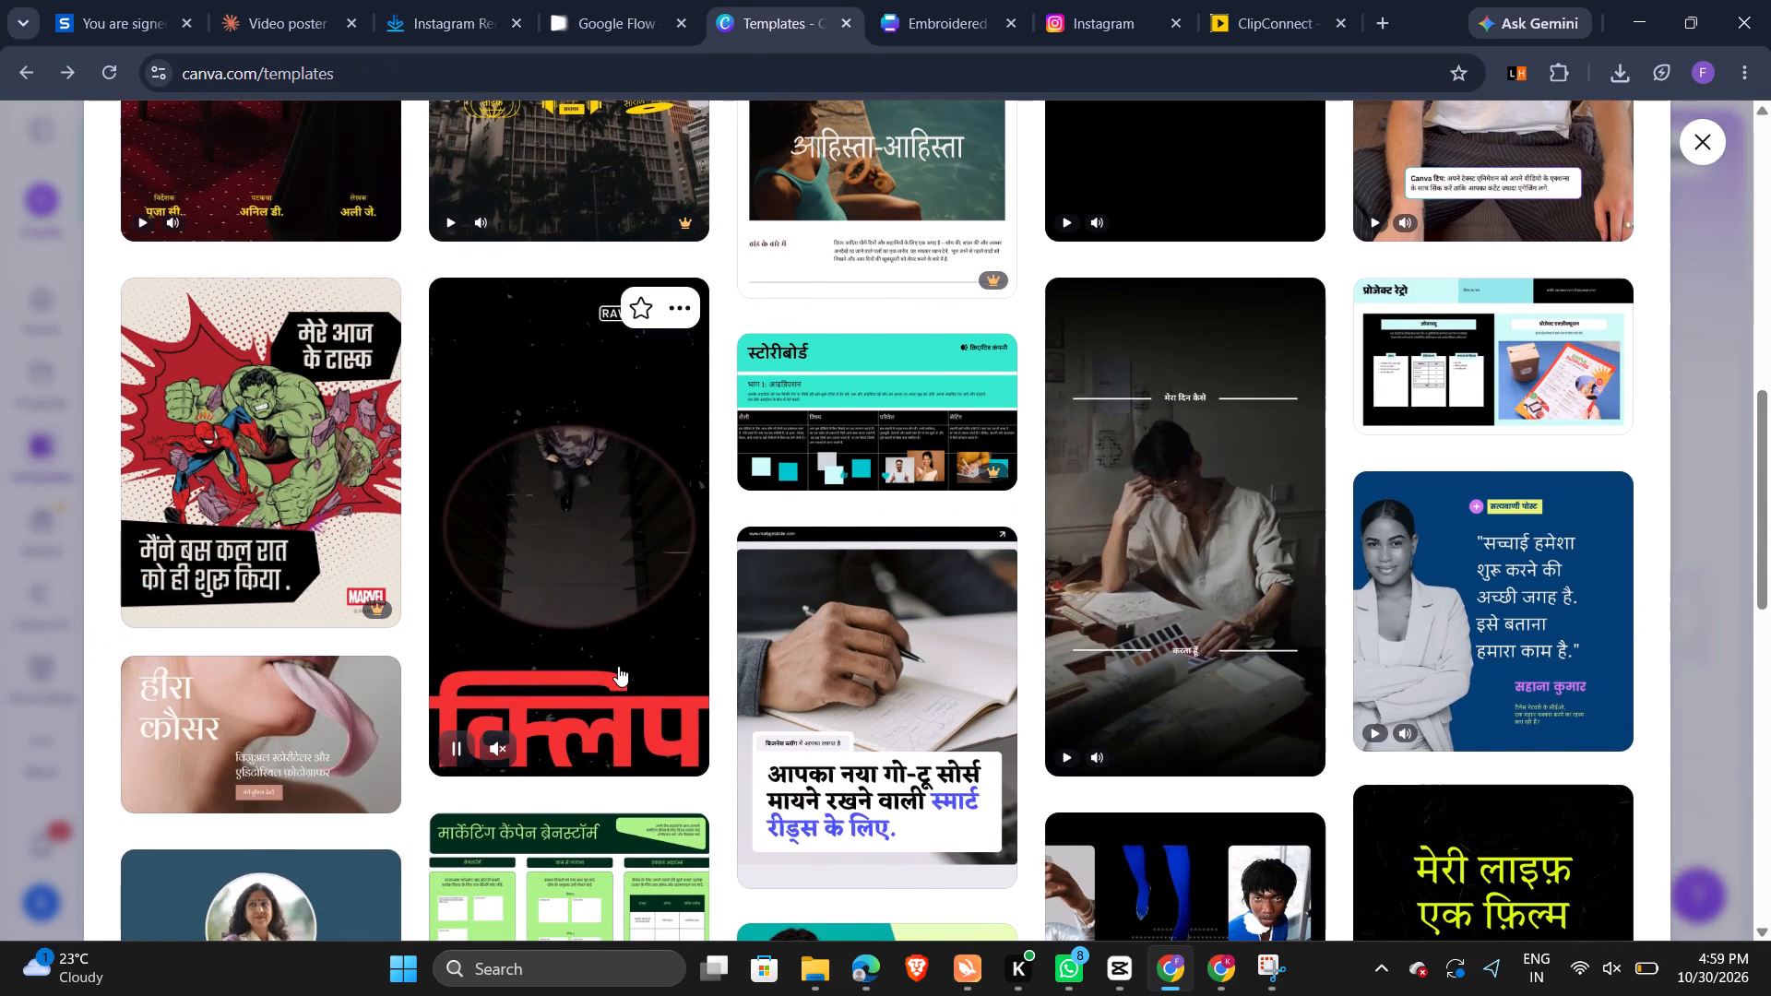
pyautogui.scroll(-3, 856, 793)
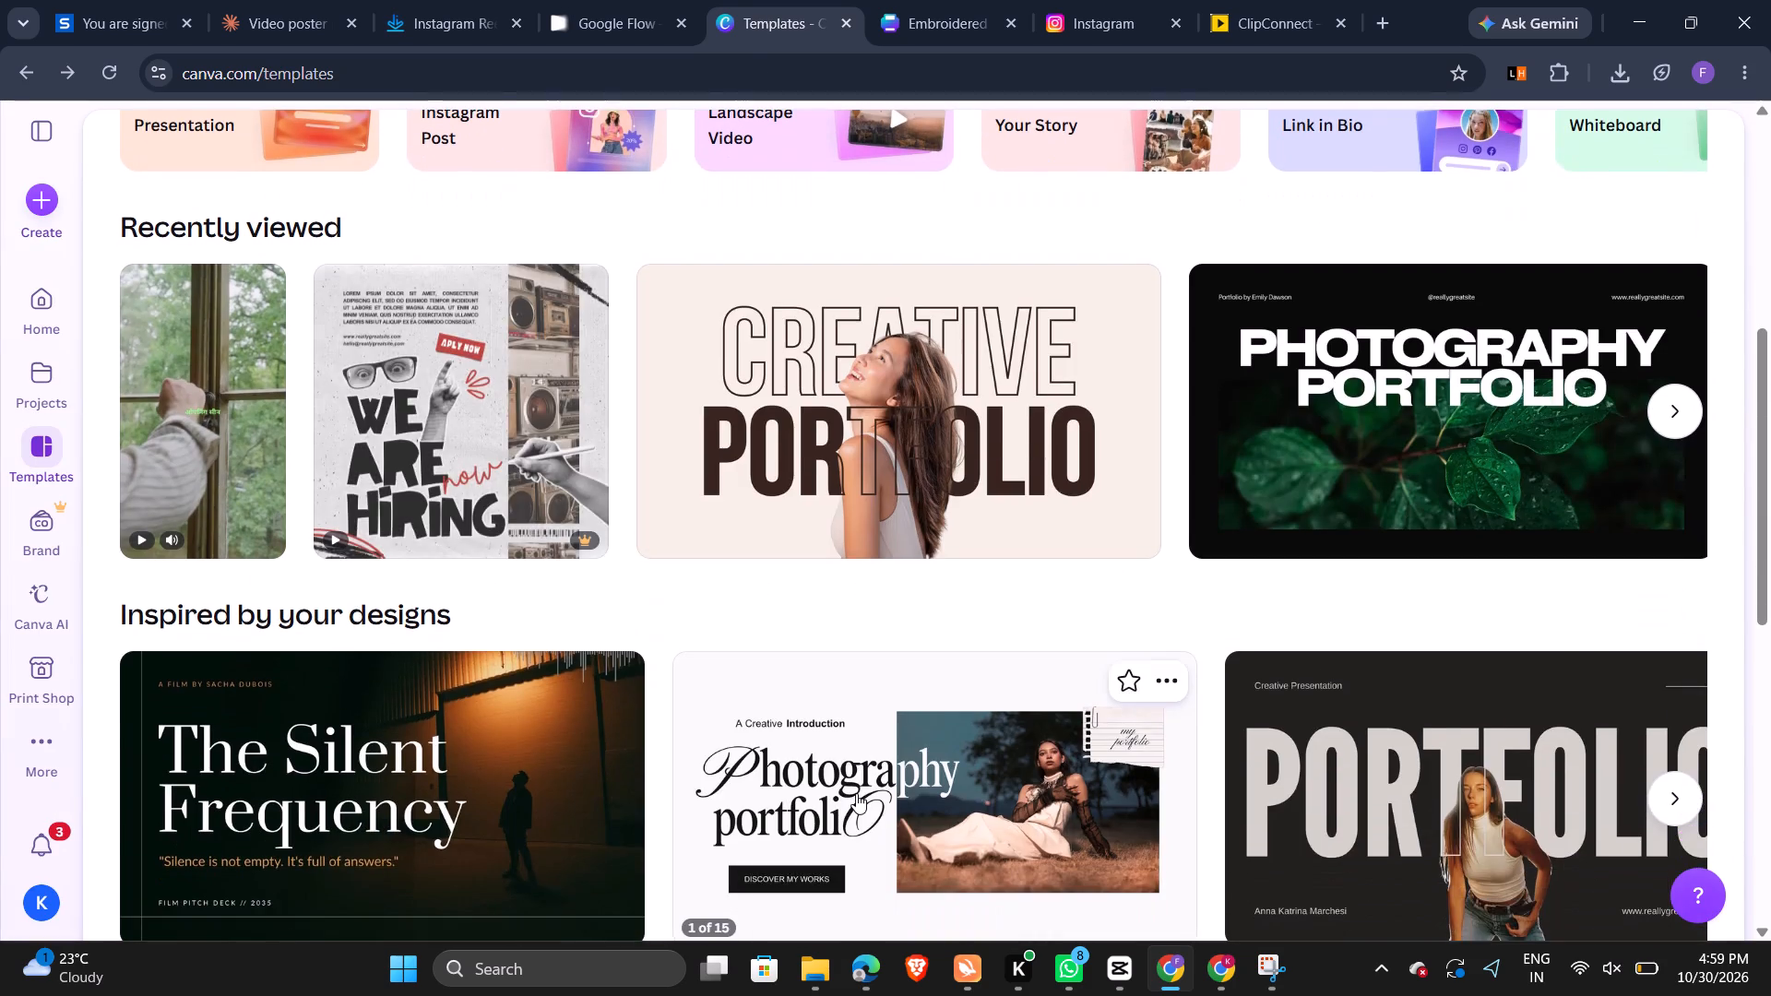
pyautogui.scroll(2, 856, 793)
pyautogui.scroll(1, 842, 411)
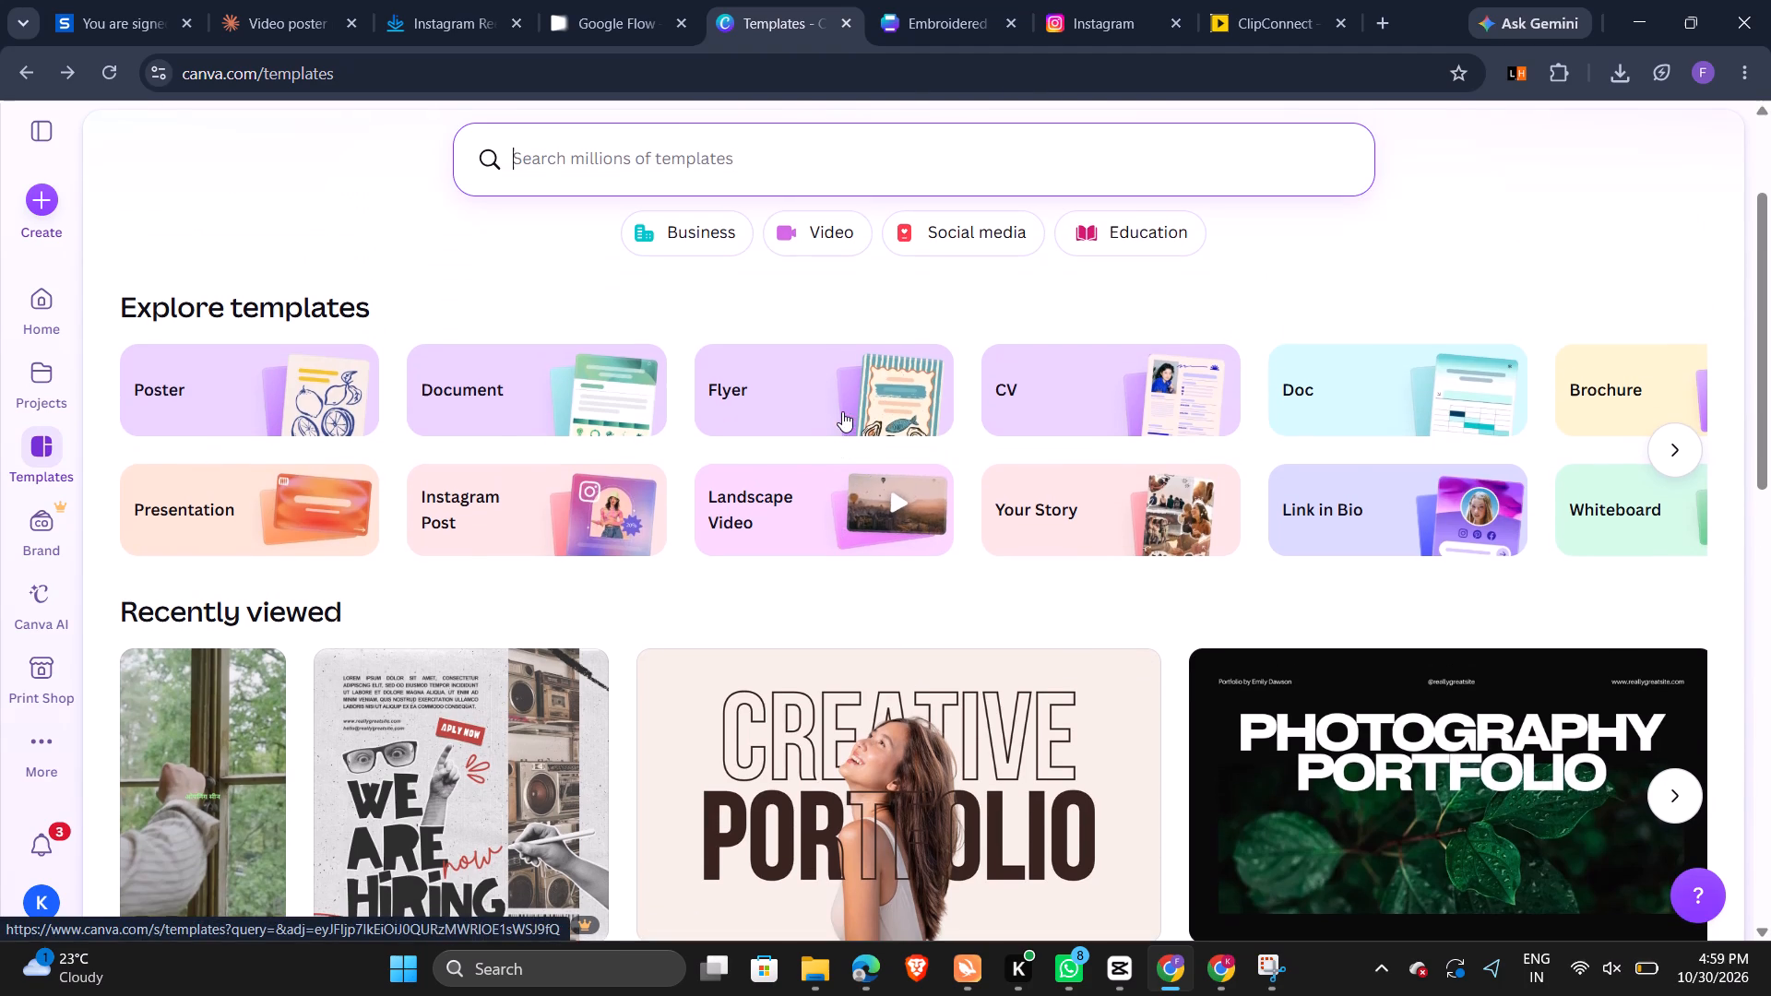
pyautogui.click(791, 225)
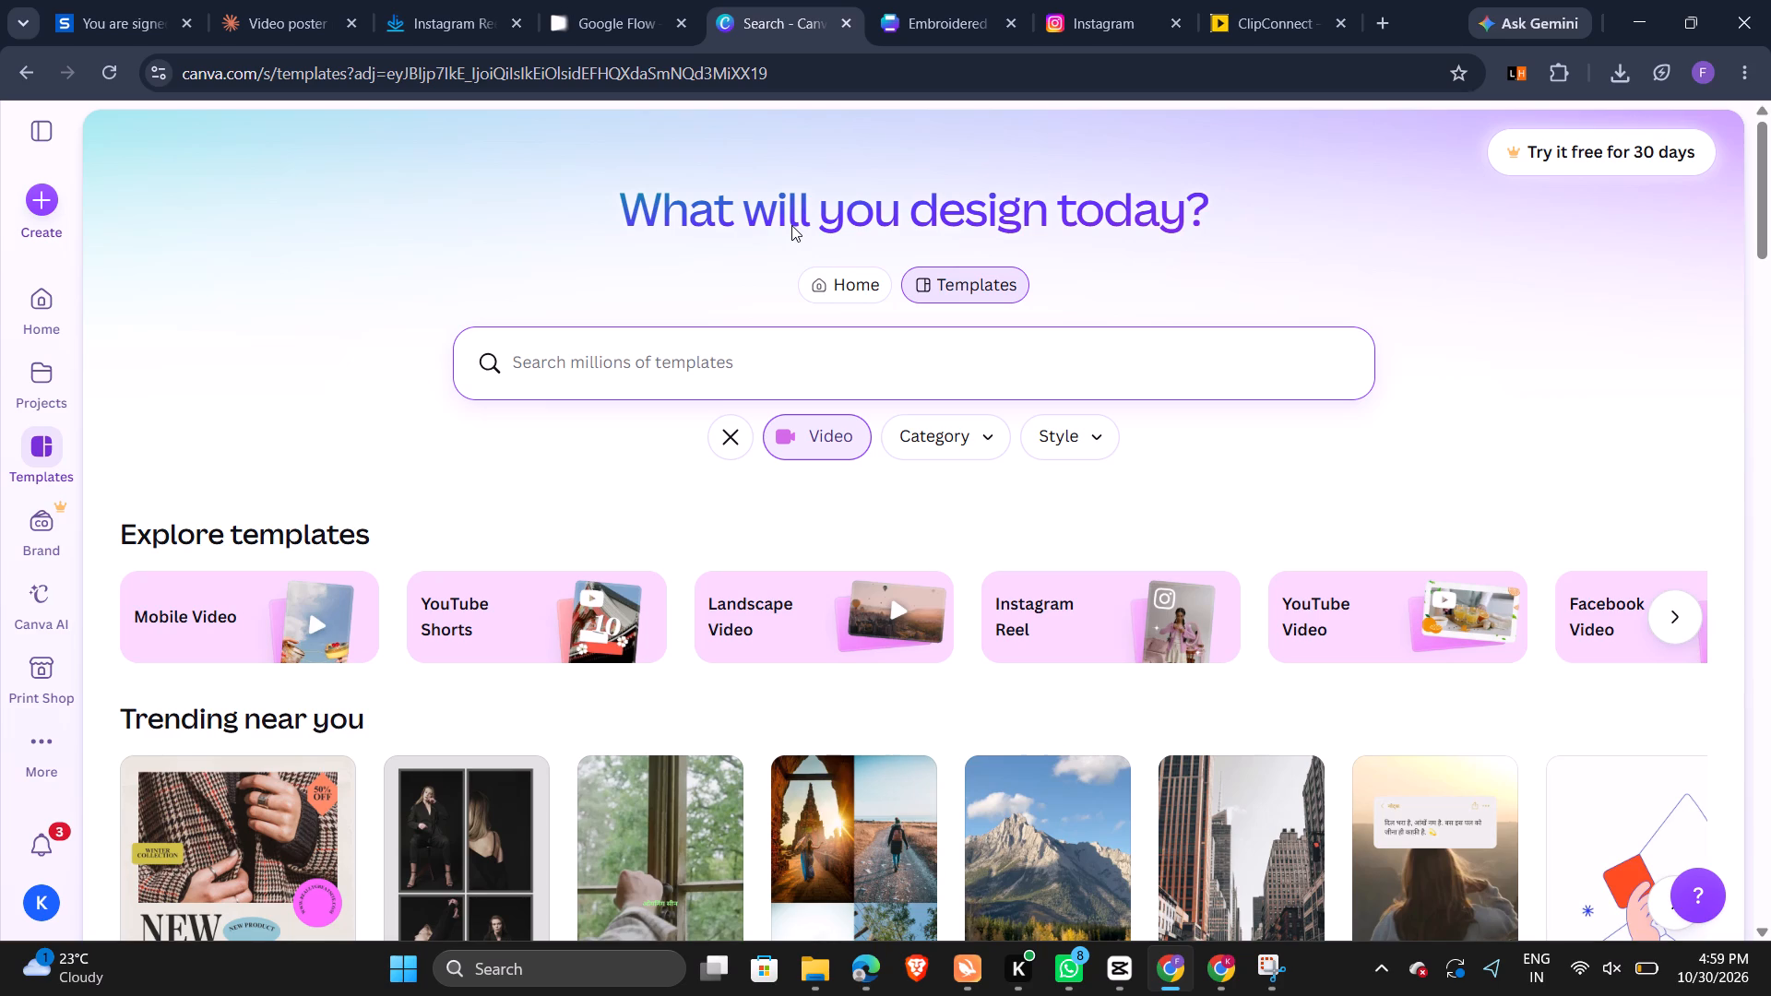
# Choose the four-photo travel collage mobile video from the templates trending nearby and open it for customisation.
pyautogui.scroll(-4, 660, 331)
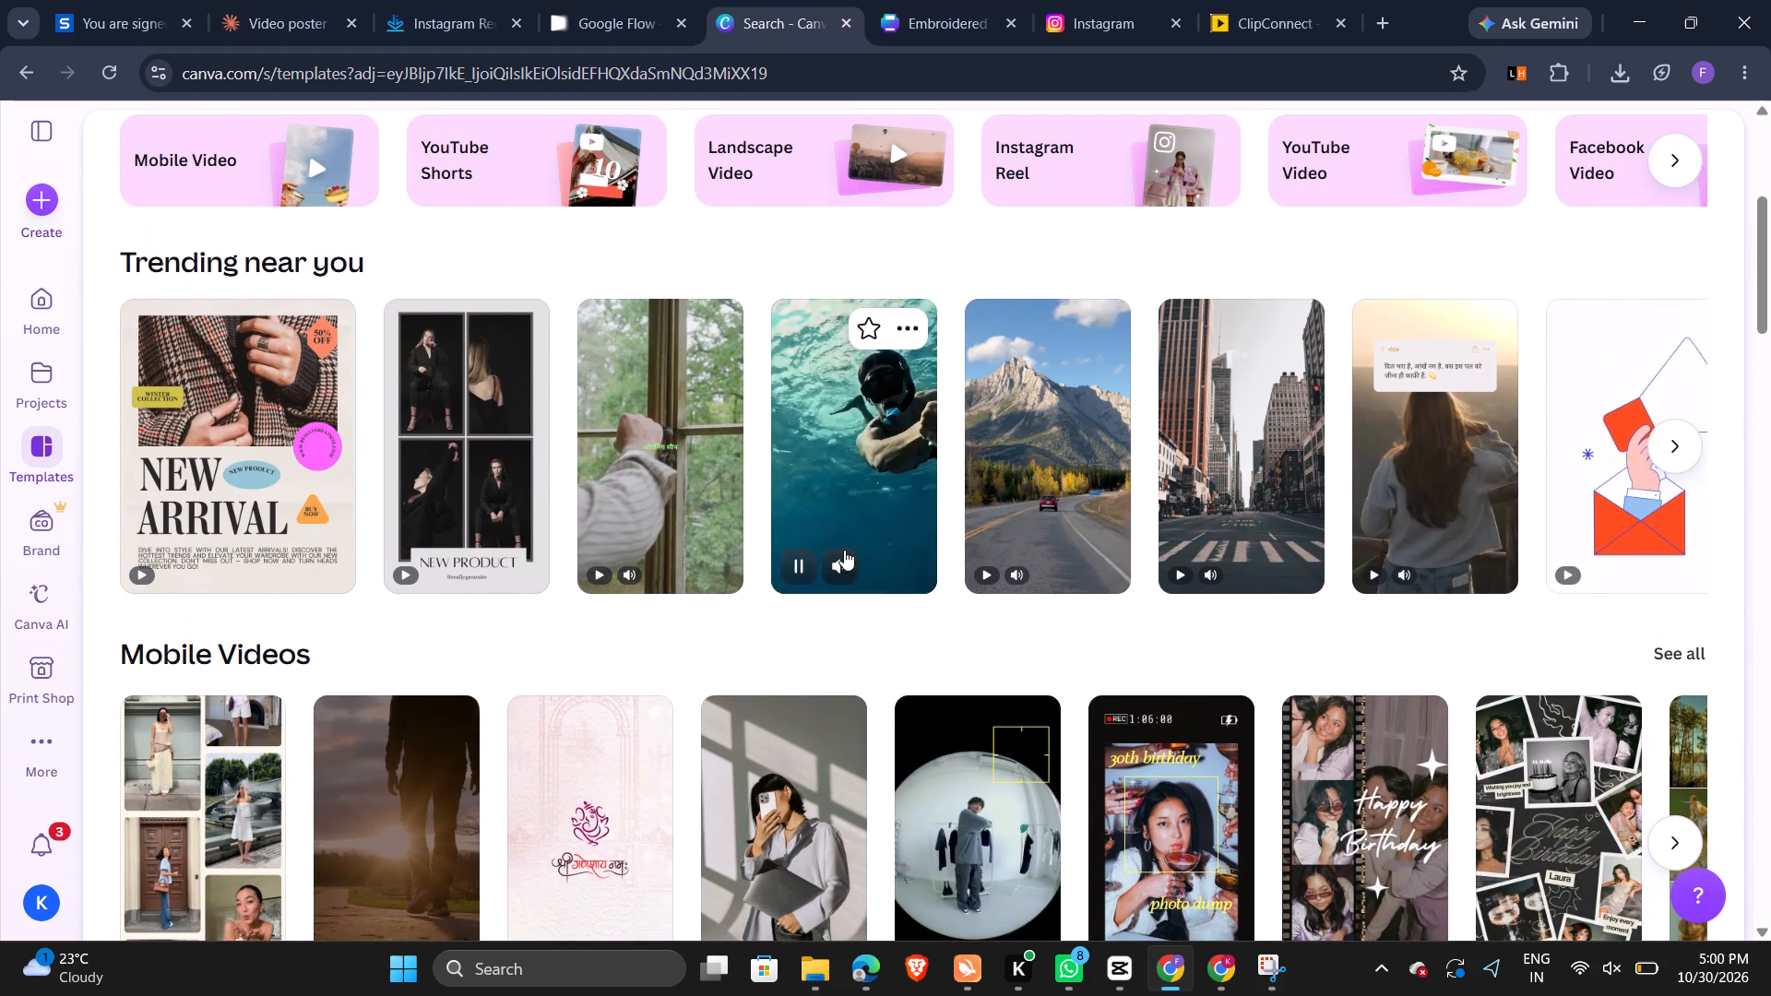
pyautogui.click(874, 463)
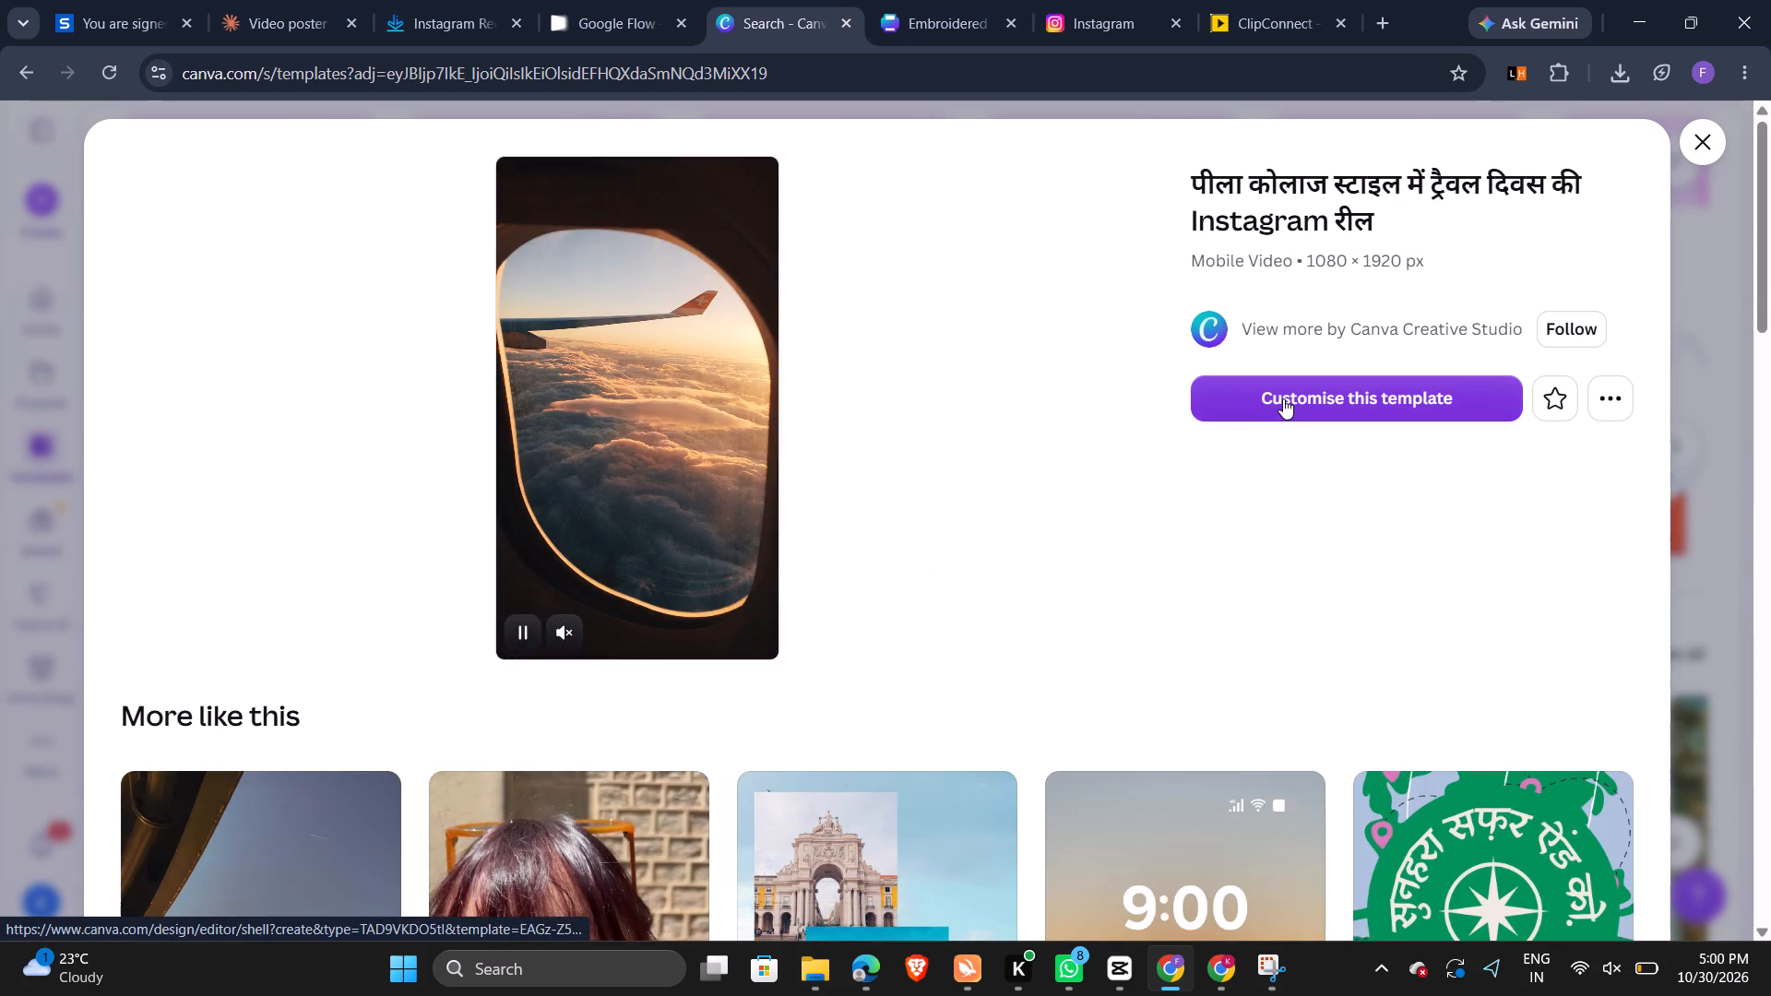
pyautogui.click(1283, 398)
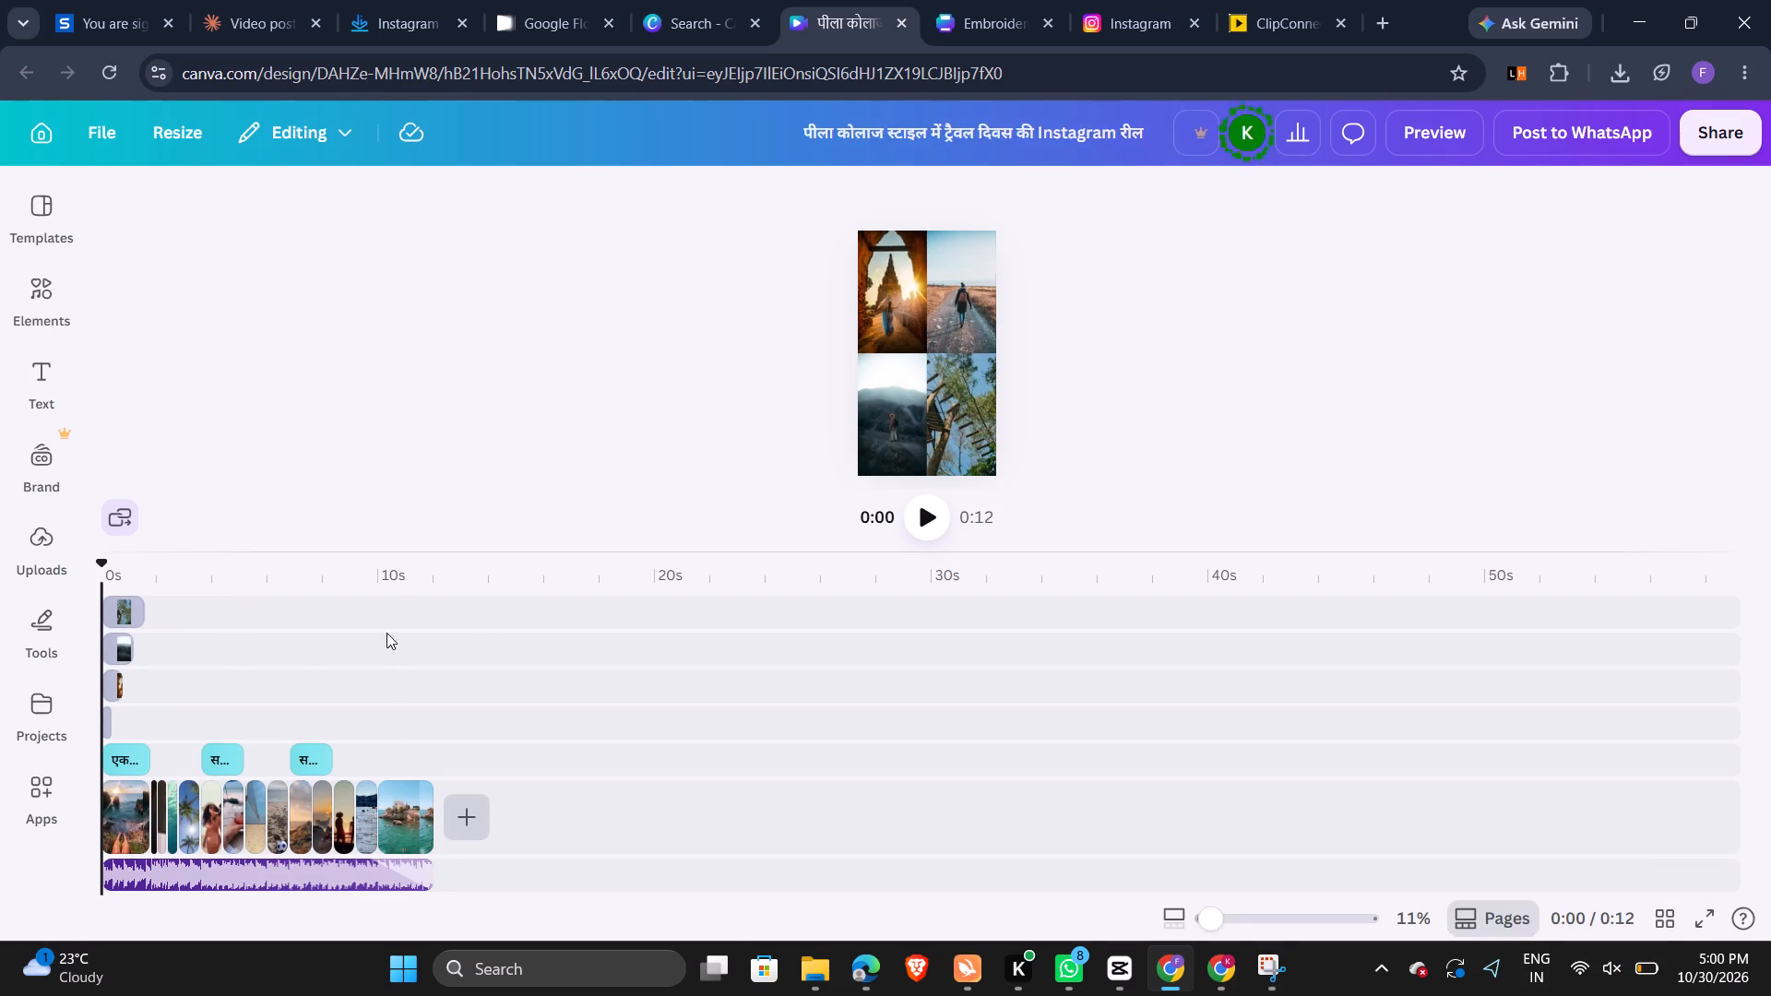
# Select the first Hindi text clip at the start of the video timeline.
pyautogui.click(121, 746)
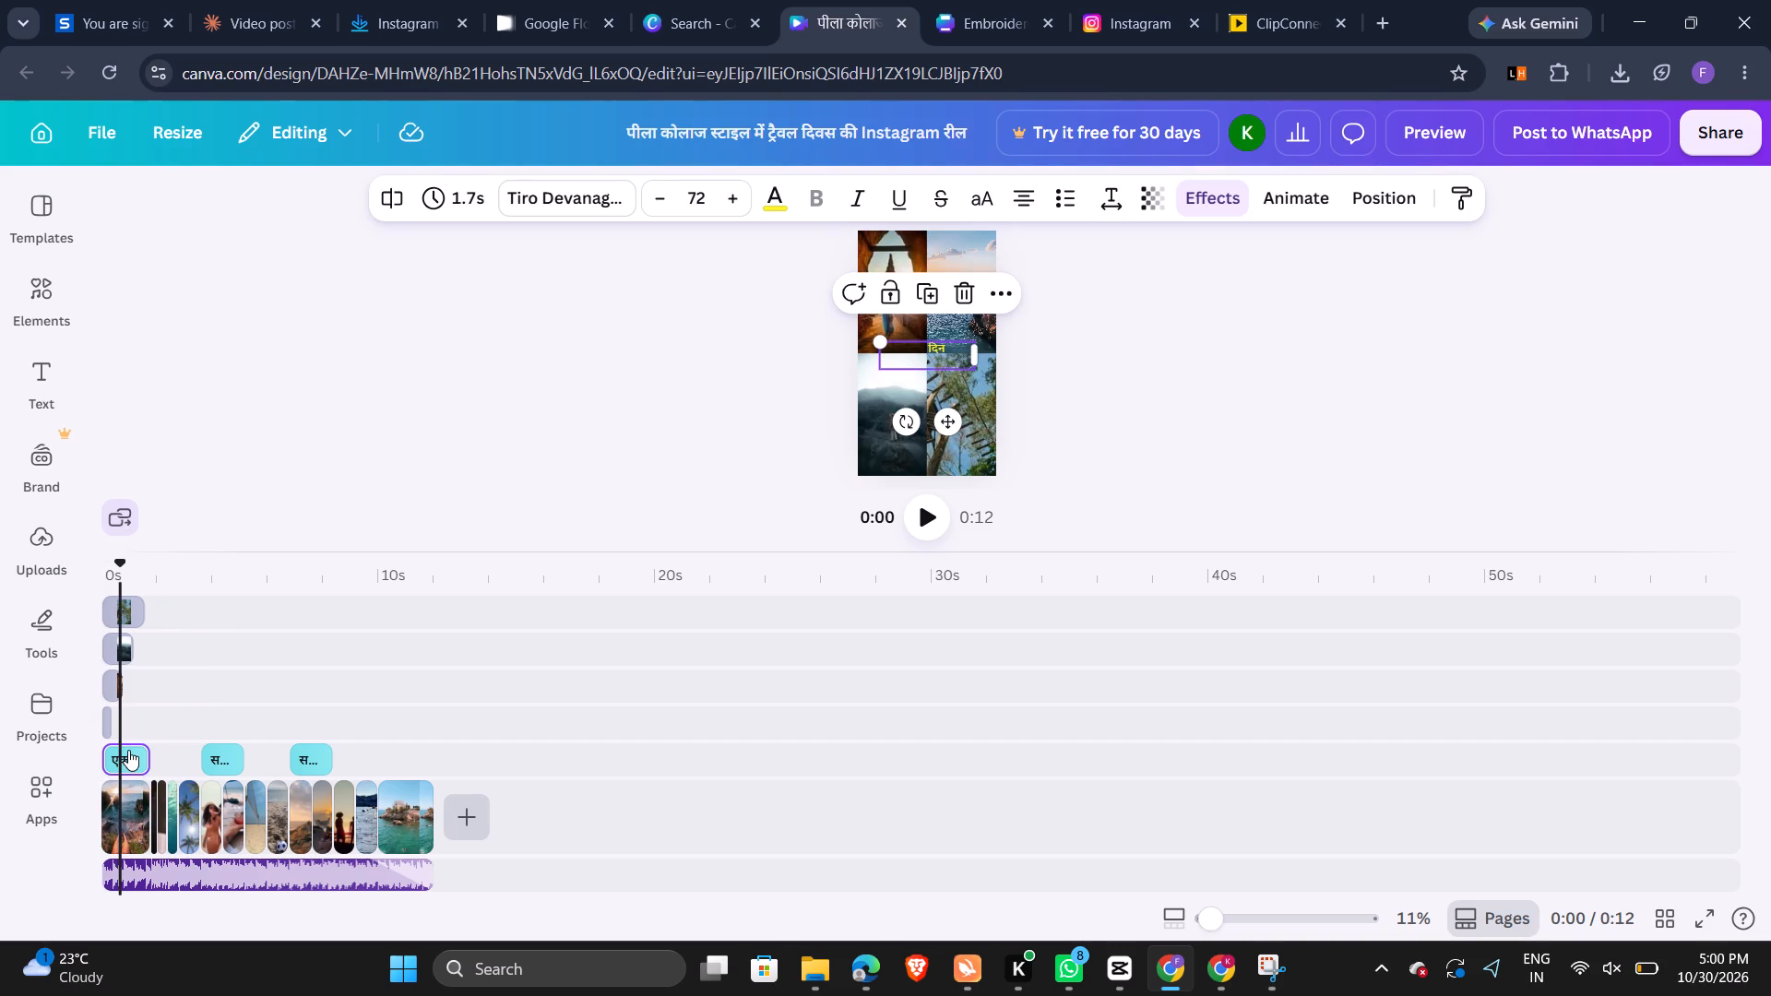
# Delete all three text overlays from the travel reel's timeline.
pyautogui.press('BackSpace')
pyautogui.click(228, 764)
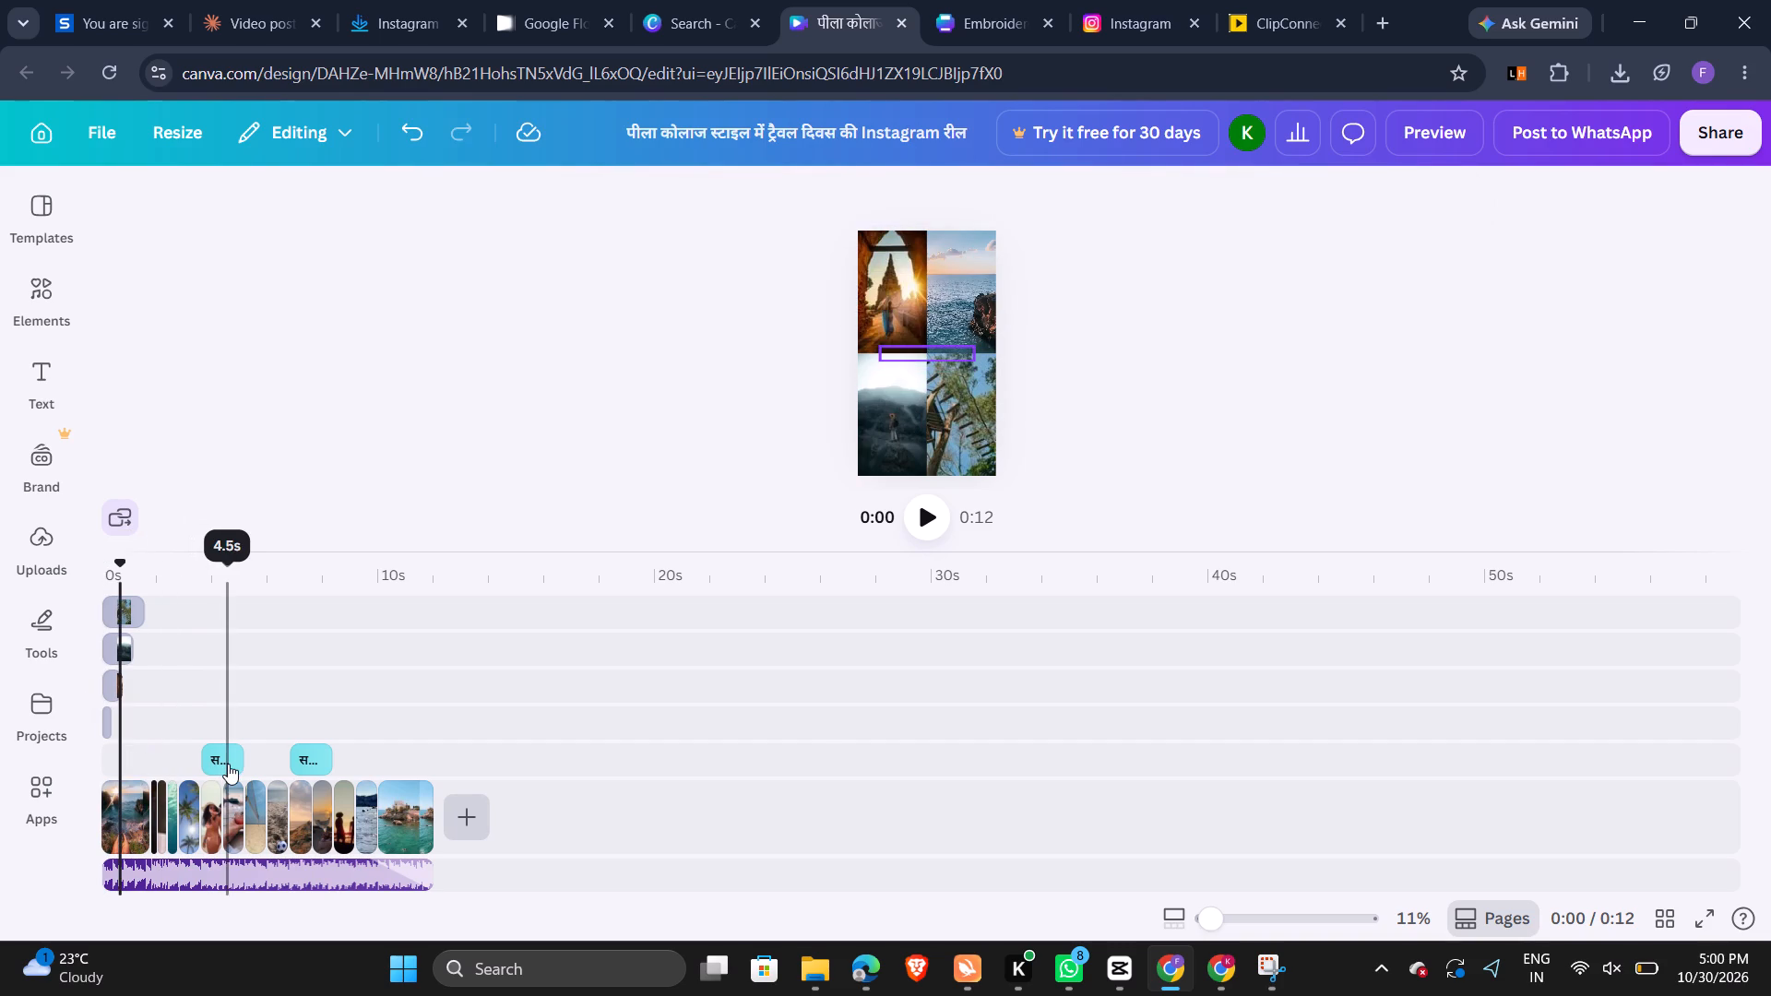
pyautogui.press('BackSpace')
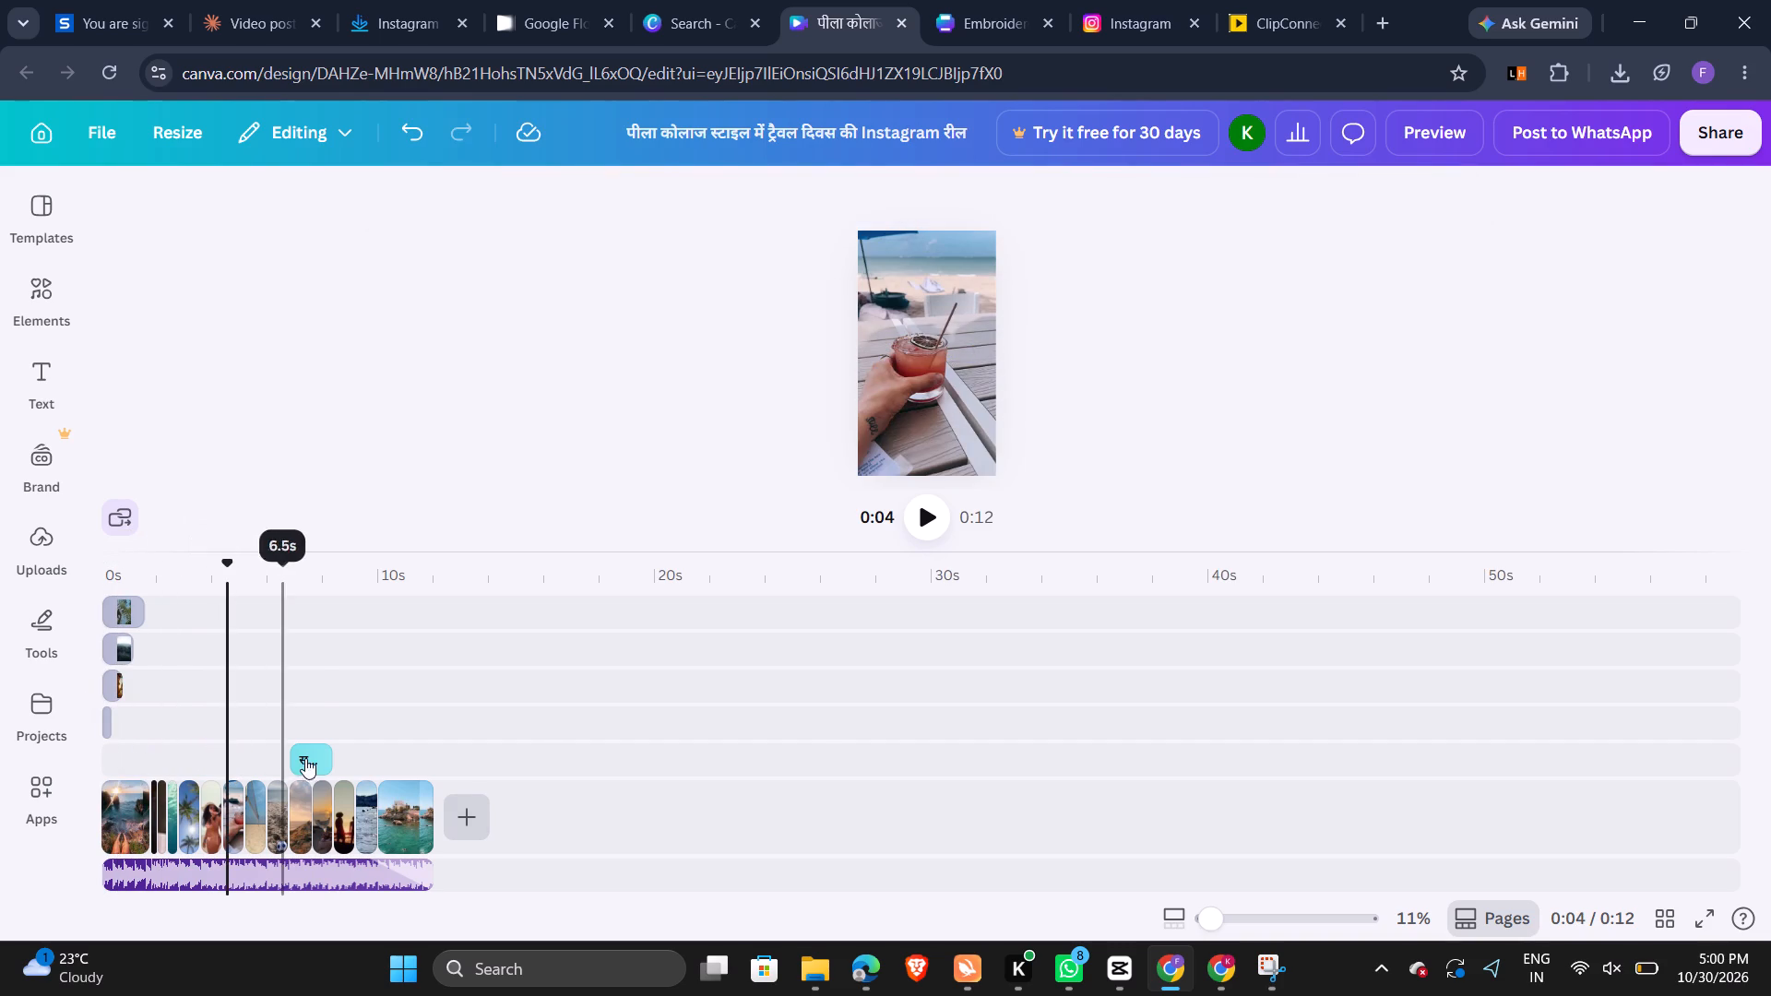
pyautogui.click(323, 754)
pyautogui.press('BackSpace')
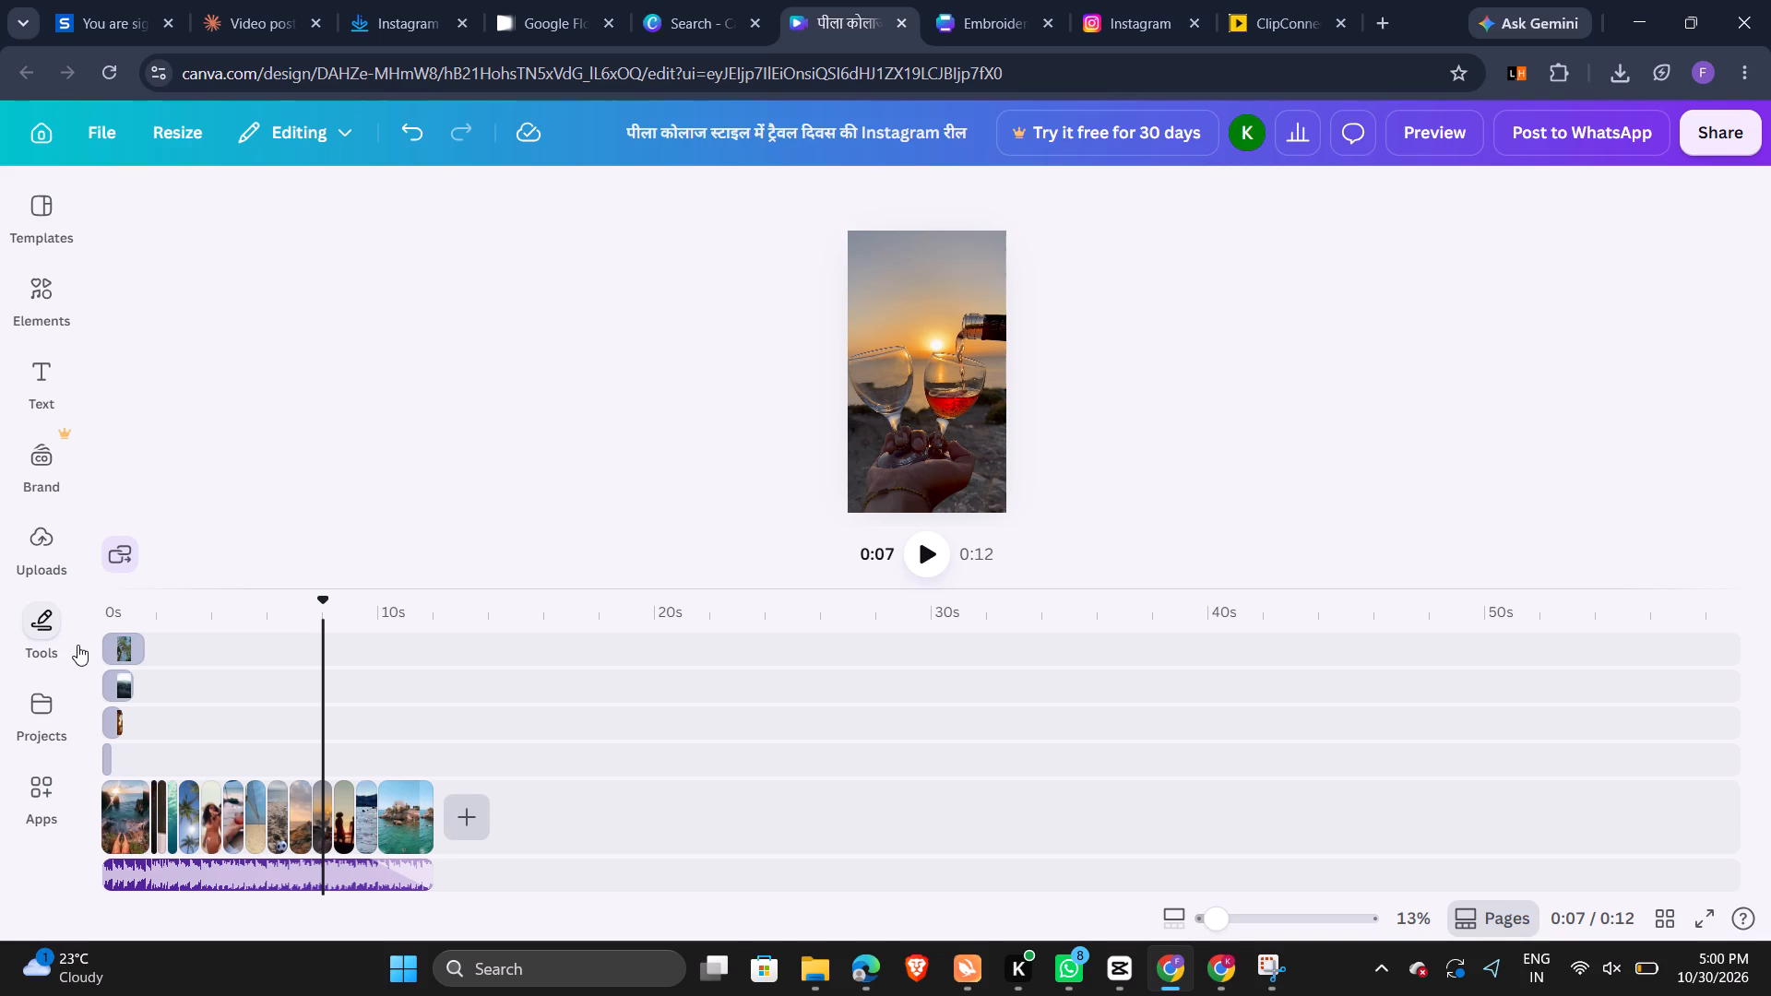
# Play back the reel and inspect the opening background clip and the collage photos layered over it.
pyautogui.press('space')
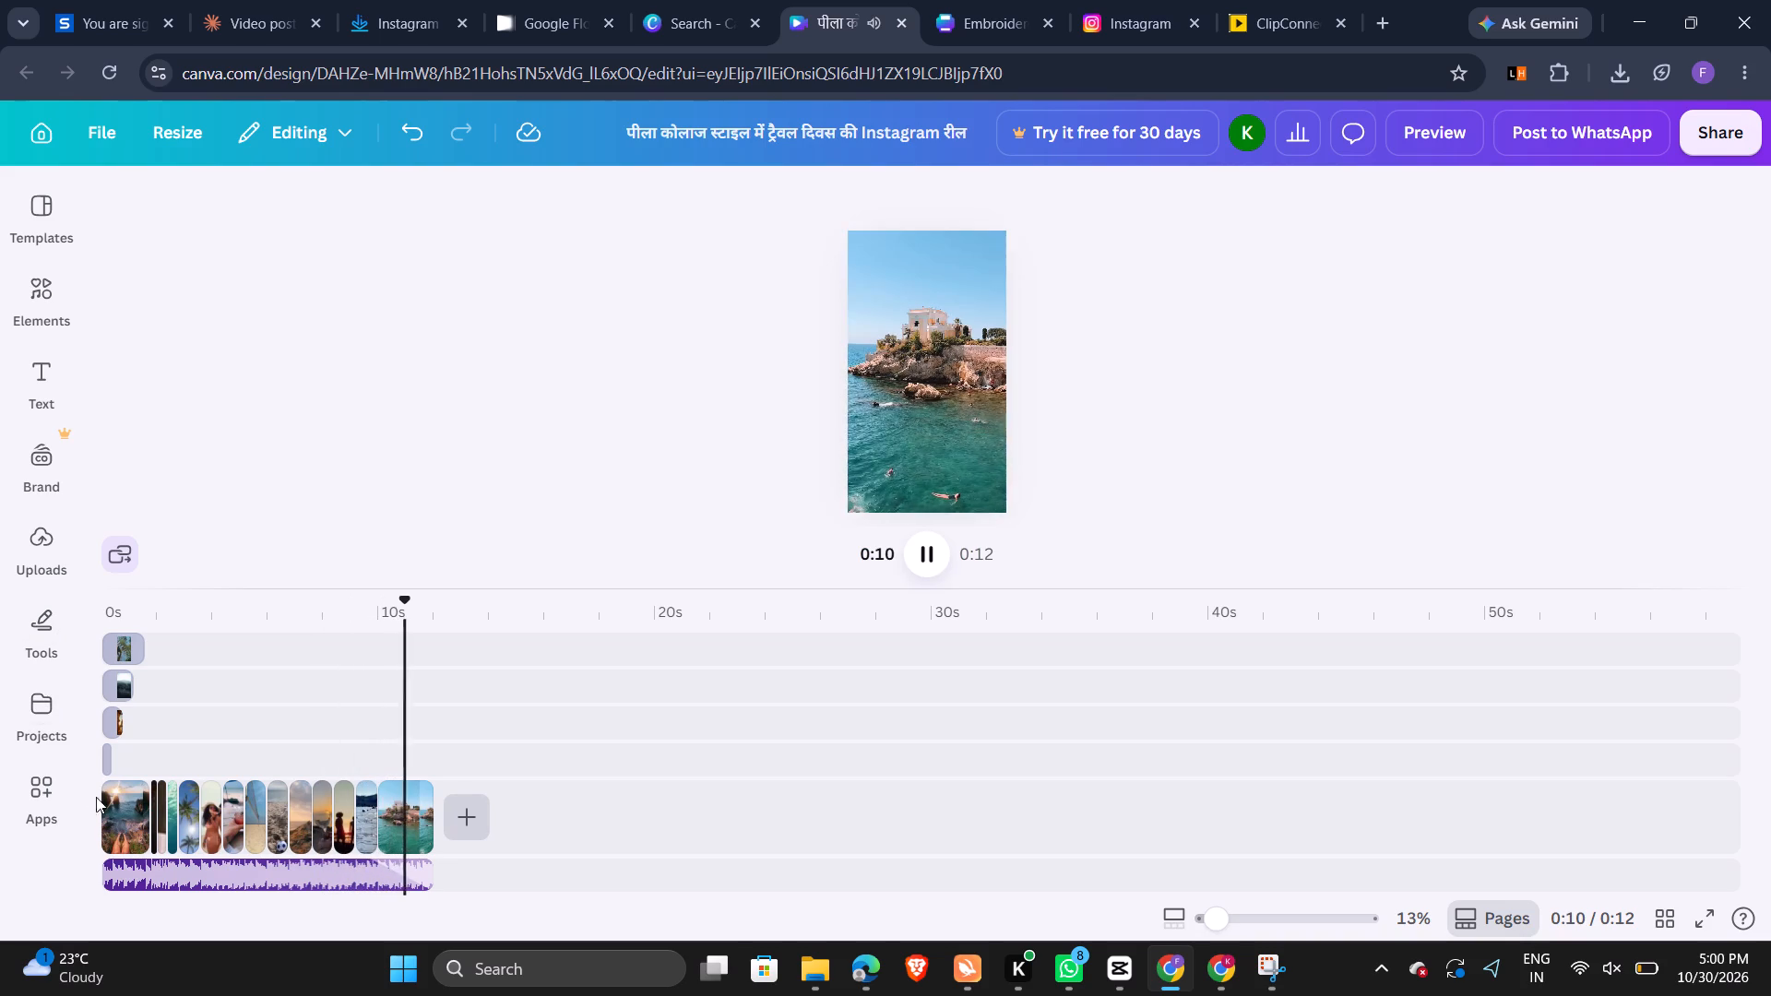
pyautogui.click(125, 817)
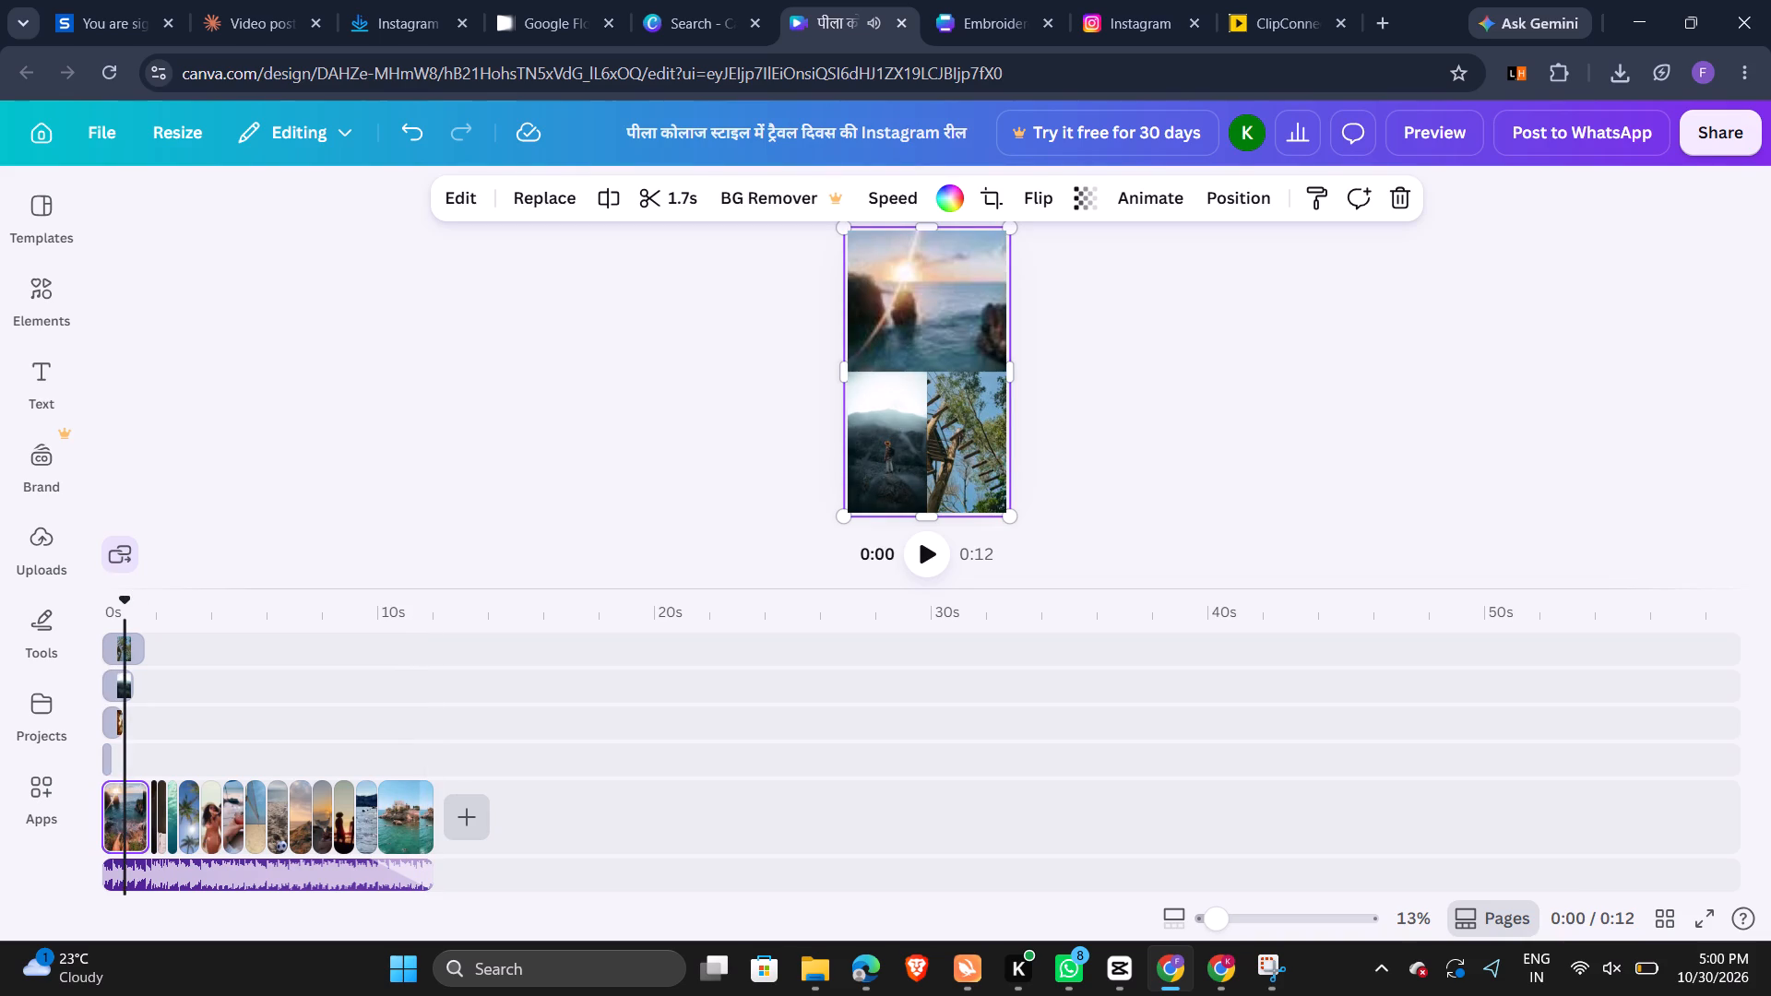
pyautogui.click(125, 644)
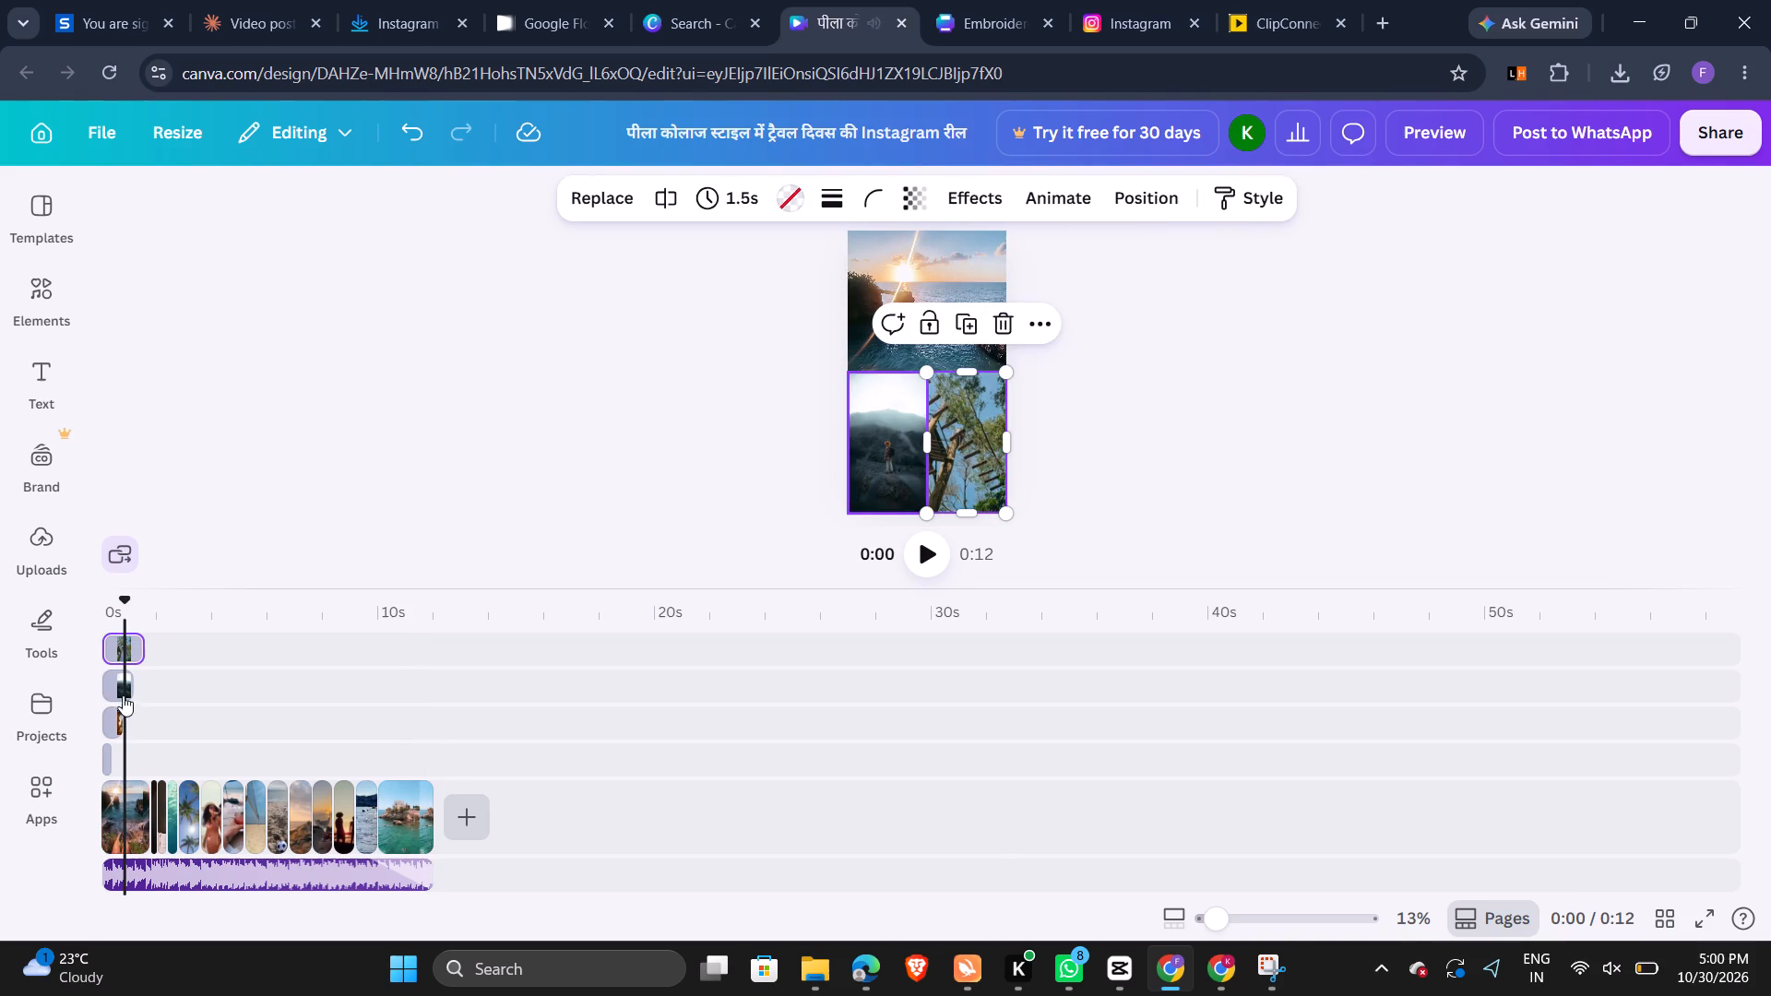
pyautogui.click(120, 721)
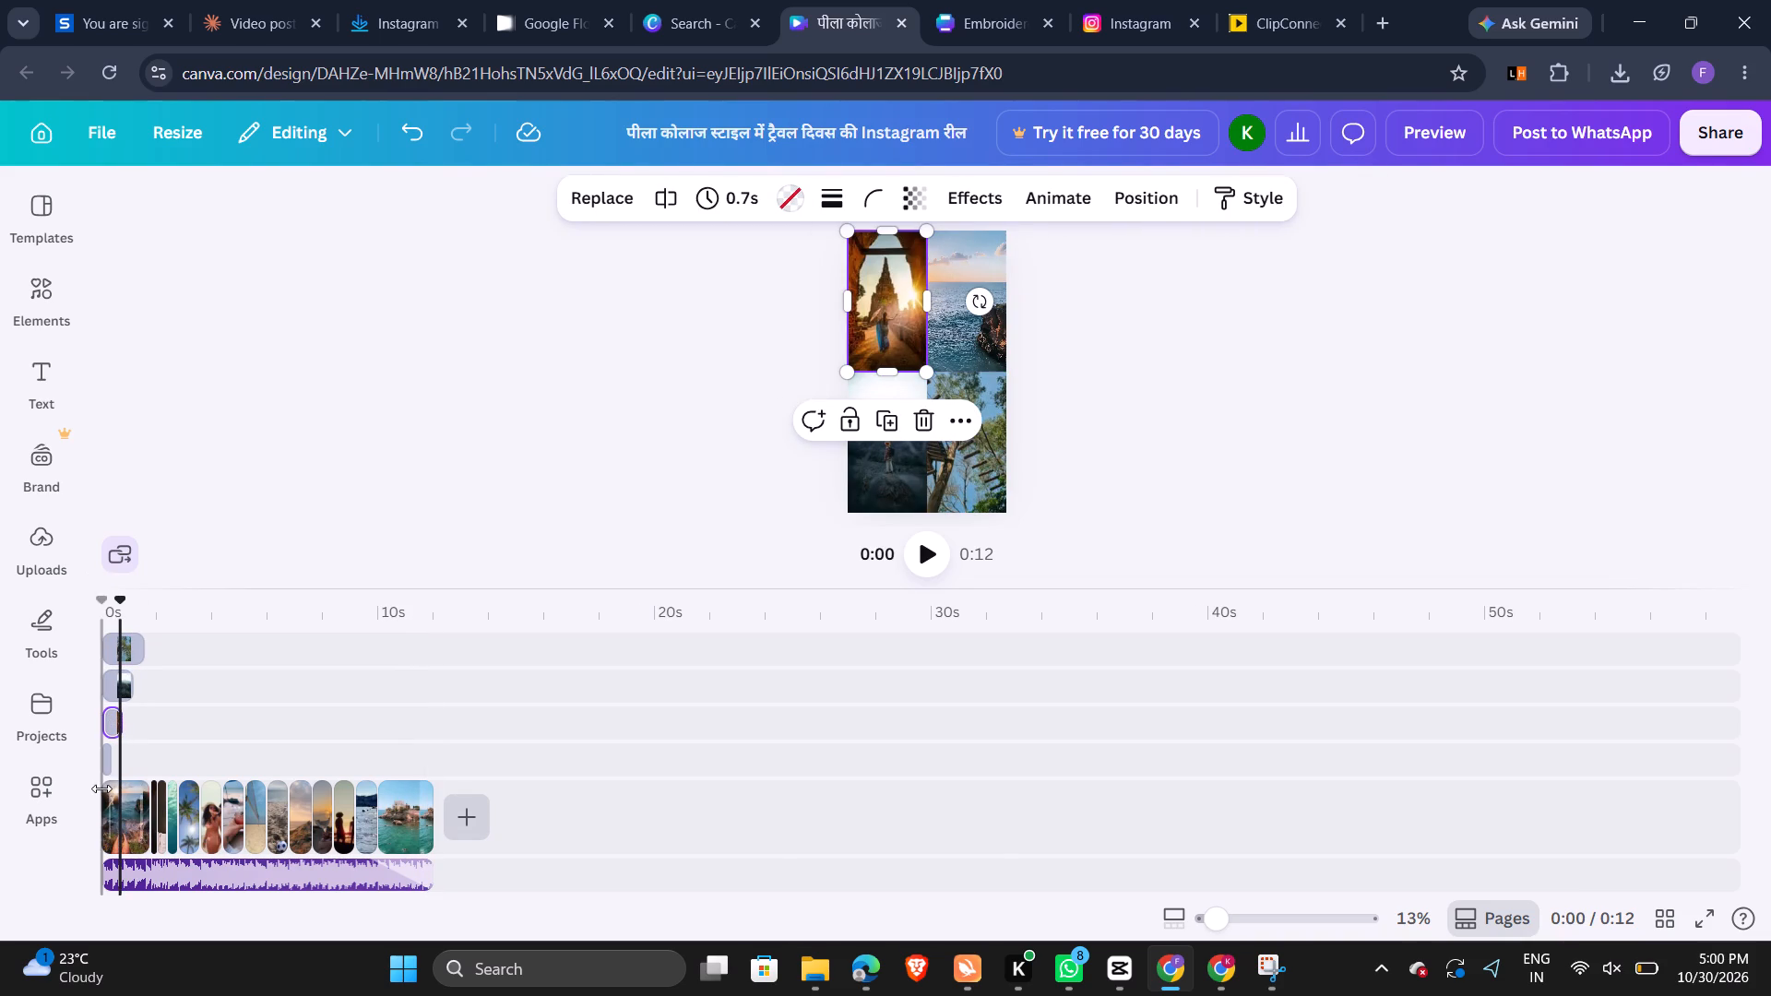
pyautogui.click(103, 759)
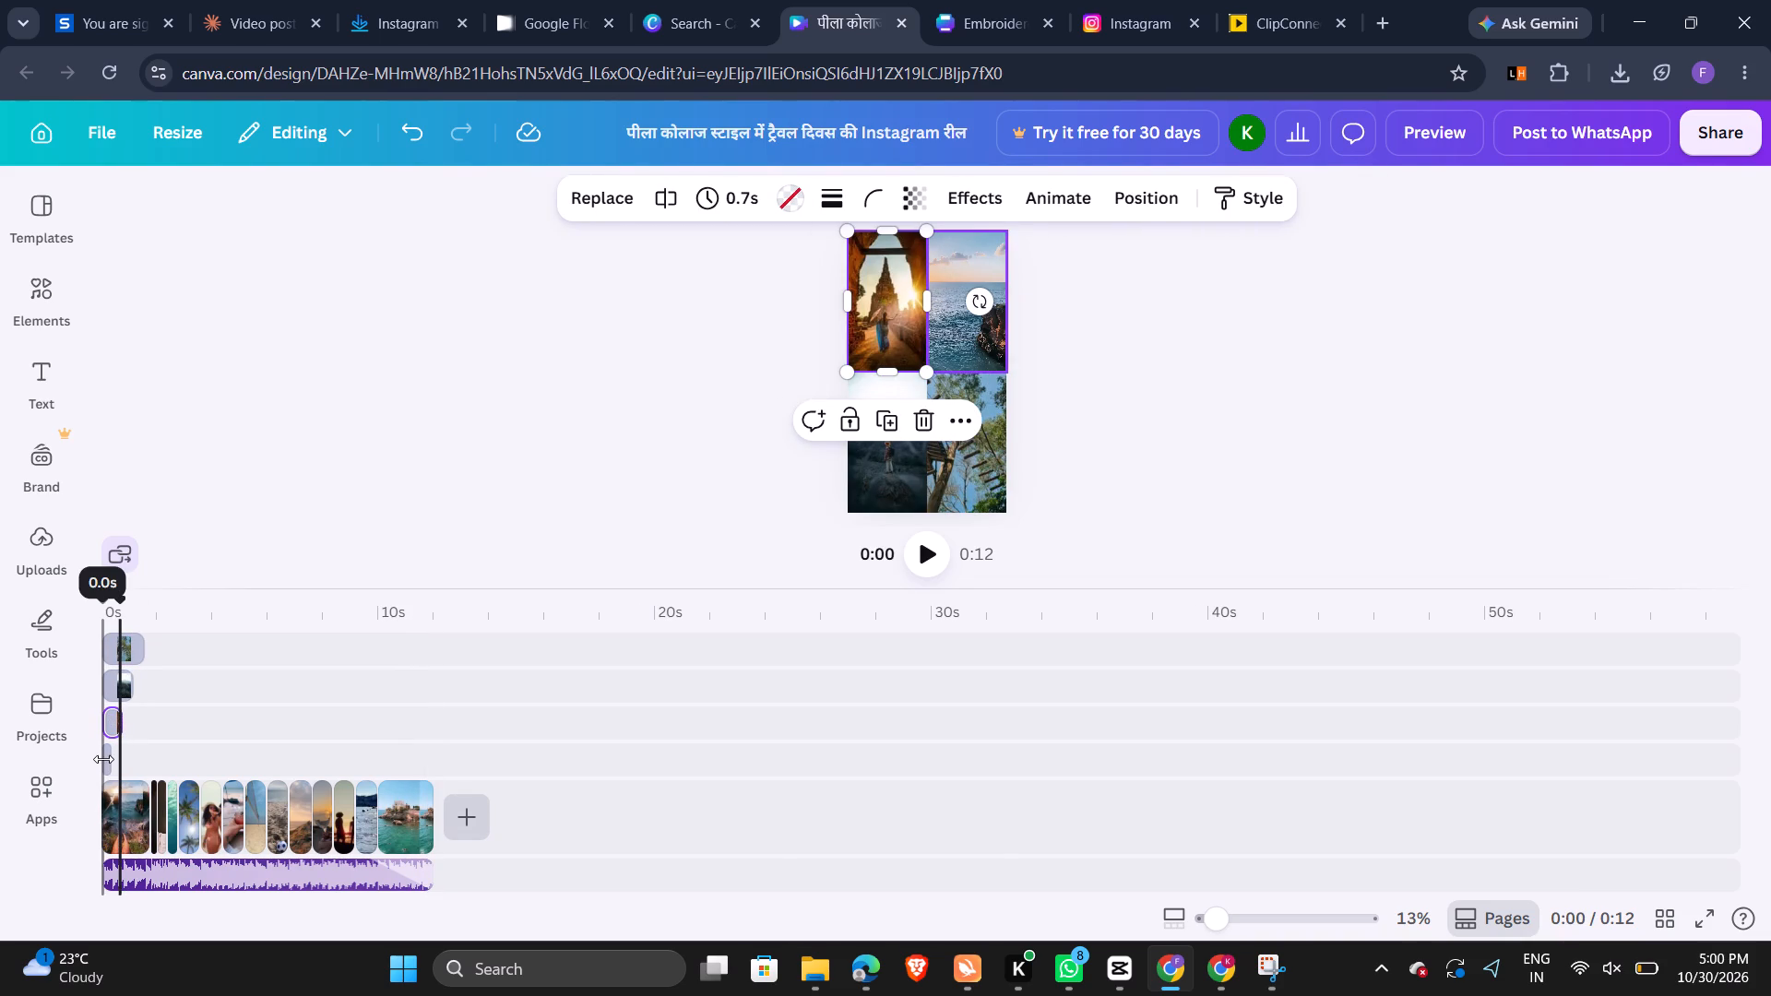
pyautogui.click(120, 710)
pyautogui.click(131, 667)
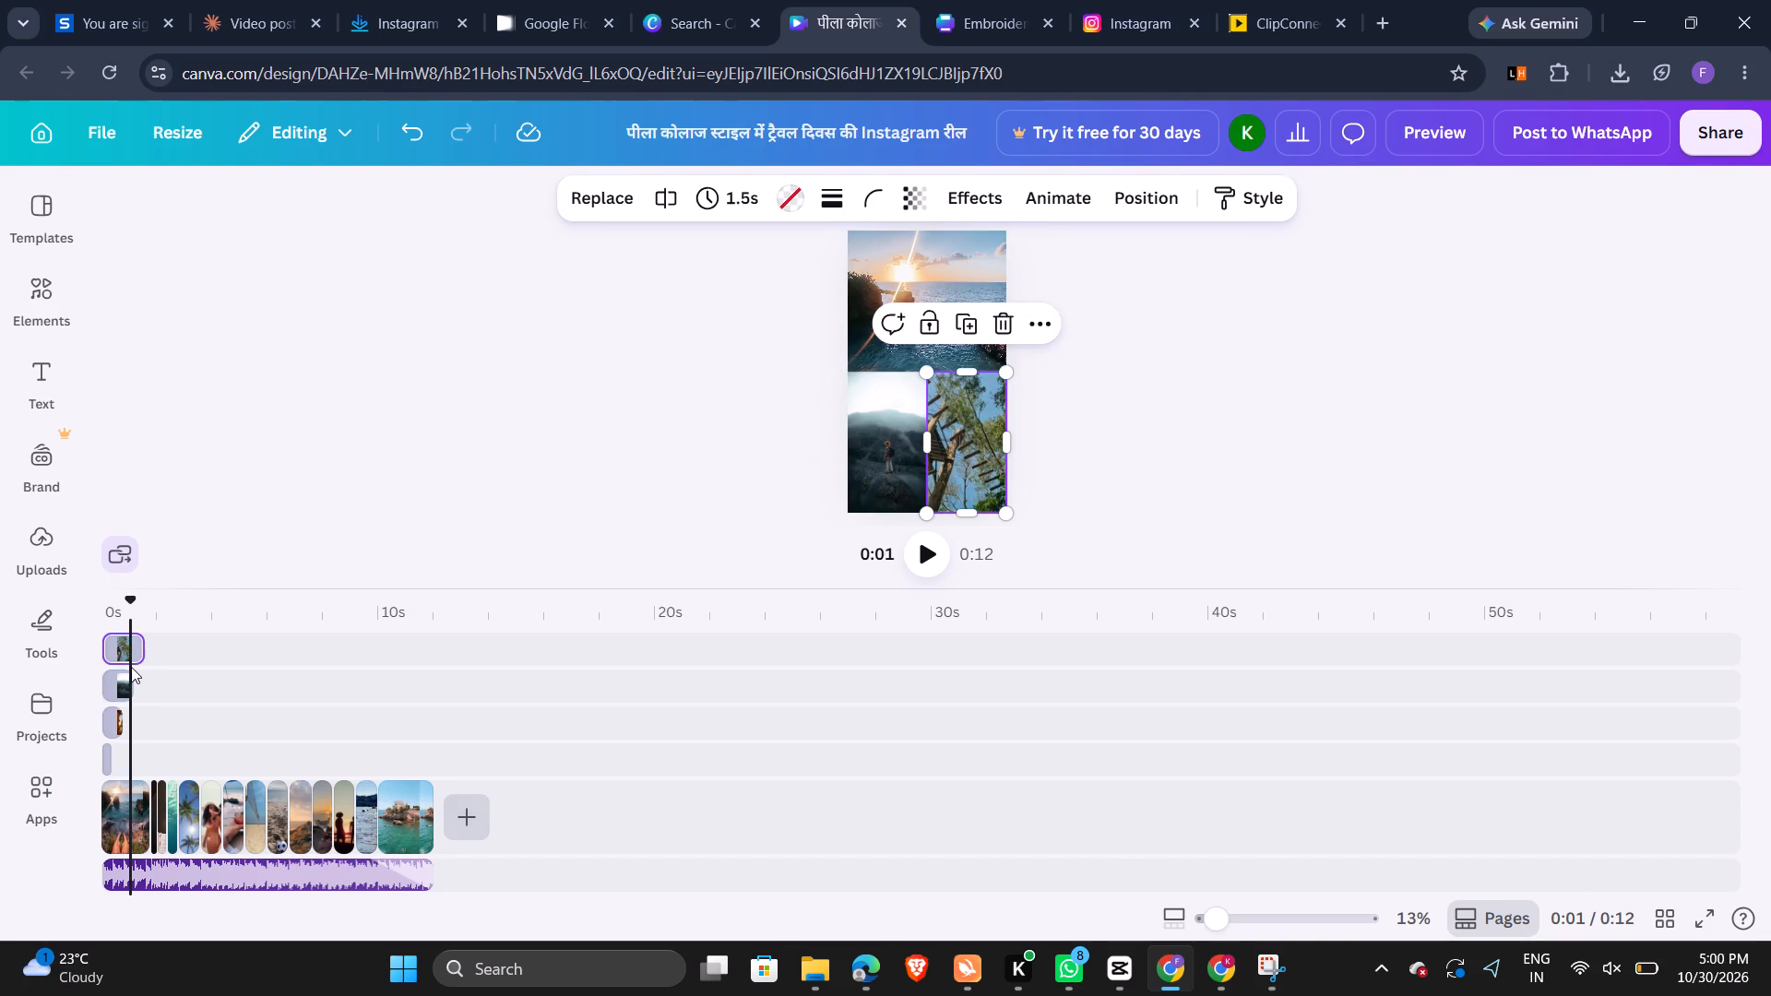
pyautogui.click(126, 688)
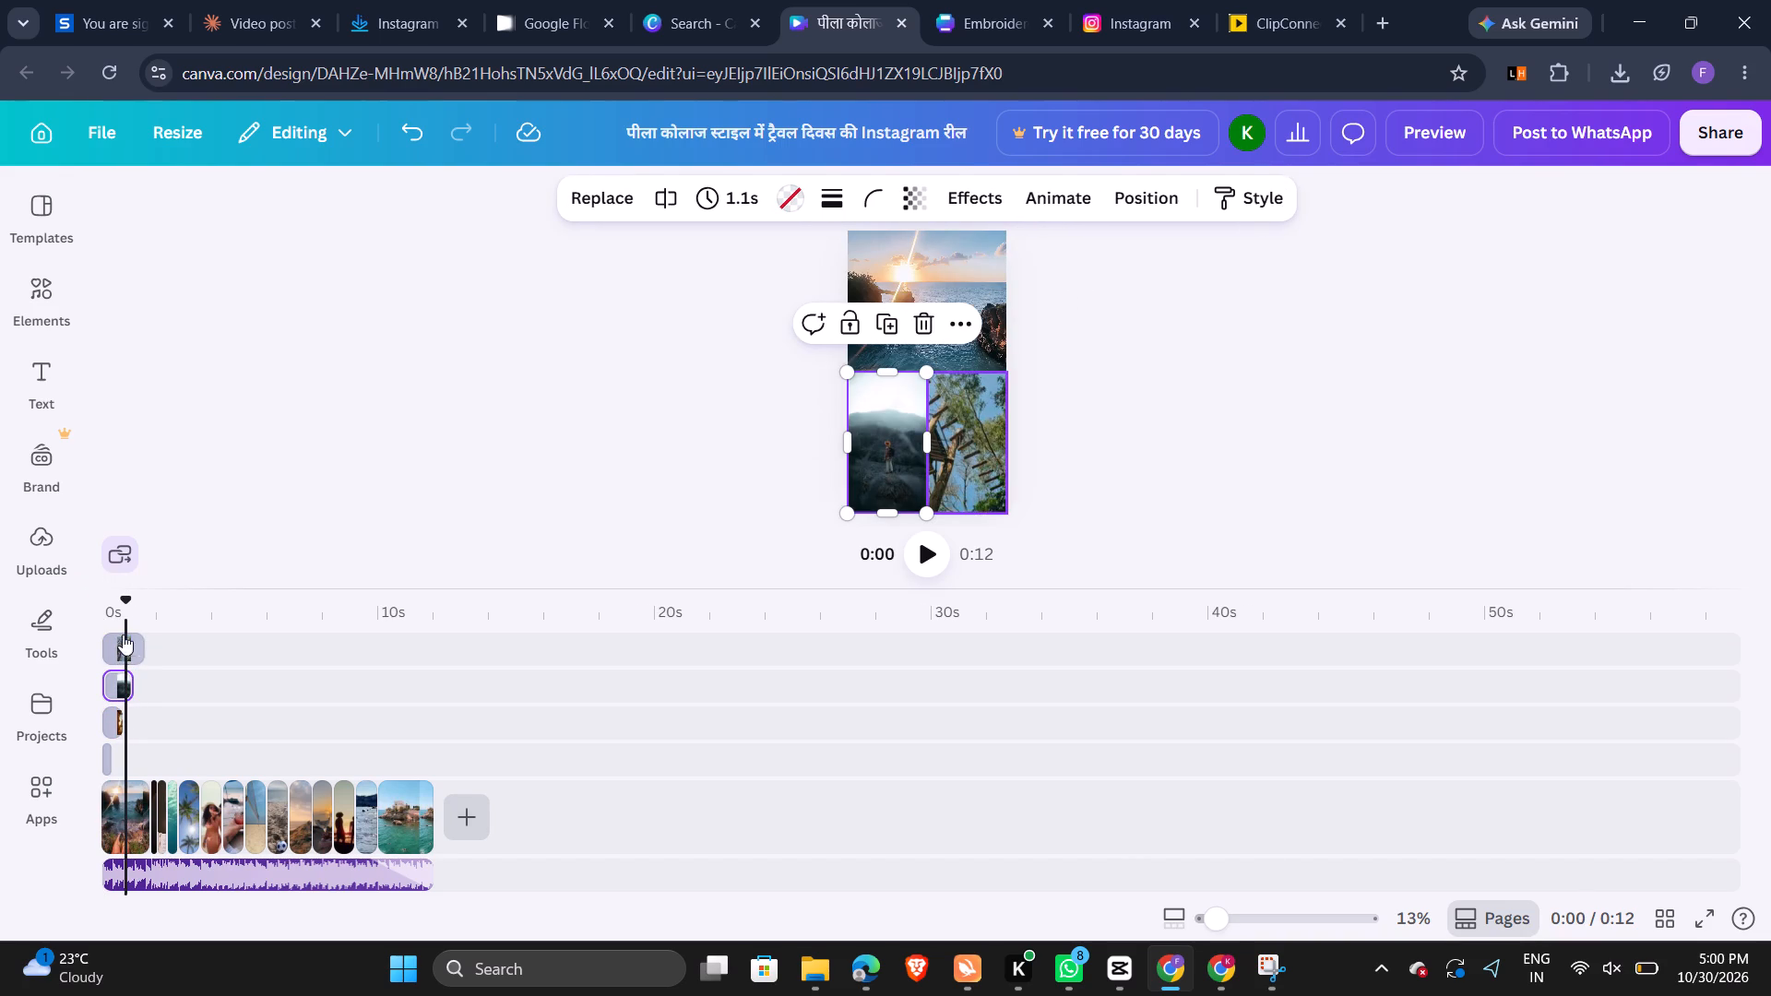
pyautogui.click(126, 647)
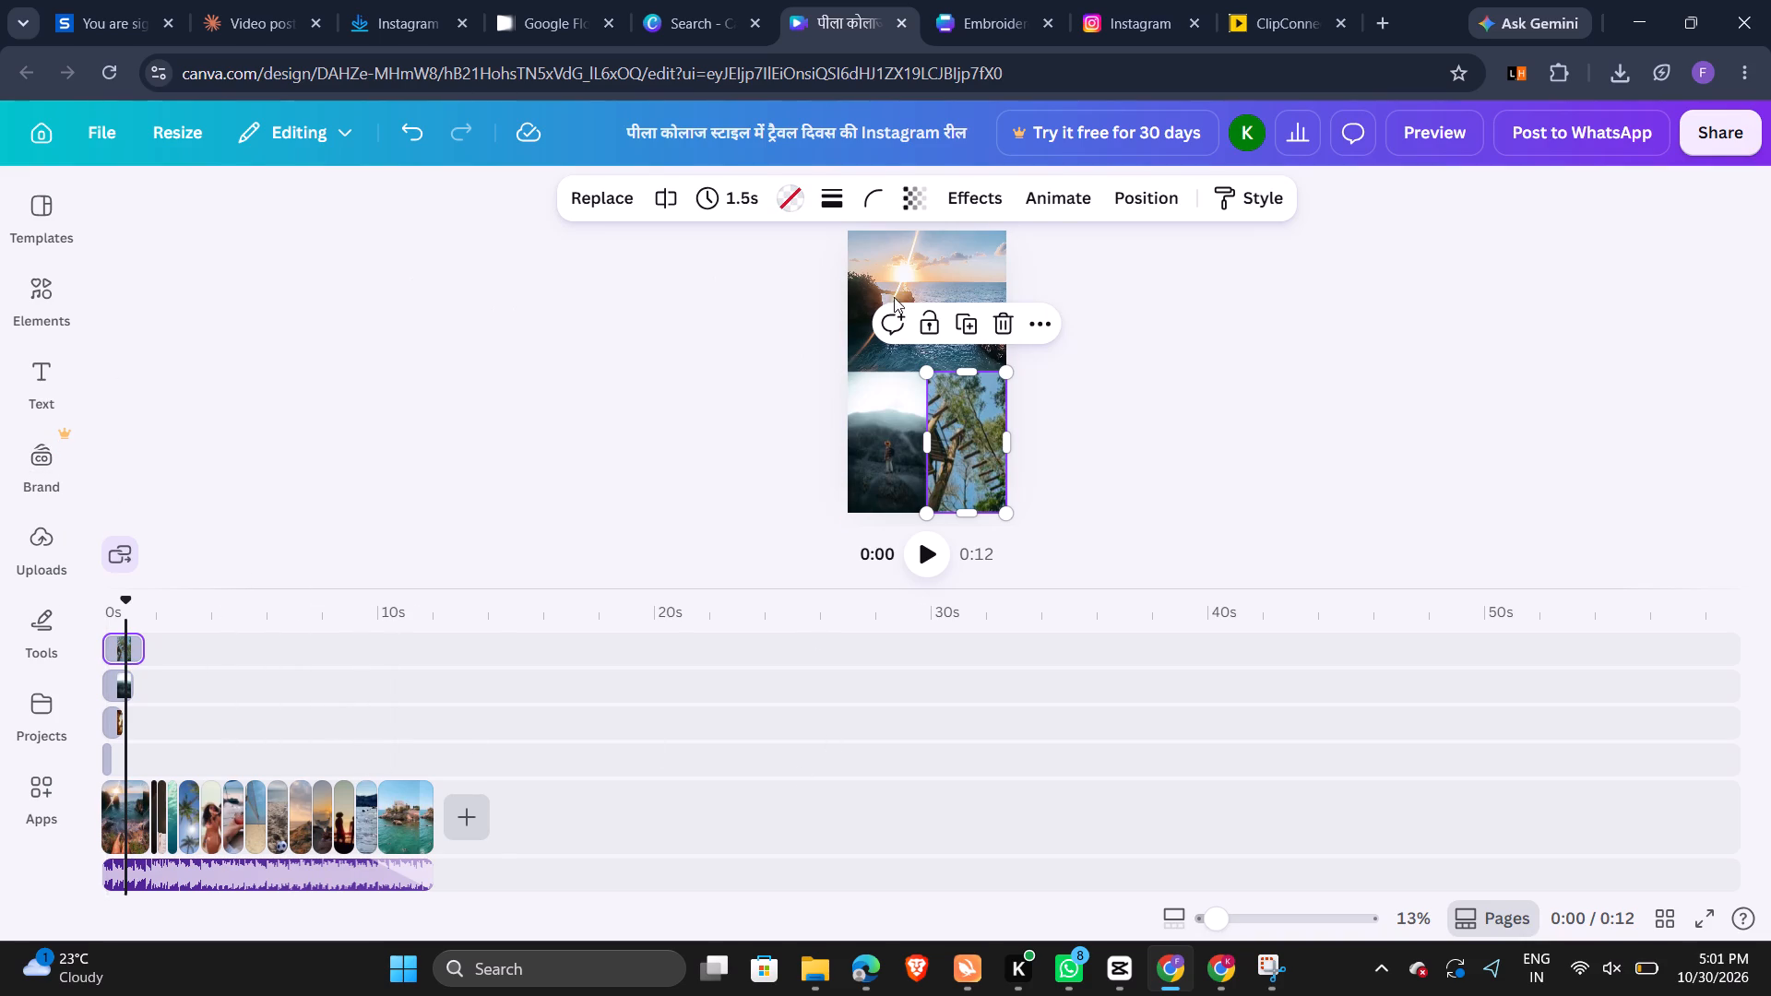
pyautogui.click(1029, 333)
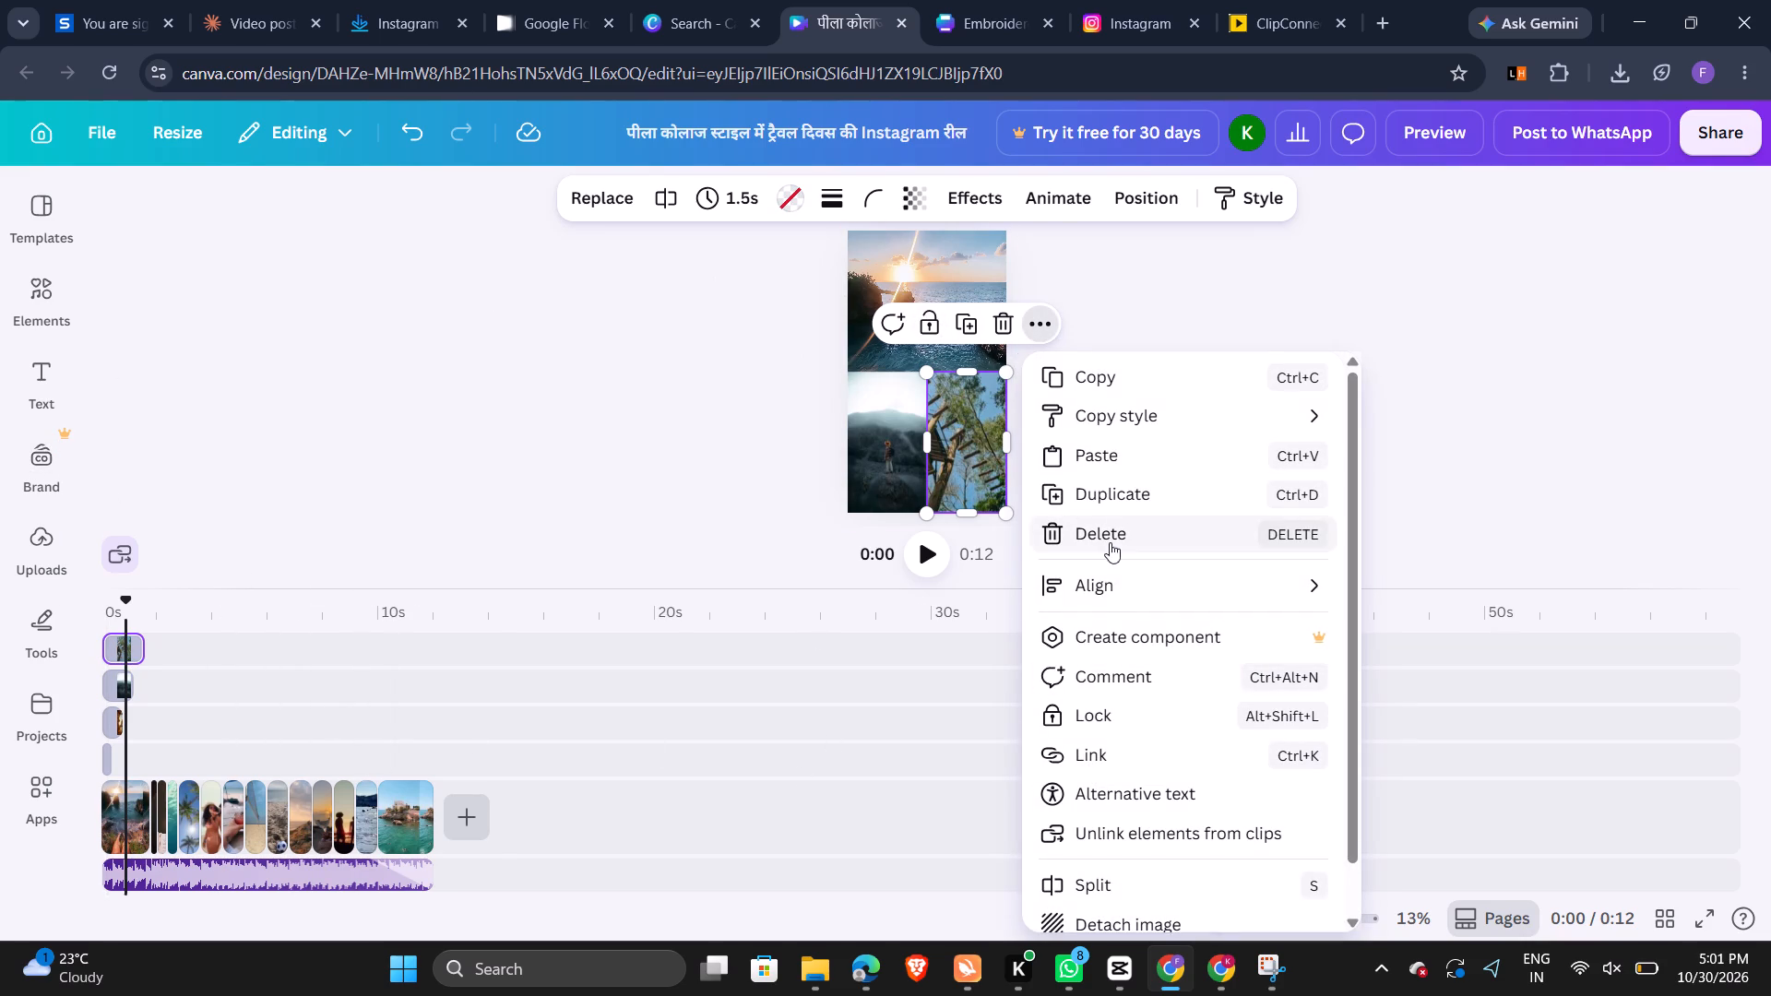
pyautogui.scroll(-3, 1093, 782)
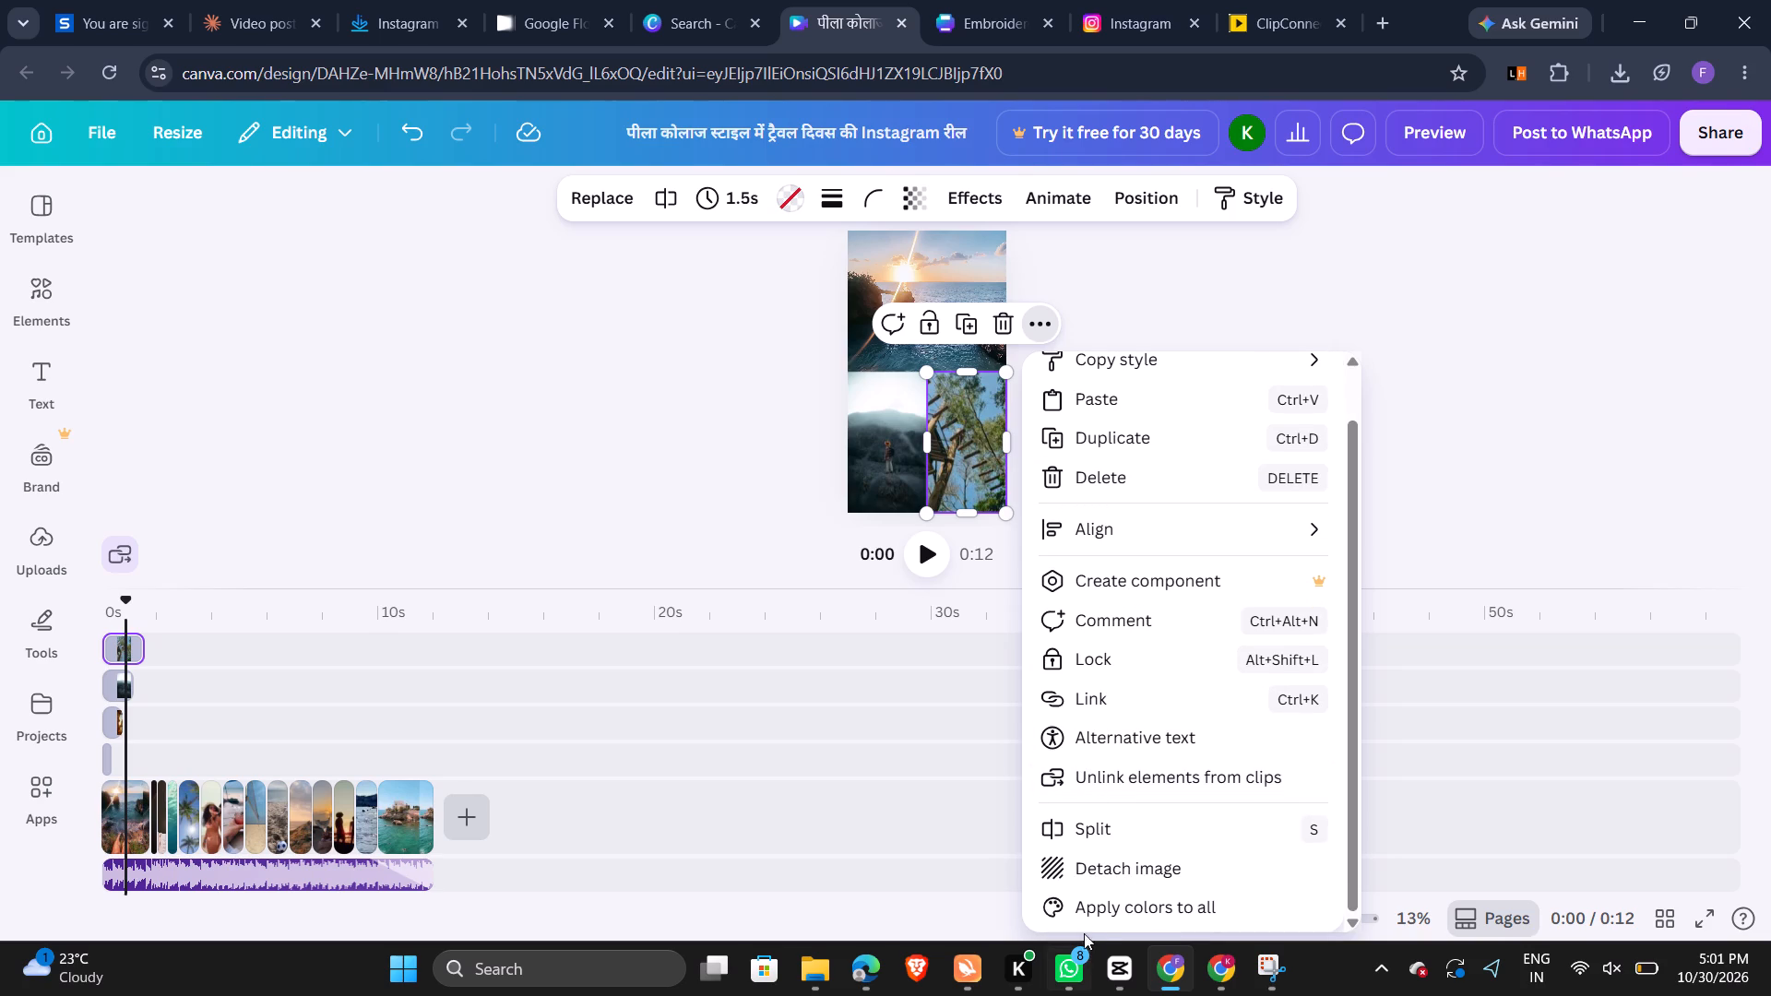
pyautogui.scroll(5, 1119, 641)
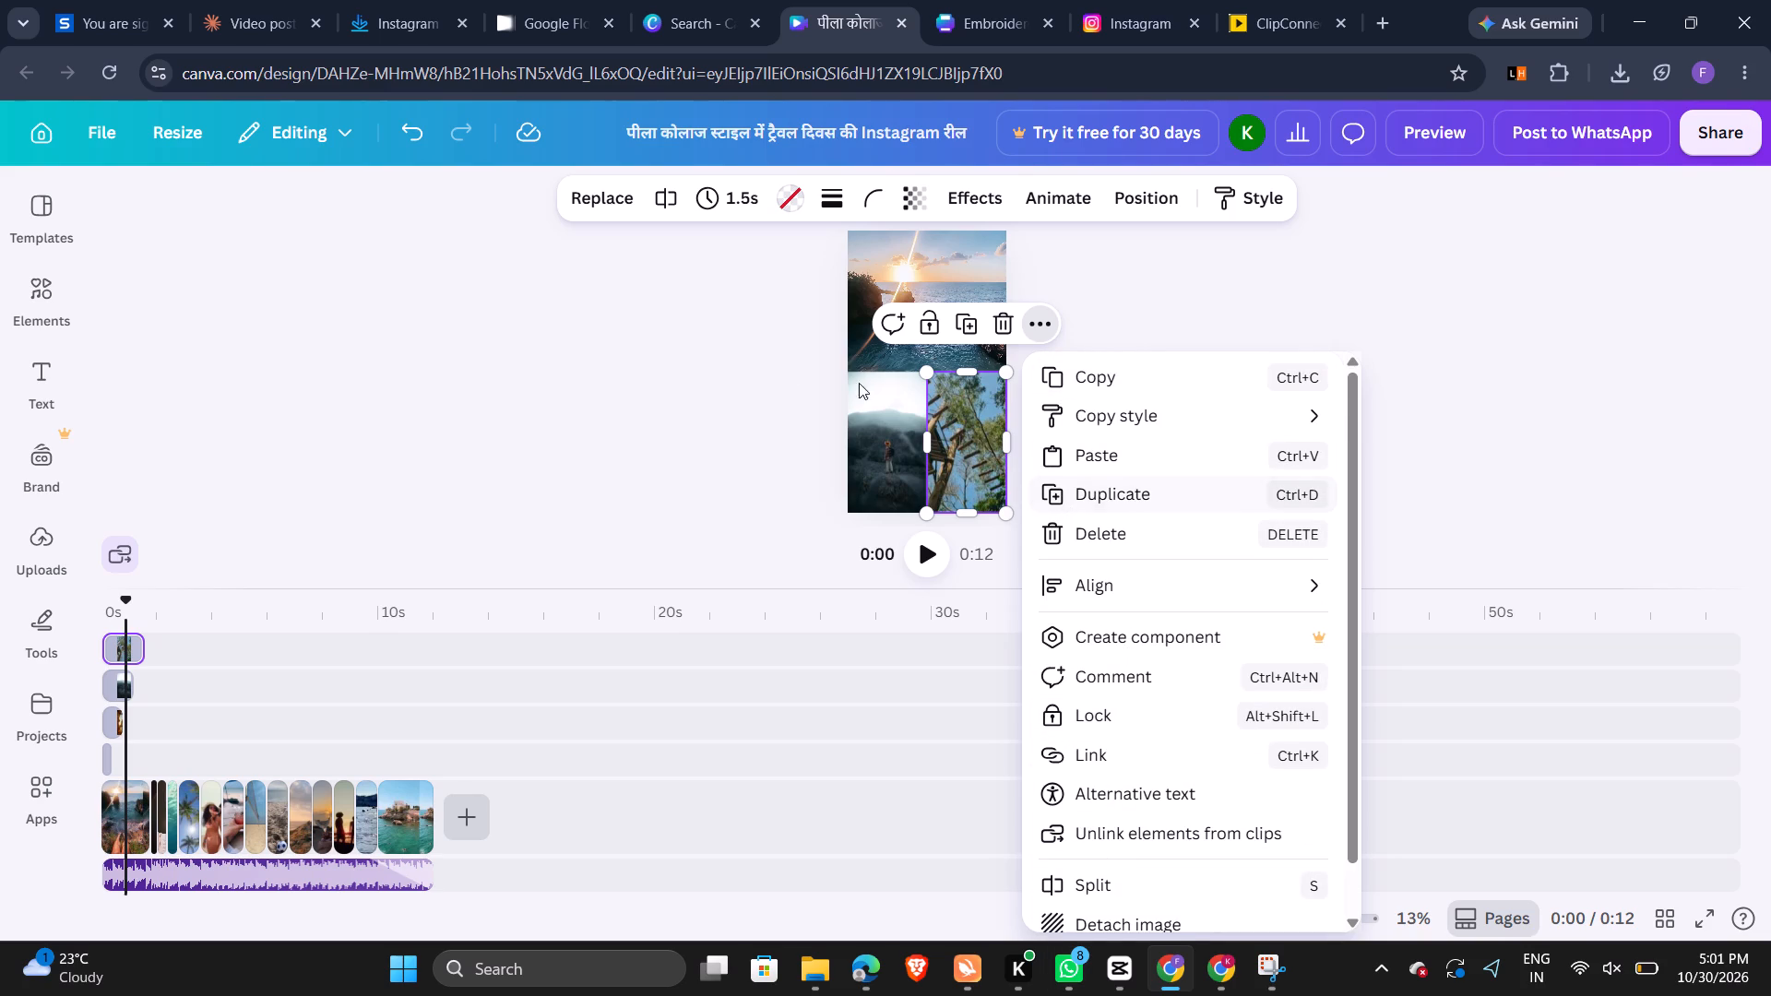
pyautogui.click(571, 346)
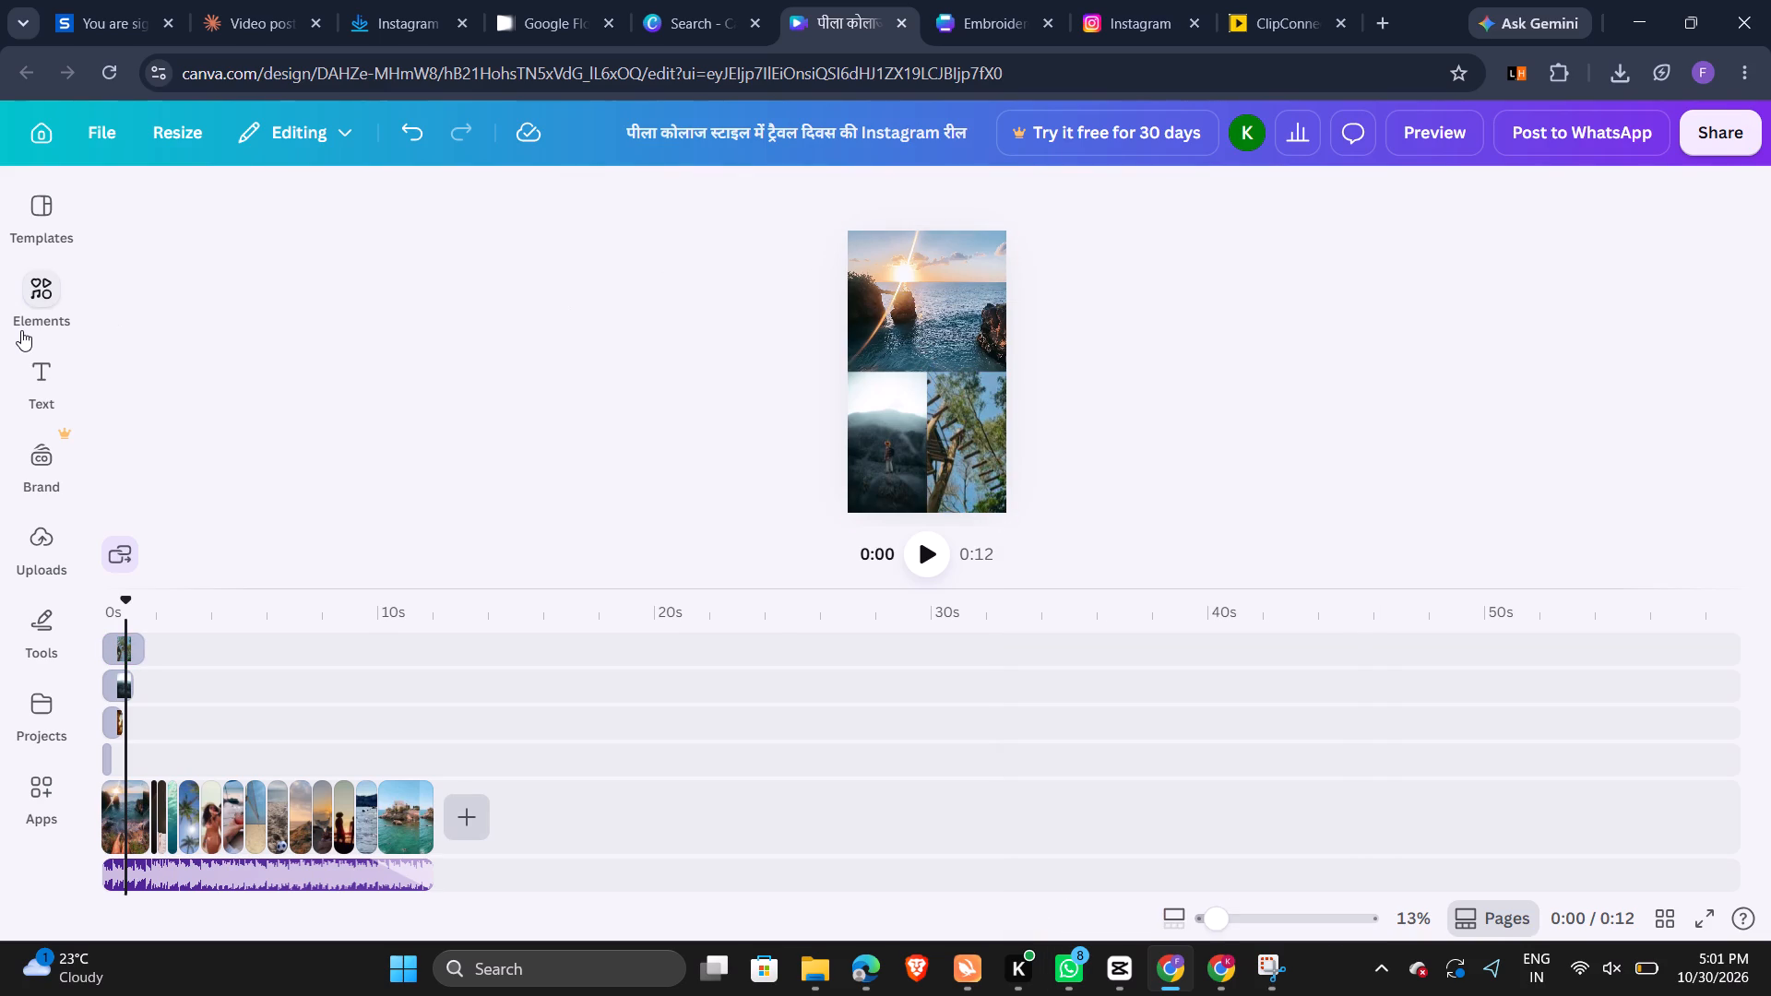
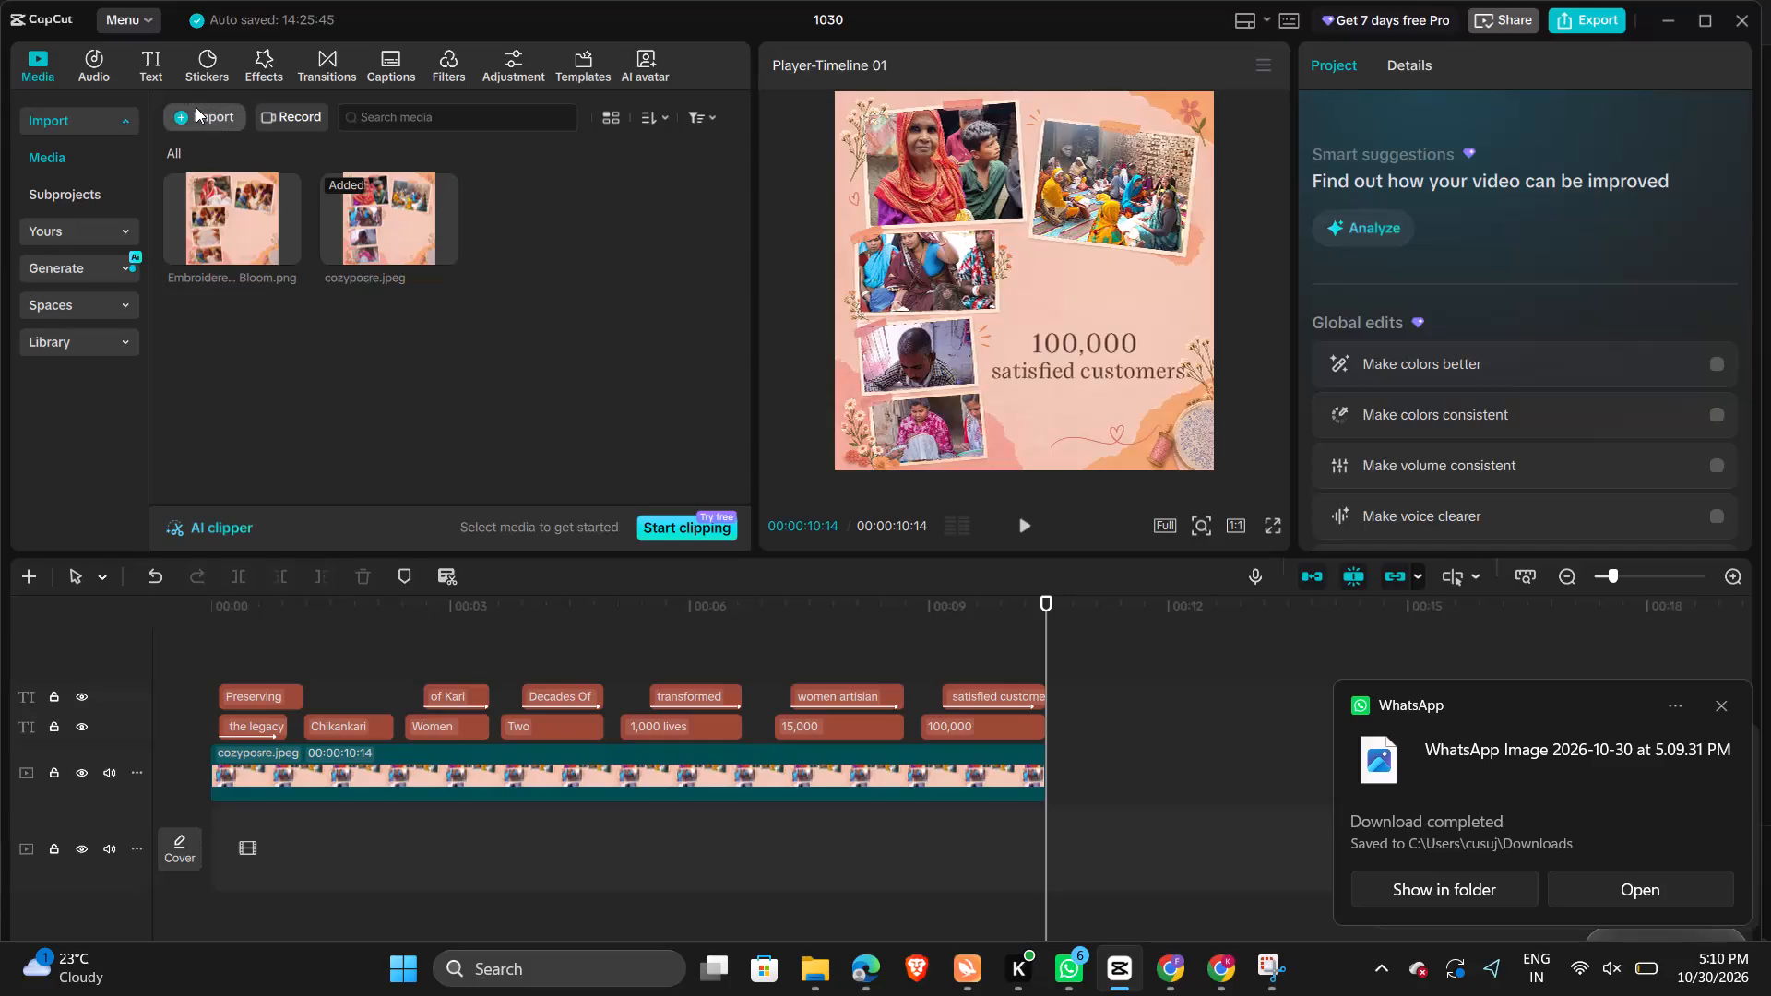
# In the CapCut project 1030, replace the full-length background image clip with the downloaded "WhatsApp Image 2026-10-30 at 5.09.31 PM.jpeg".
pyautogui.click(196, 107)
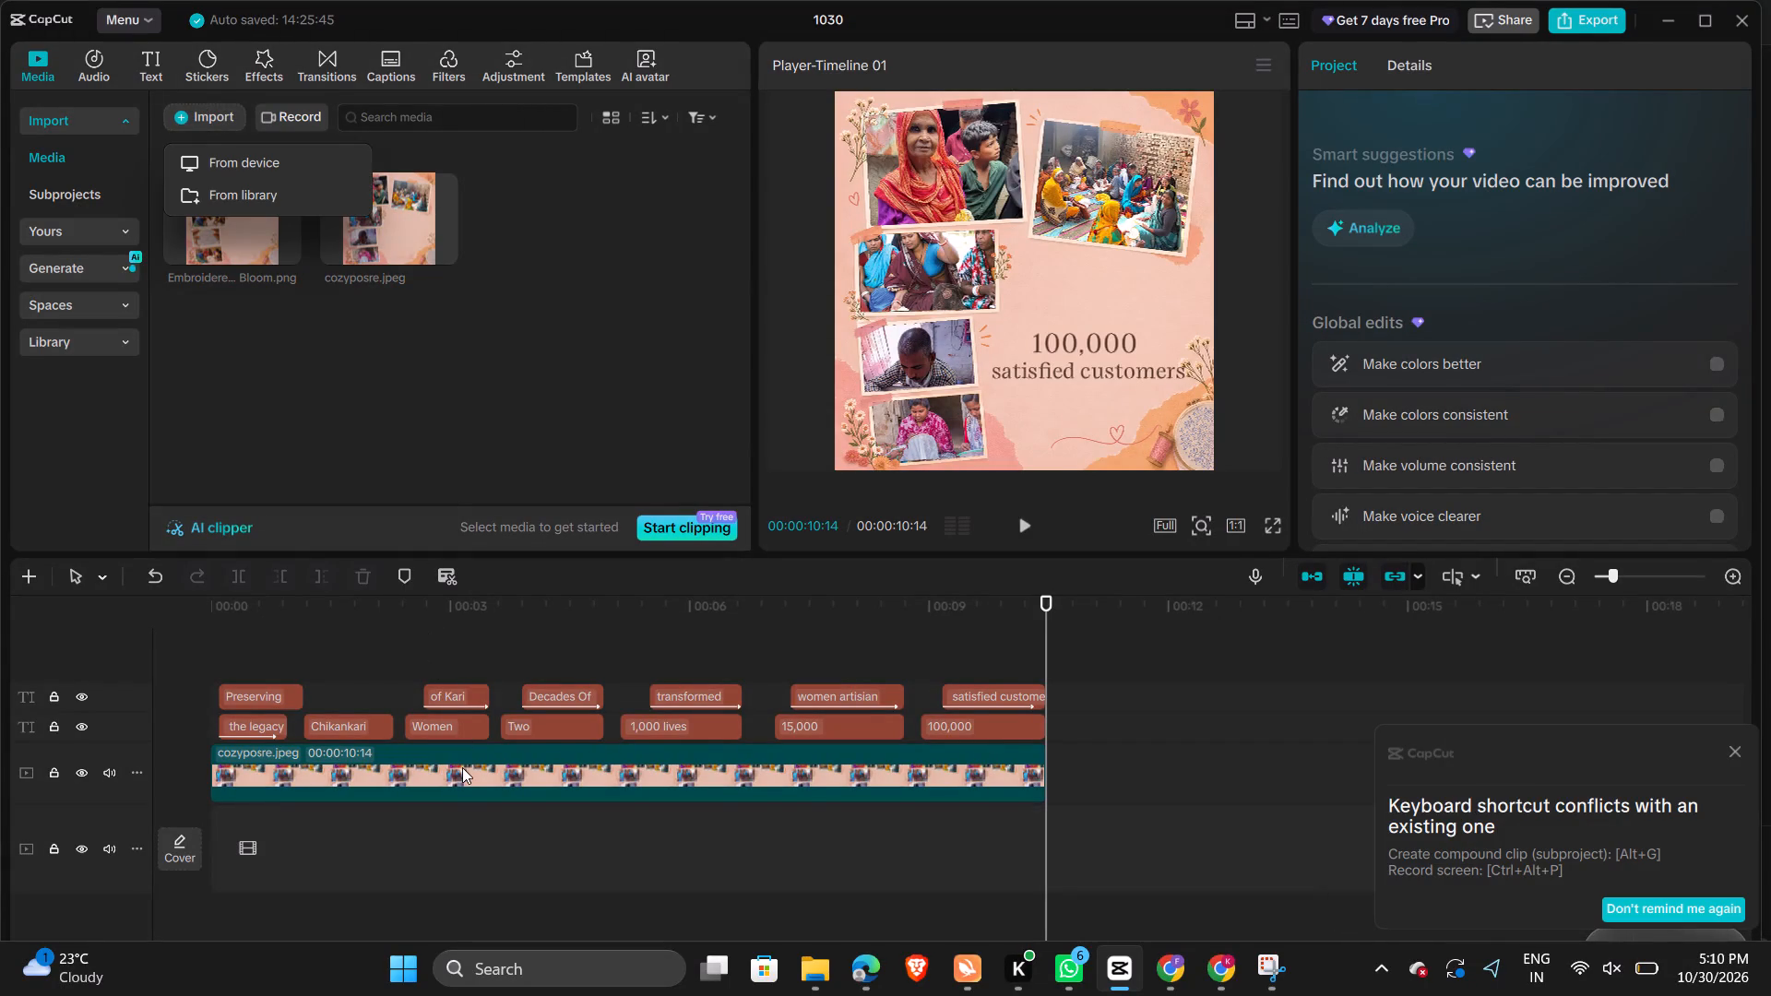
pyautogui.click(462, 767)
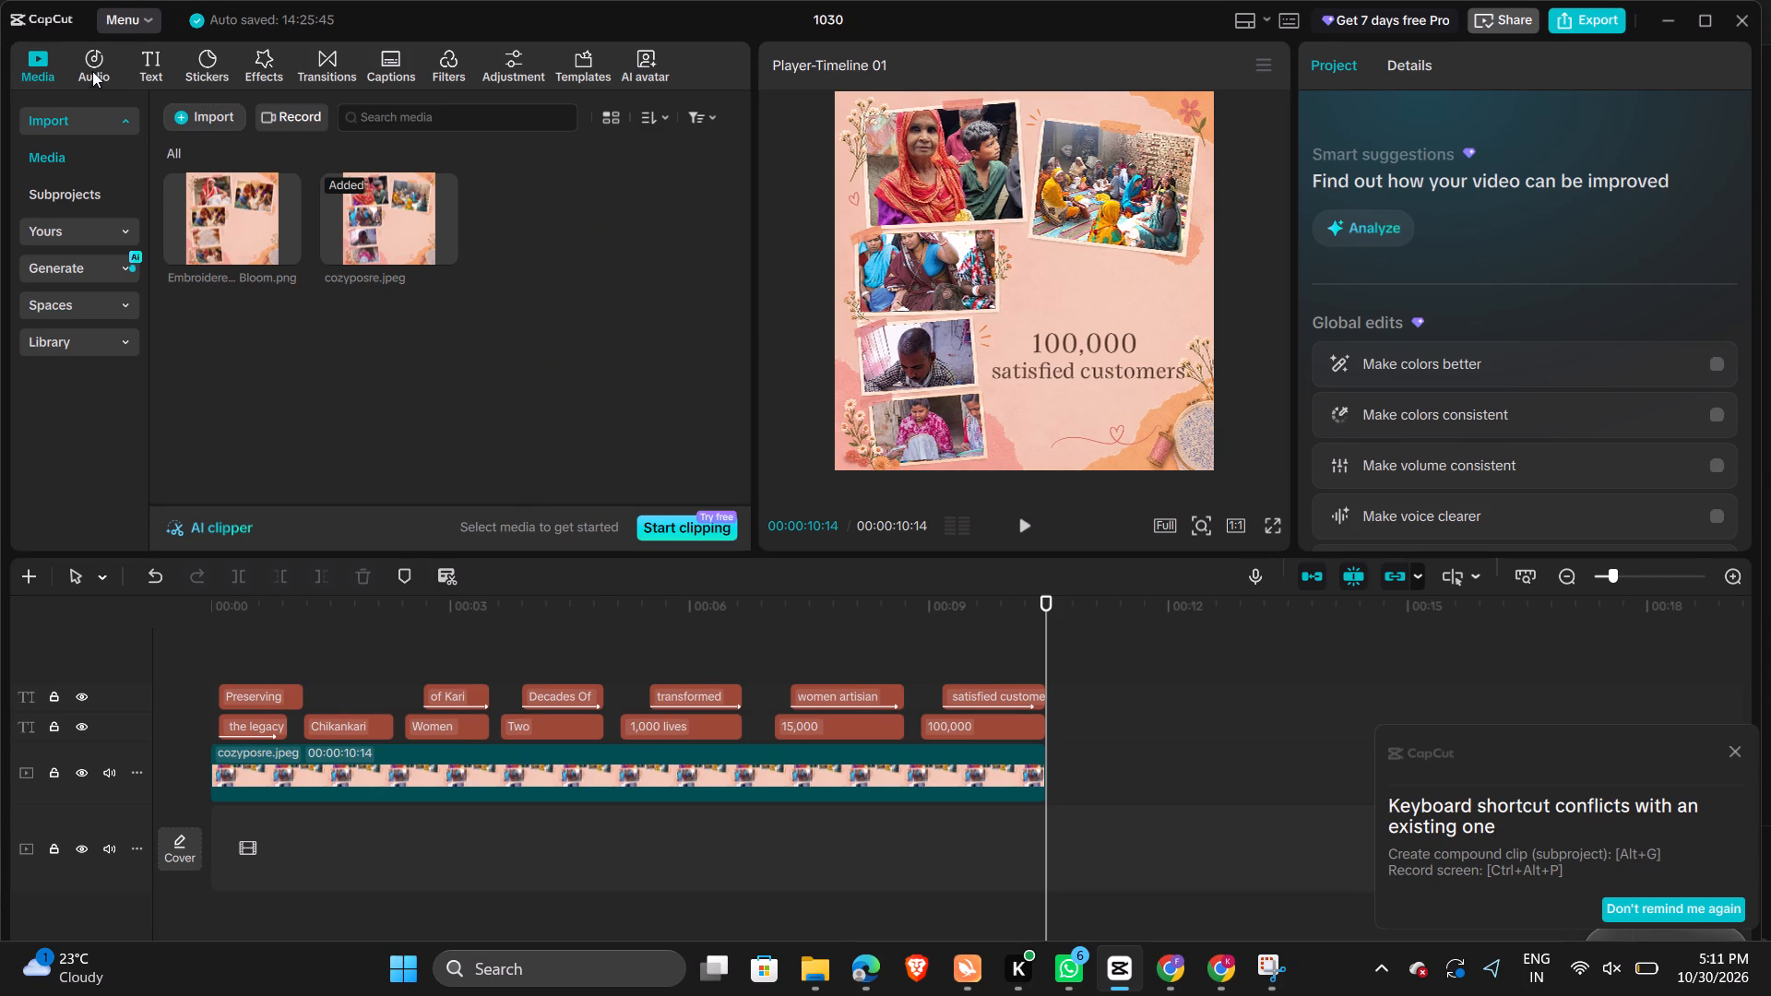
pyautogui.click(426, 759)
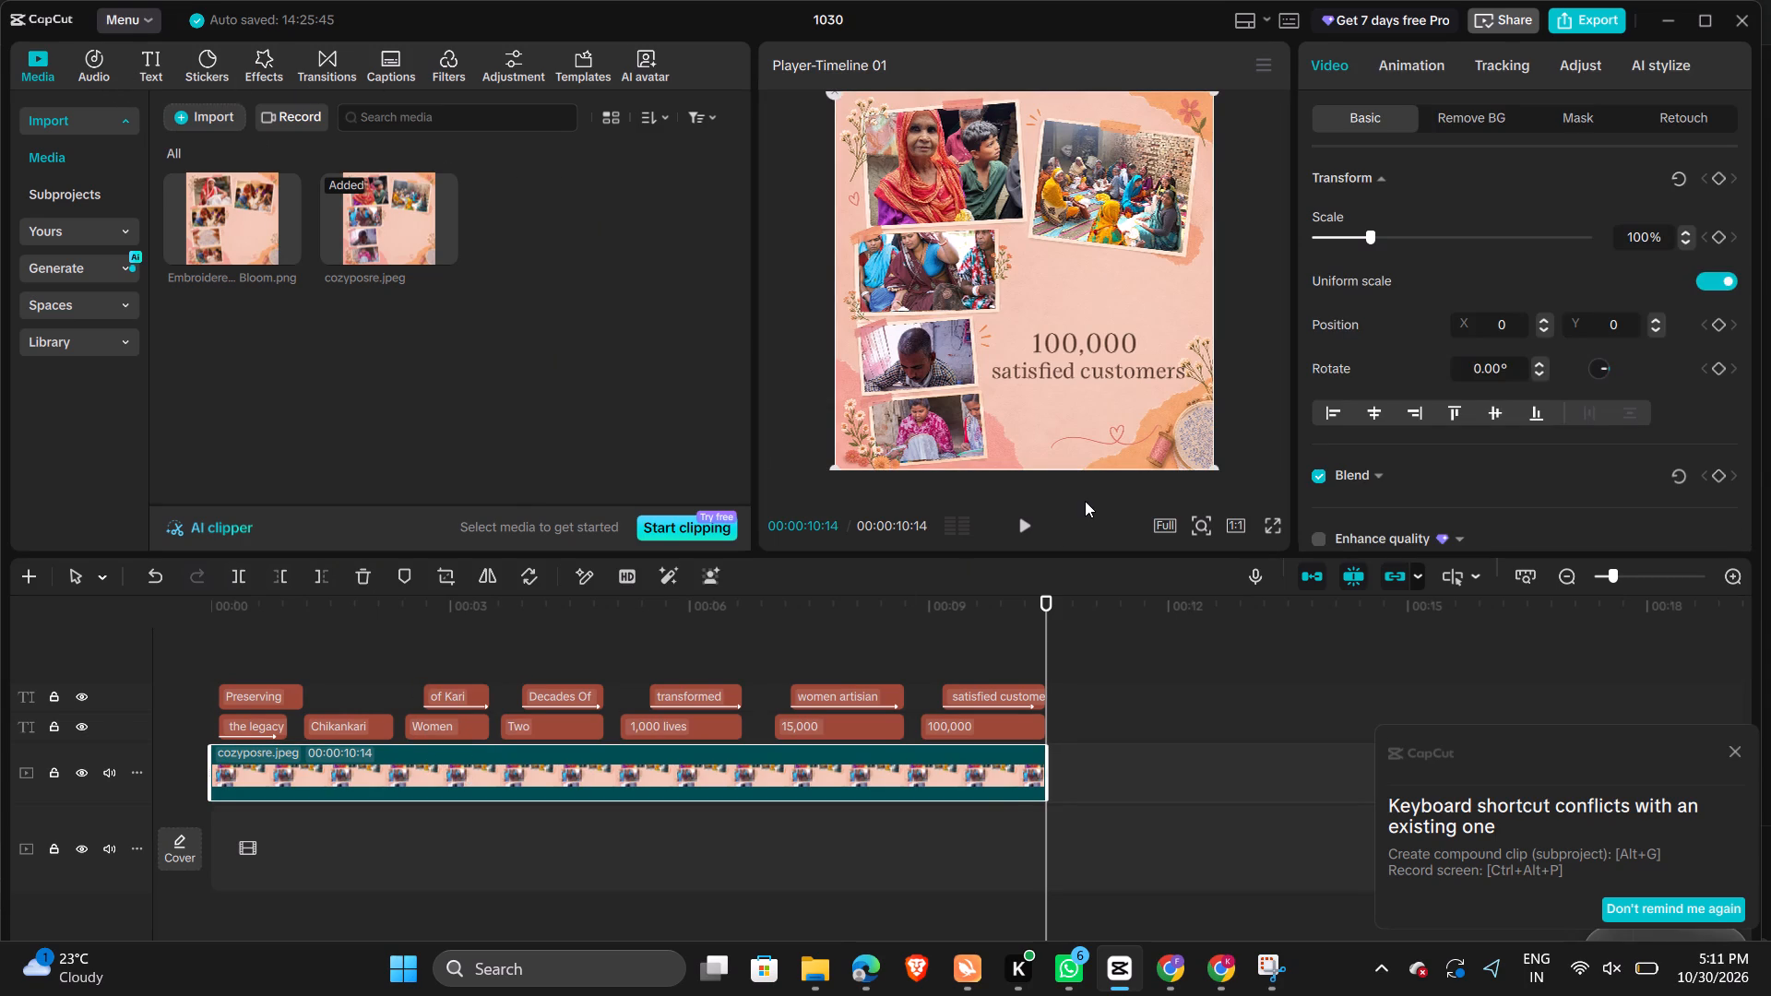
pyautogui.rightClick(965, 768)
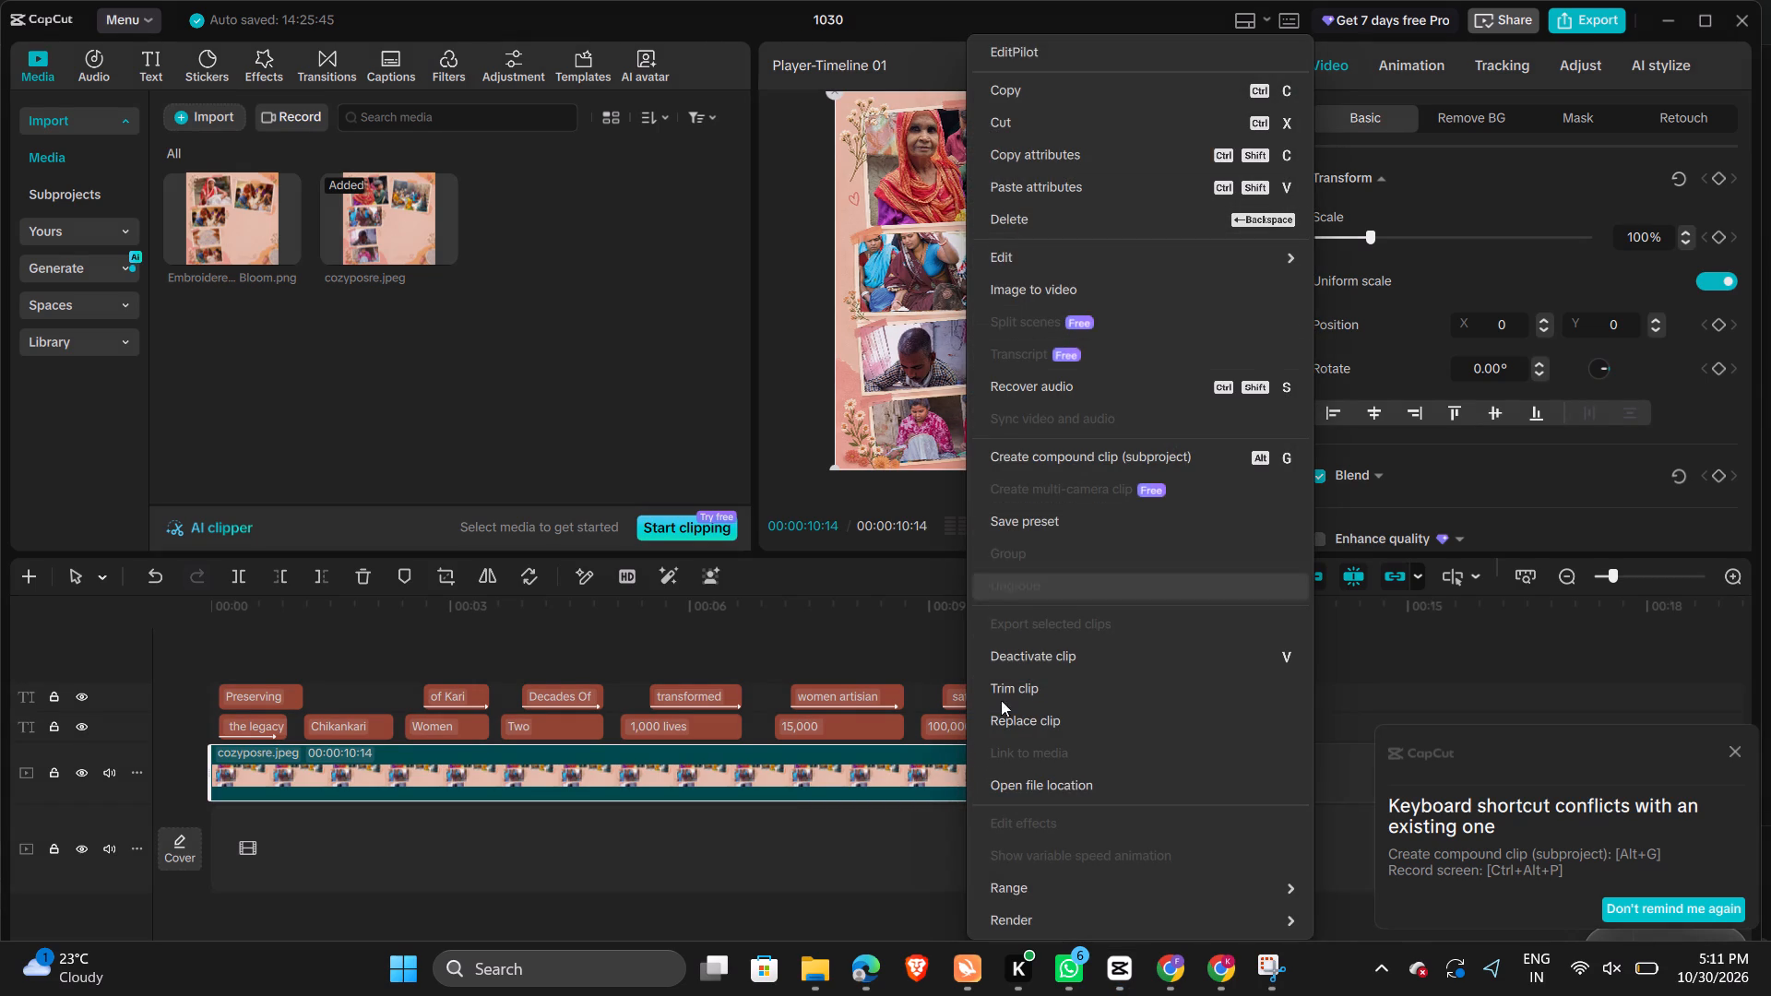
# Replace the full-length cozyposre.jpeg background clip with the downloaded "WhatsApp Image 2026-10-30 at 5.09.31 PM.jpeg", keeping the original video effect.
pyautogui.click(1007, 726)
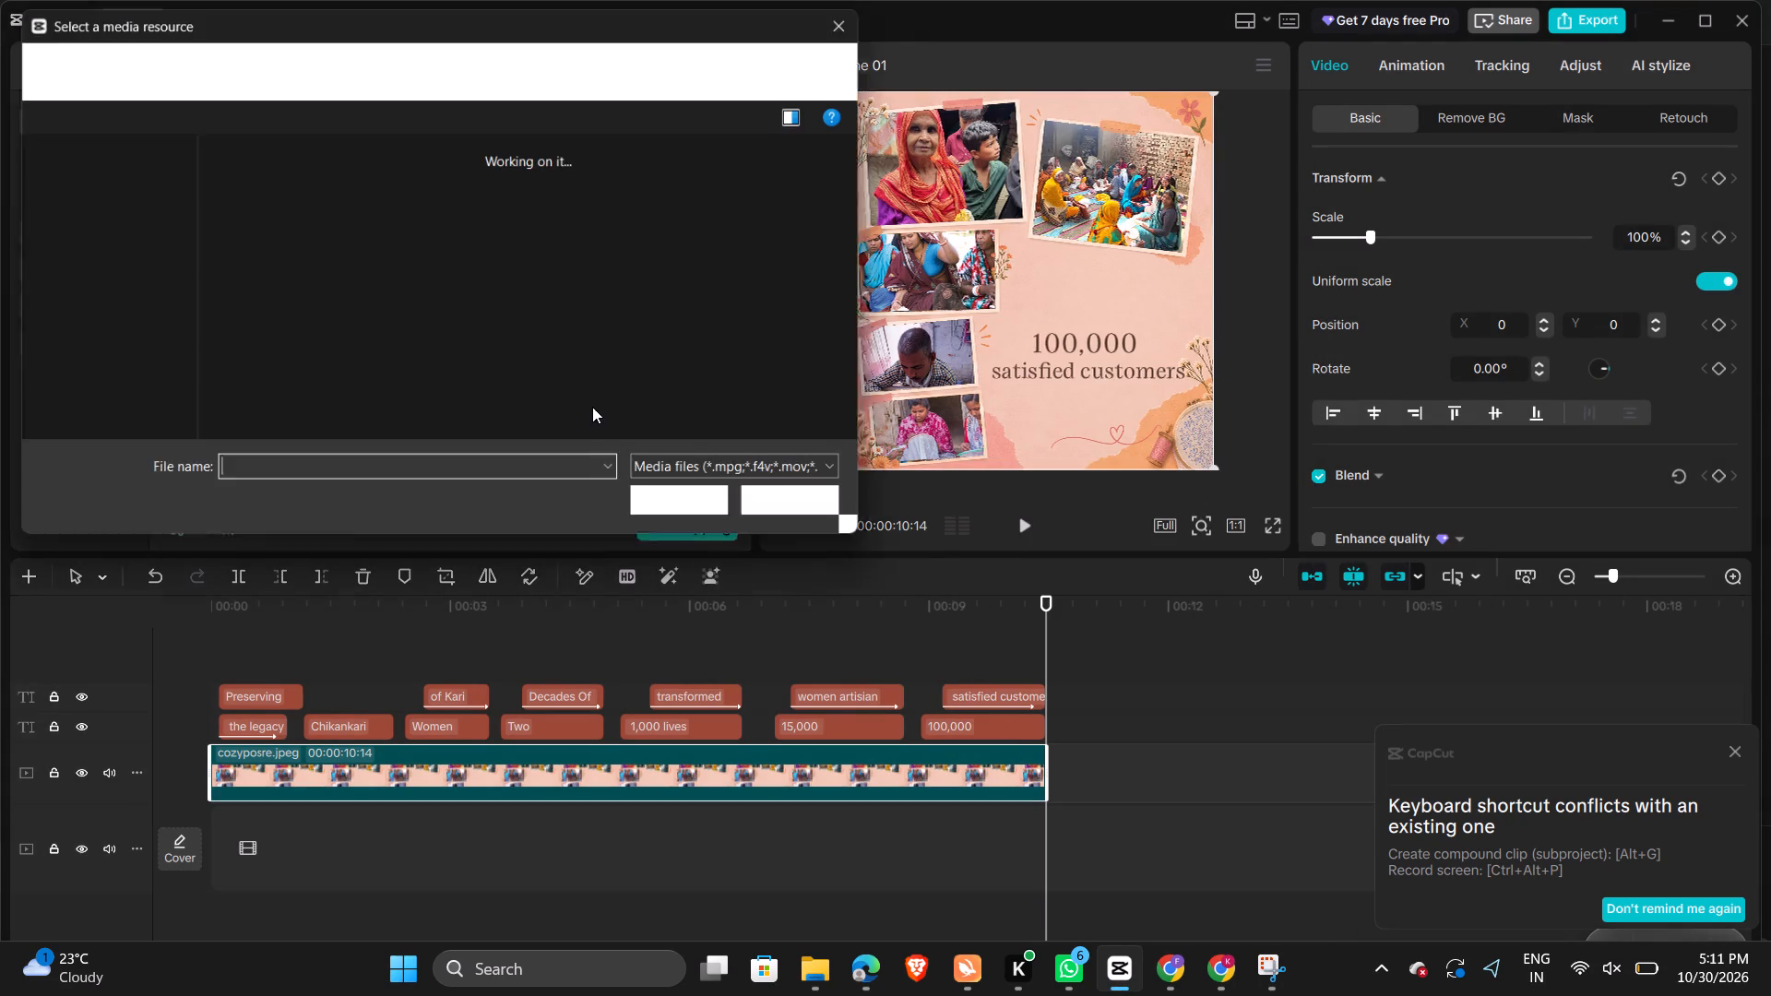
pyautogui.click(273, 185)
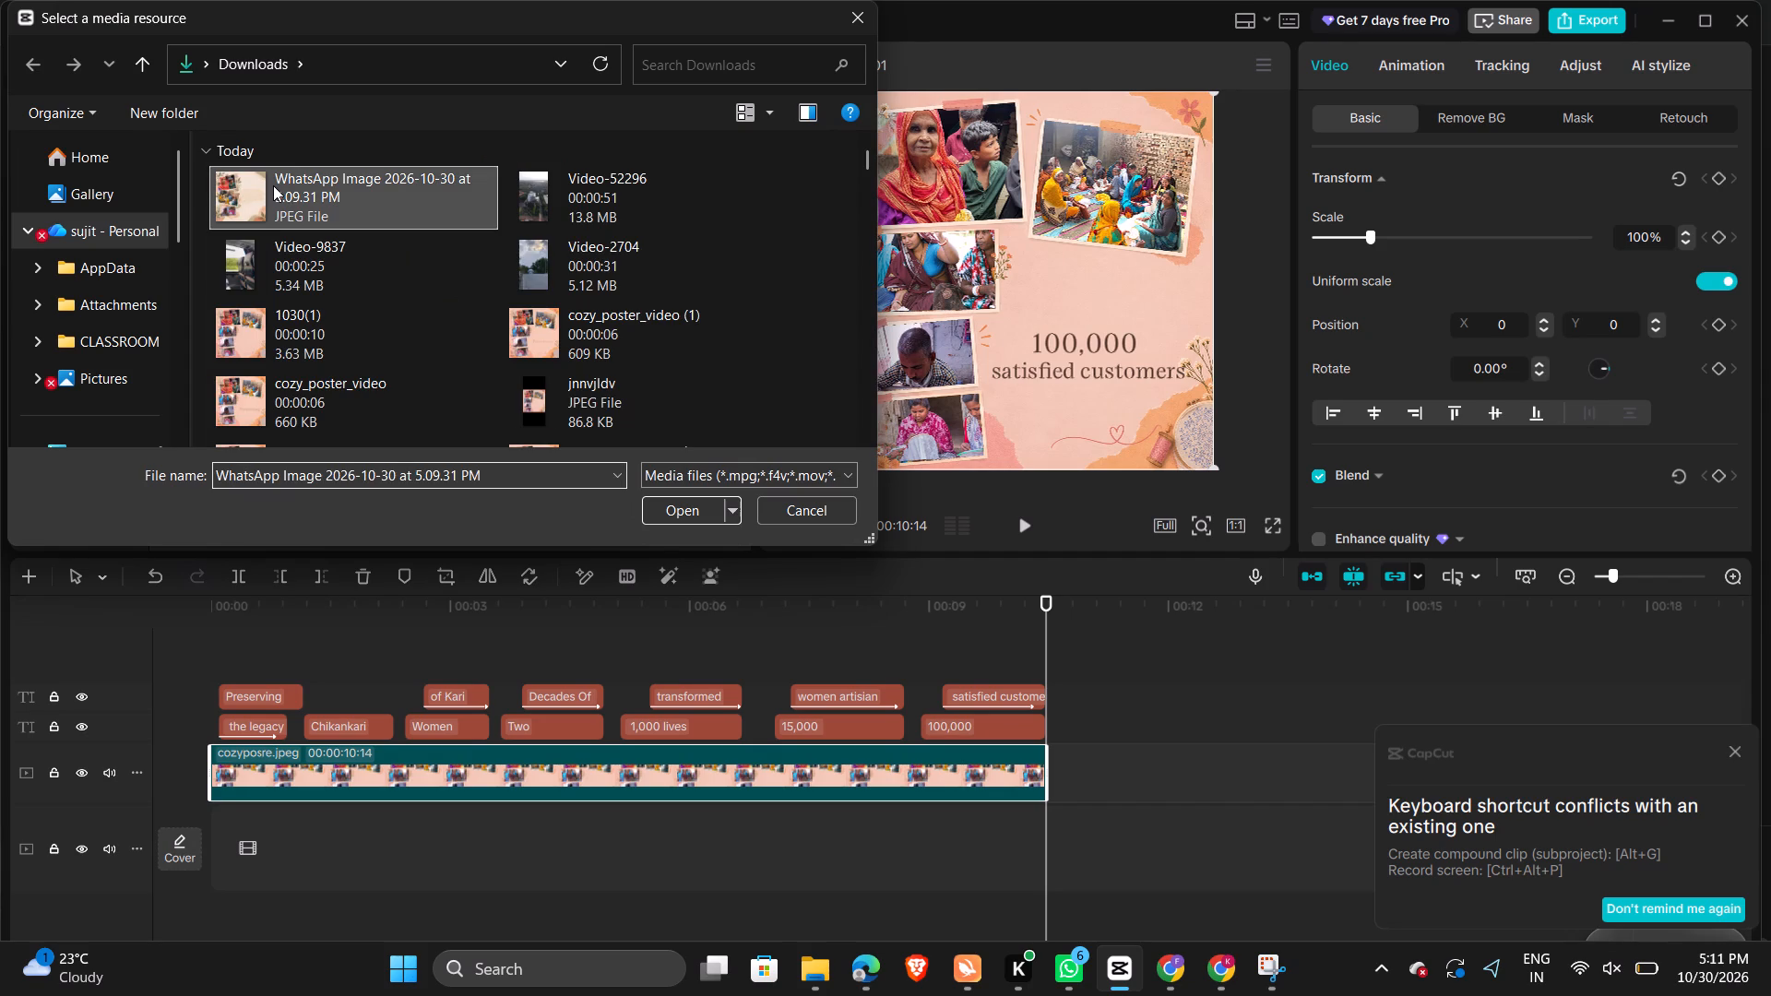
pyautogui.click(671, 512)
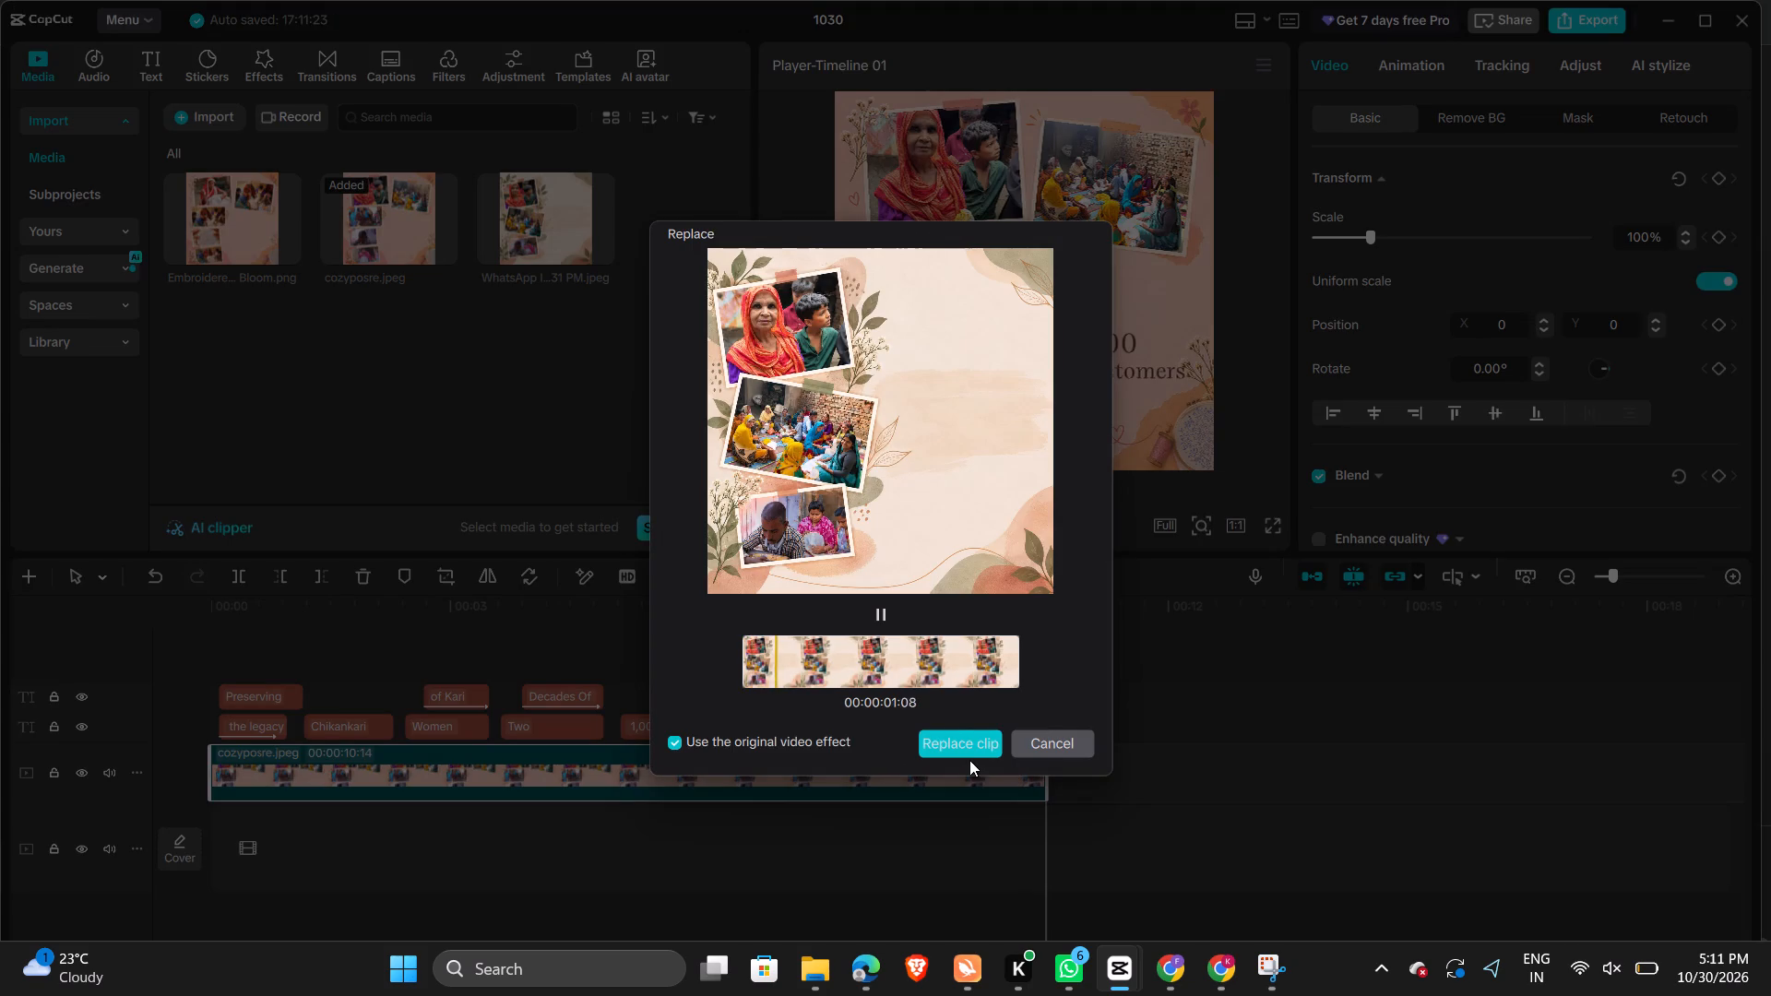
pyautogui.click(955, 748)
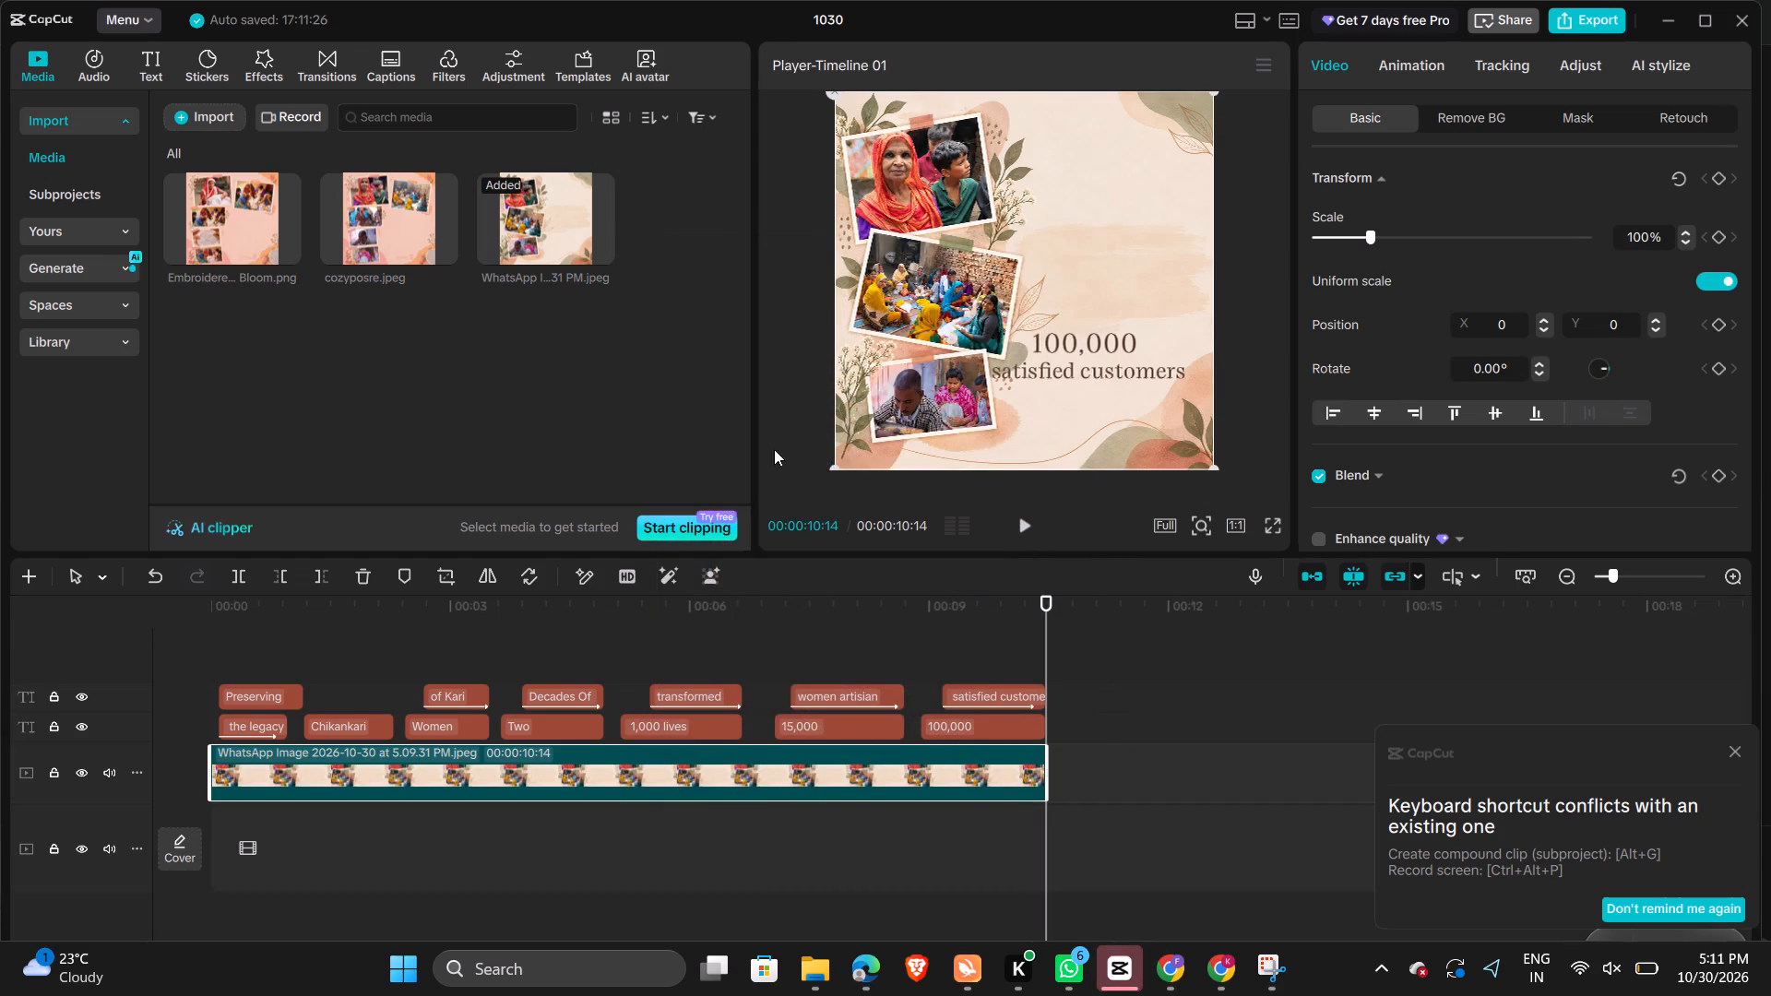
# Move the opening "Preserving" text up to the middle of the blank area beside the photos, with "the legacy of" directly beneath it.
pyautogui.click(253, 698)
pyautogui.click(237, 658)
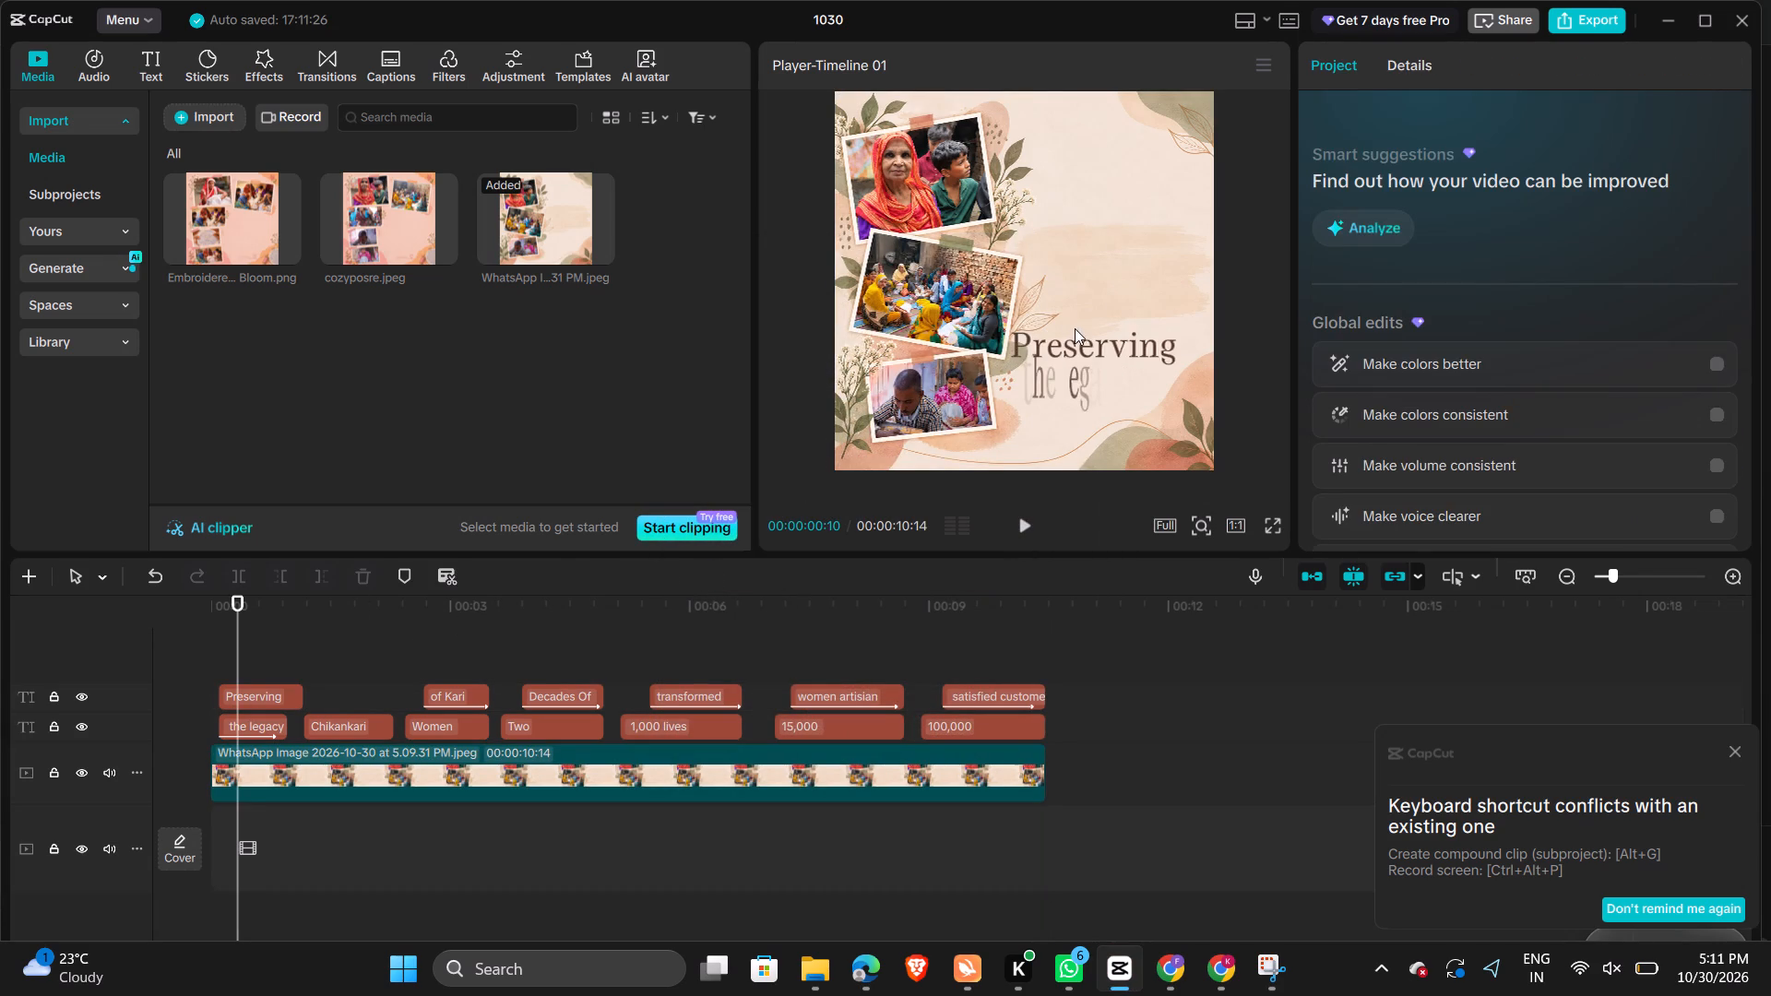
pyautogui.click(1105, 343)
pyautogui.moveTo(1105, 343); pyautogui.dragTo(1120, 204)
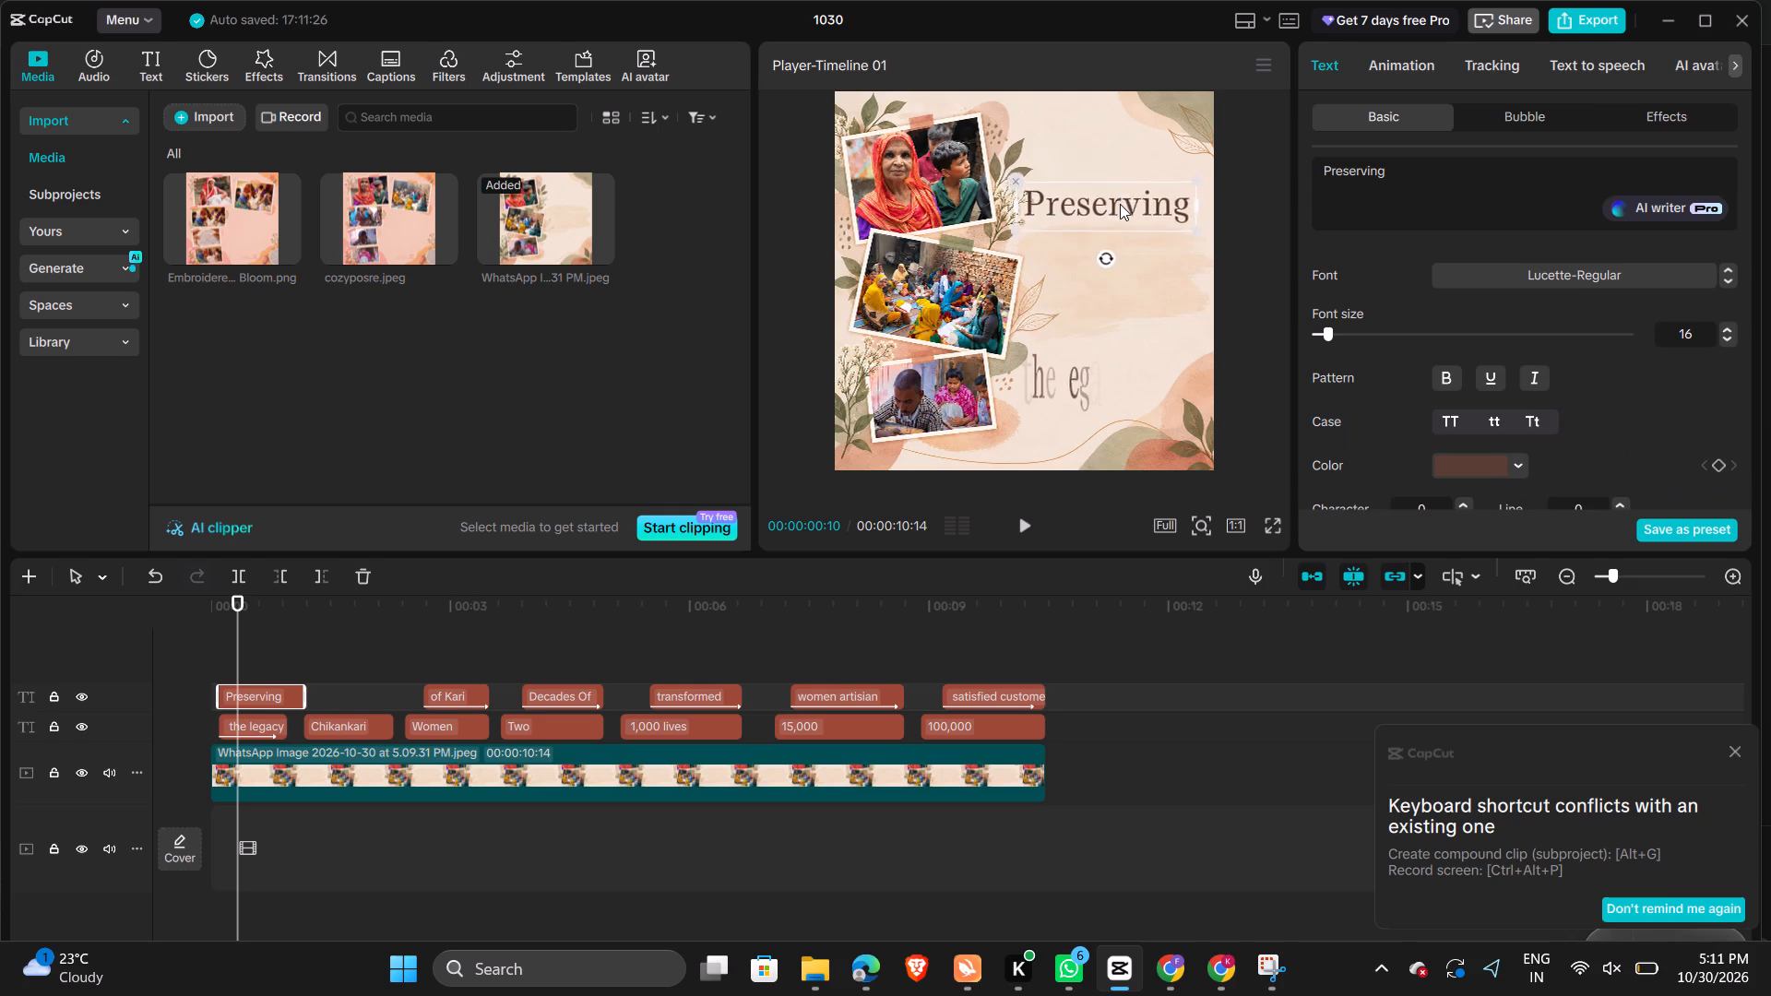
pyautogui.moveTo(1120, 204); pyautogui.dragTo(1128, 255)
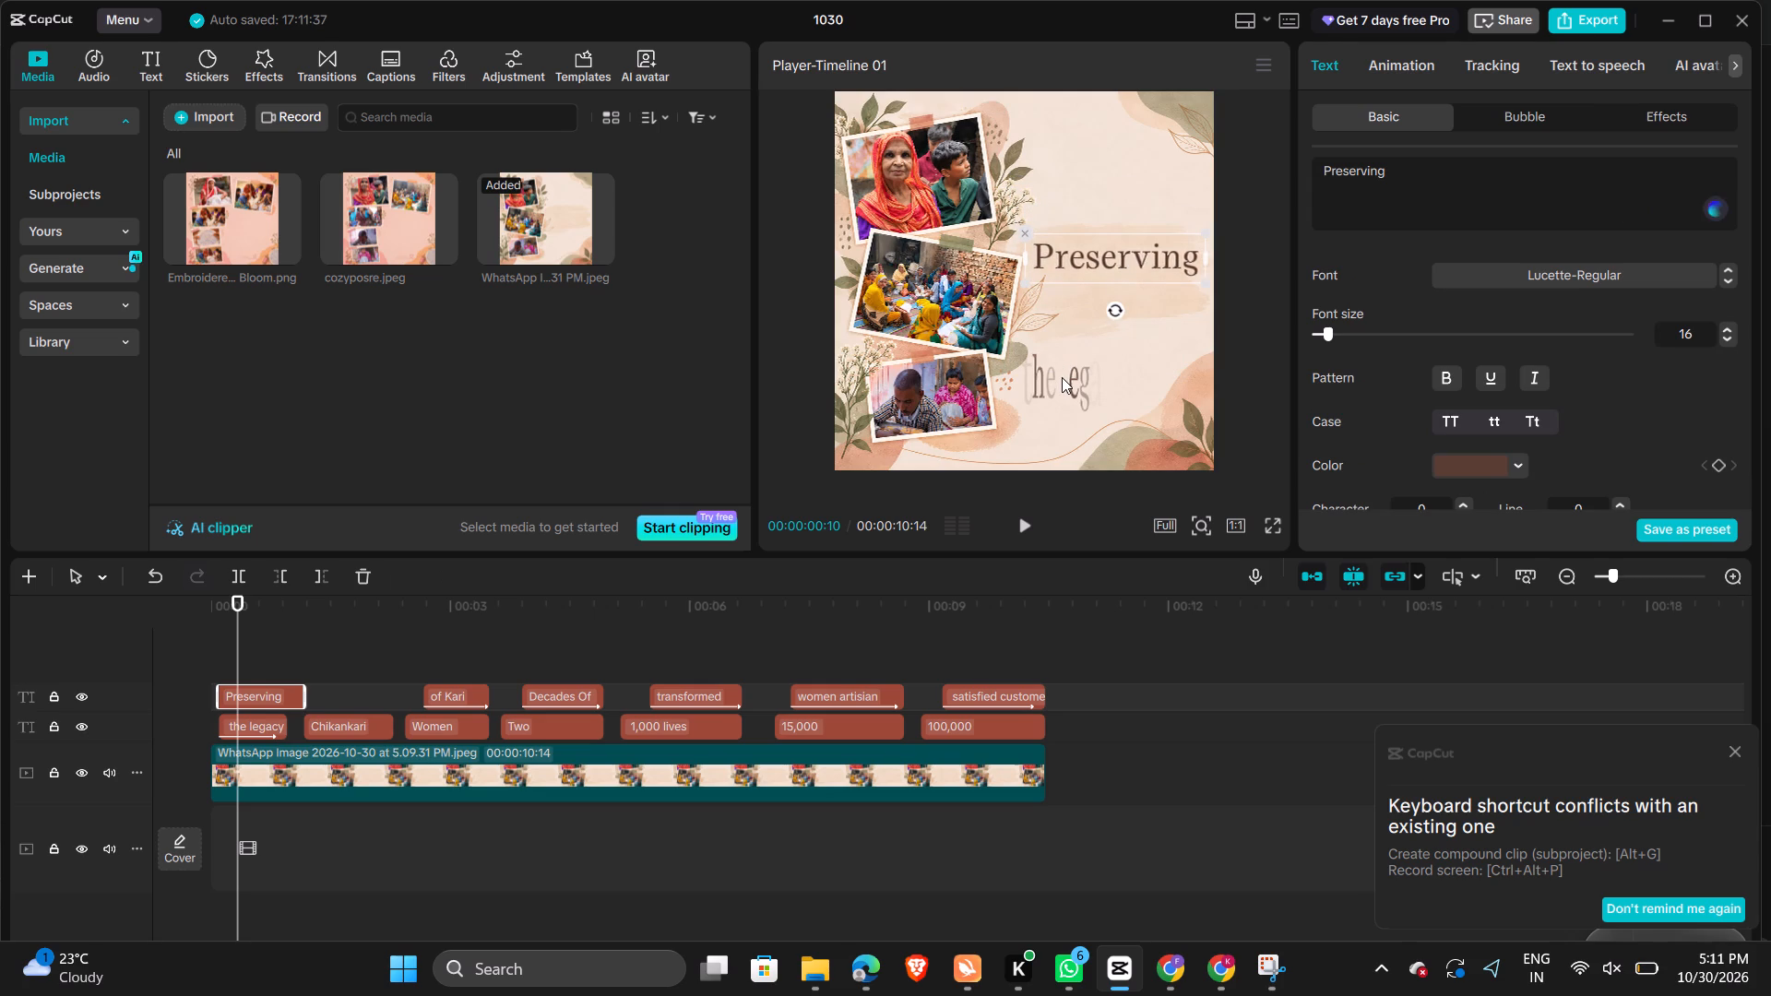
pyautogui.click(1062, 377)
pyautogui.moveTo(1062, 377); pyautogui.dragTo(1095, 307)
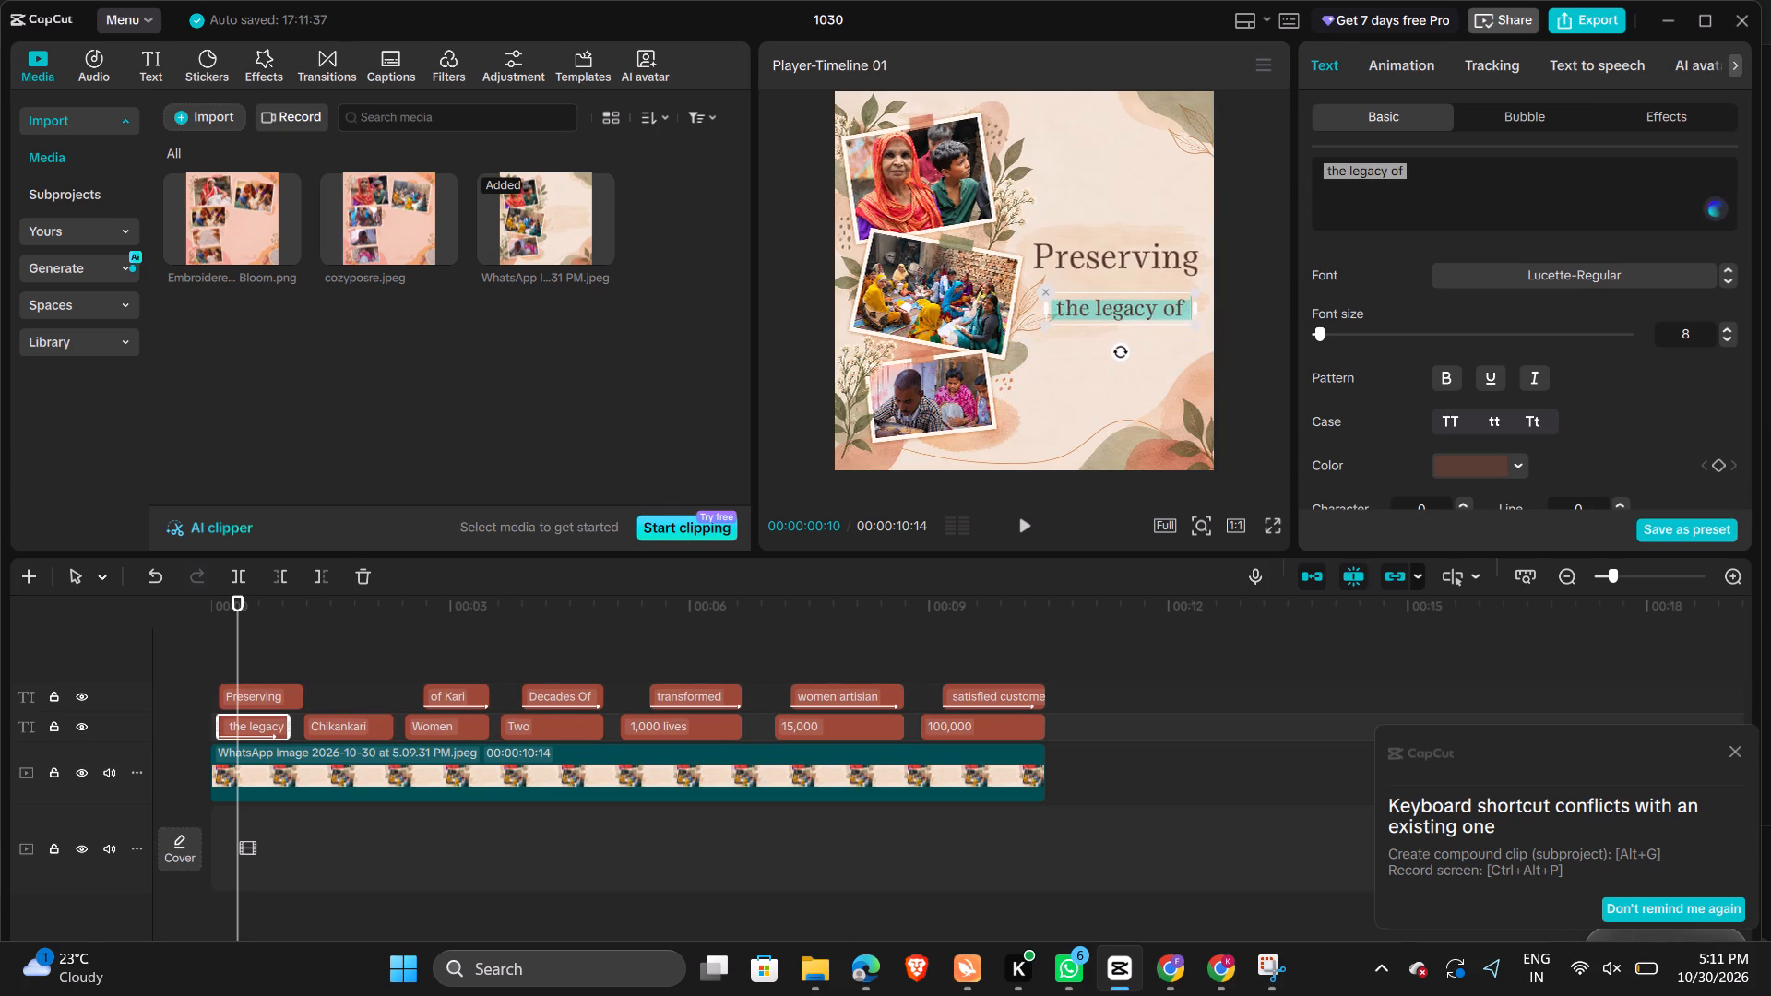
# Move the "the legacy of" caption slightly up, closer beneath "Preserving", and play back the opening captions.
pyautogui.moveTo(1095, 307); pyautogui.dragTo(1089, 300)
pyautogui.press('space')
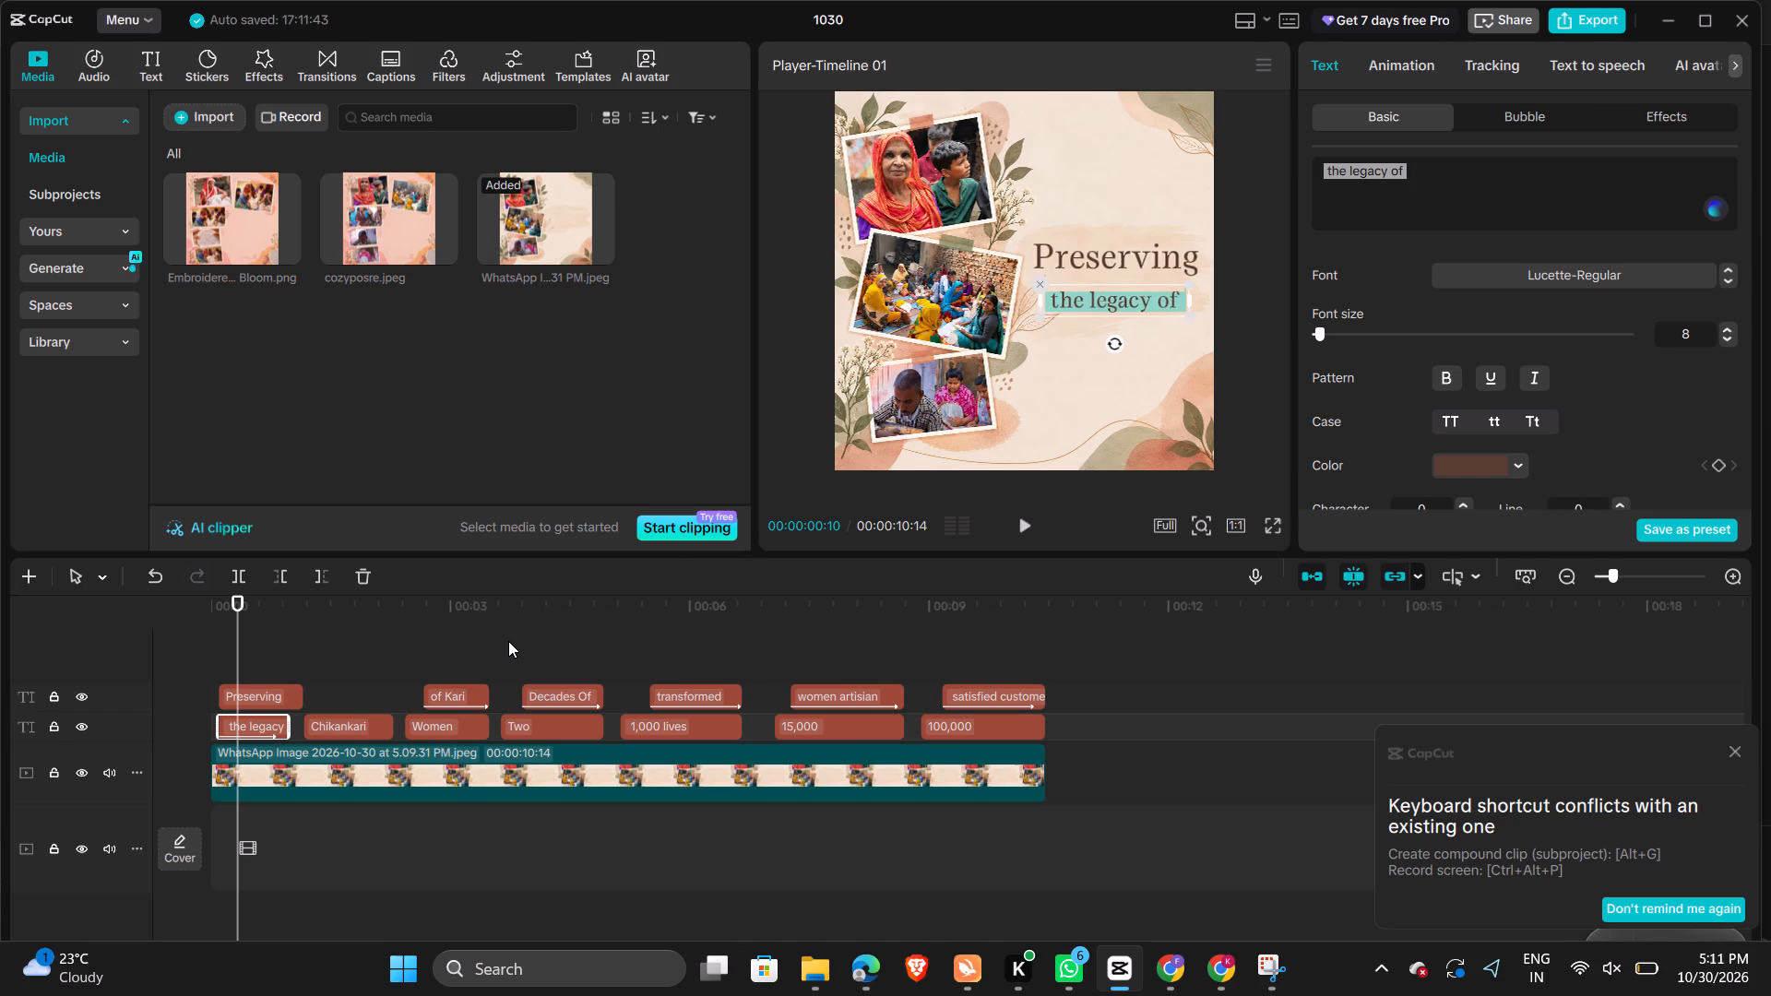
pyautogui.click(200, 664)
pyautogui.moveTo(240, 663); pyautogui.dragTo(164, 664)
pyautogui.press('space')
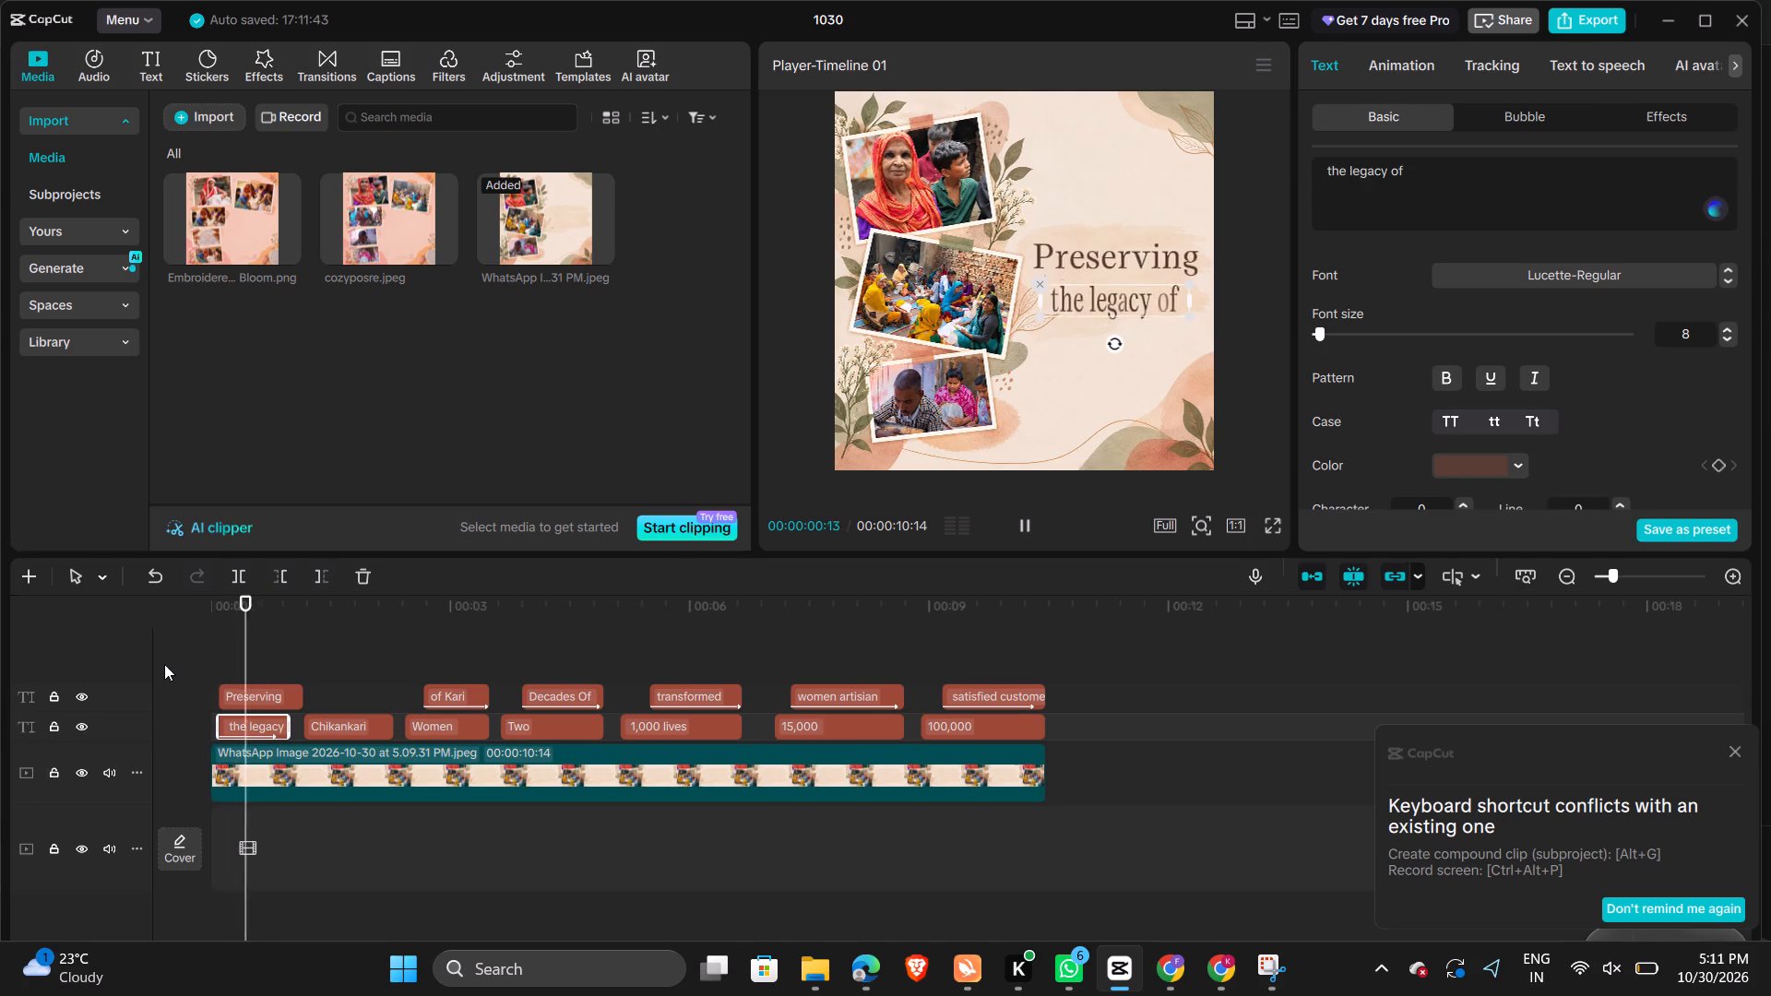
pyautogui.press('space')
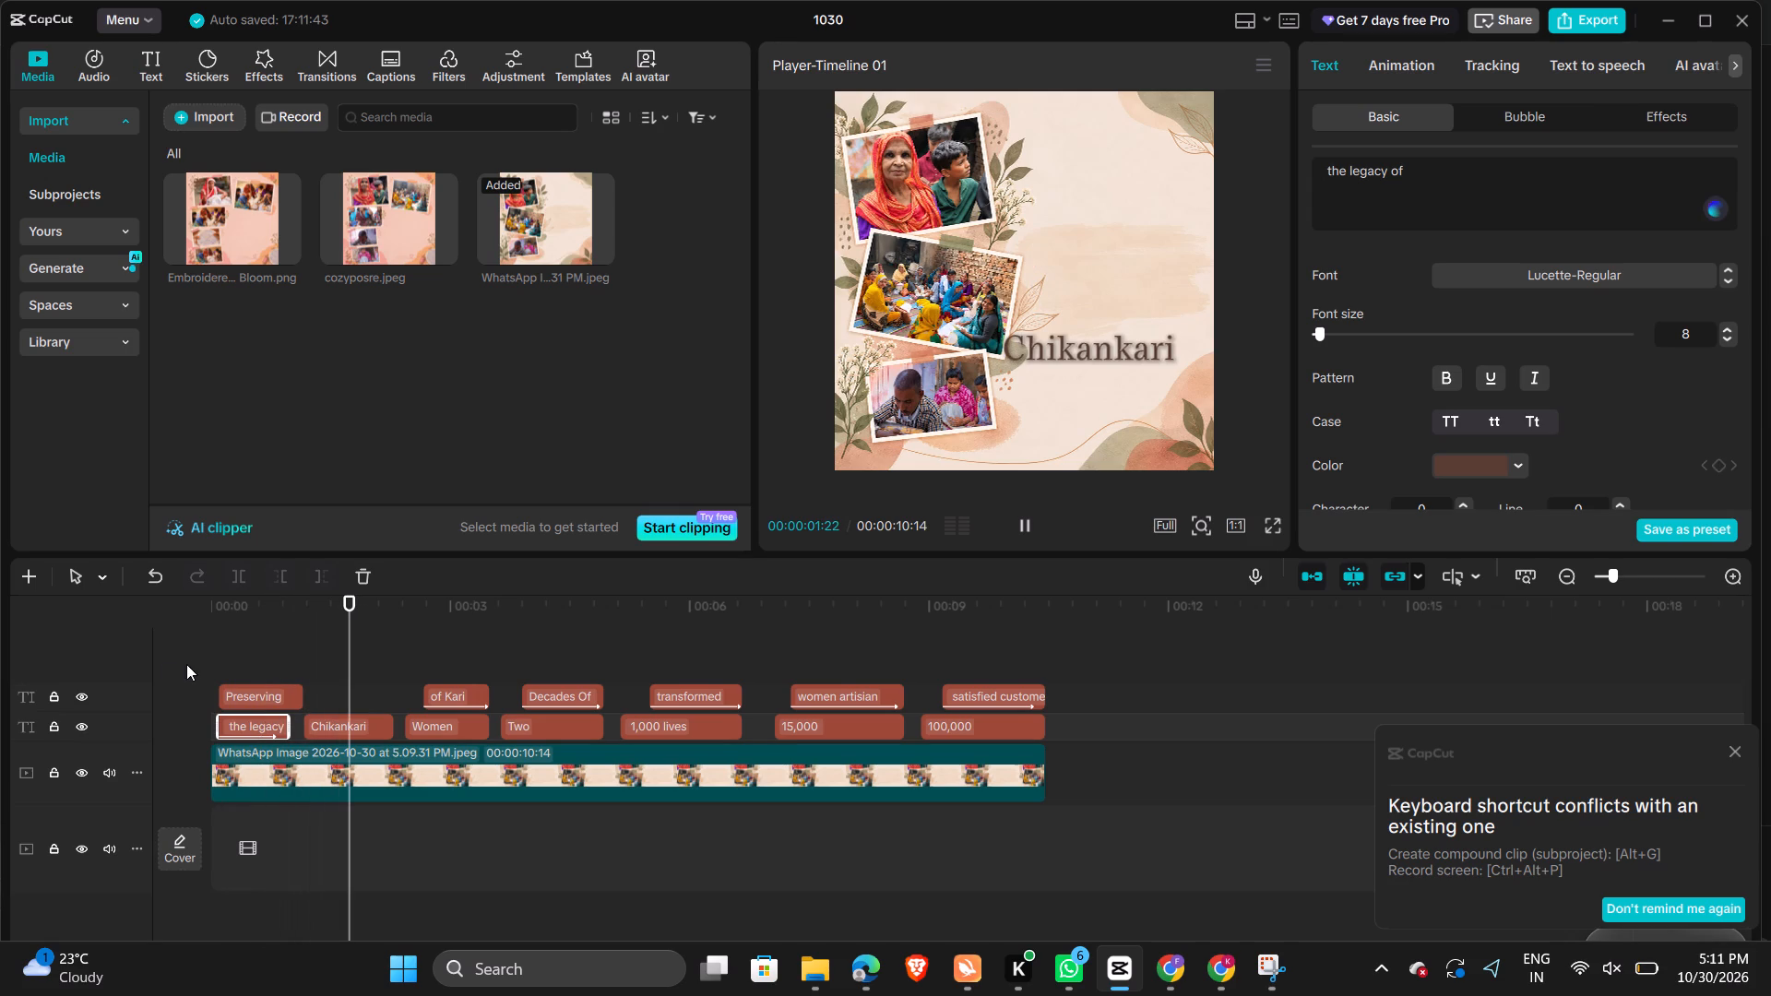
pyautogui.click(244, 656)
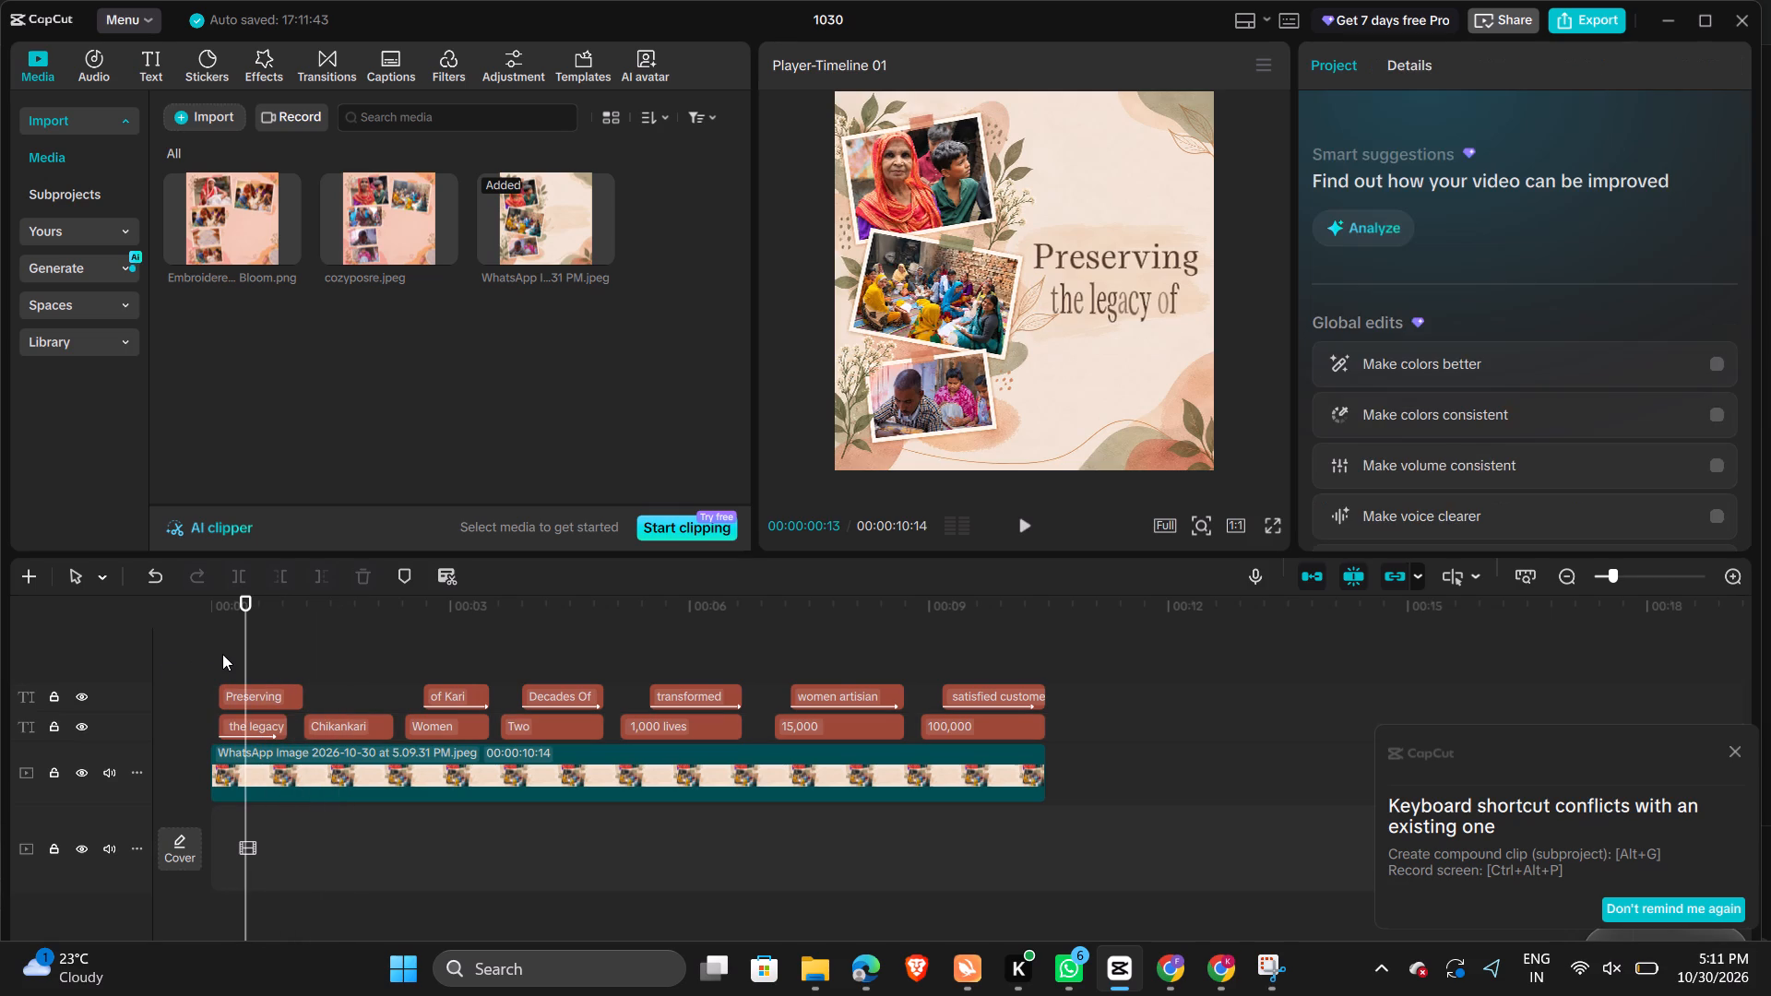
pyautogui.click(223, 653)
pyautogui.press('space')
pyautogui.press('space')
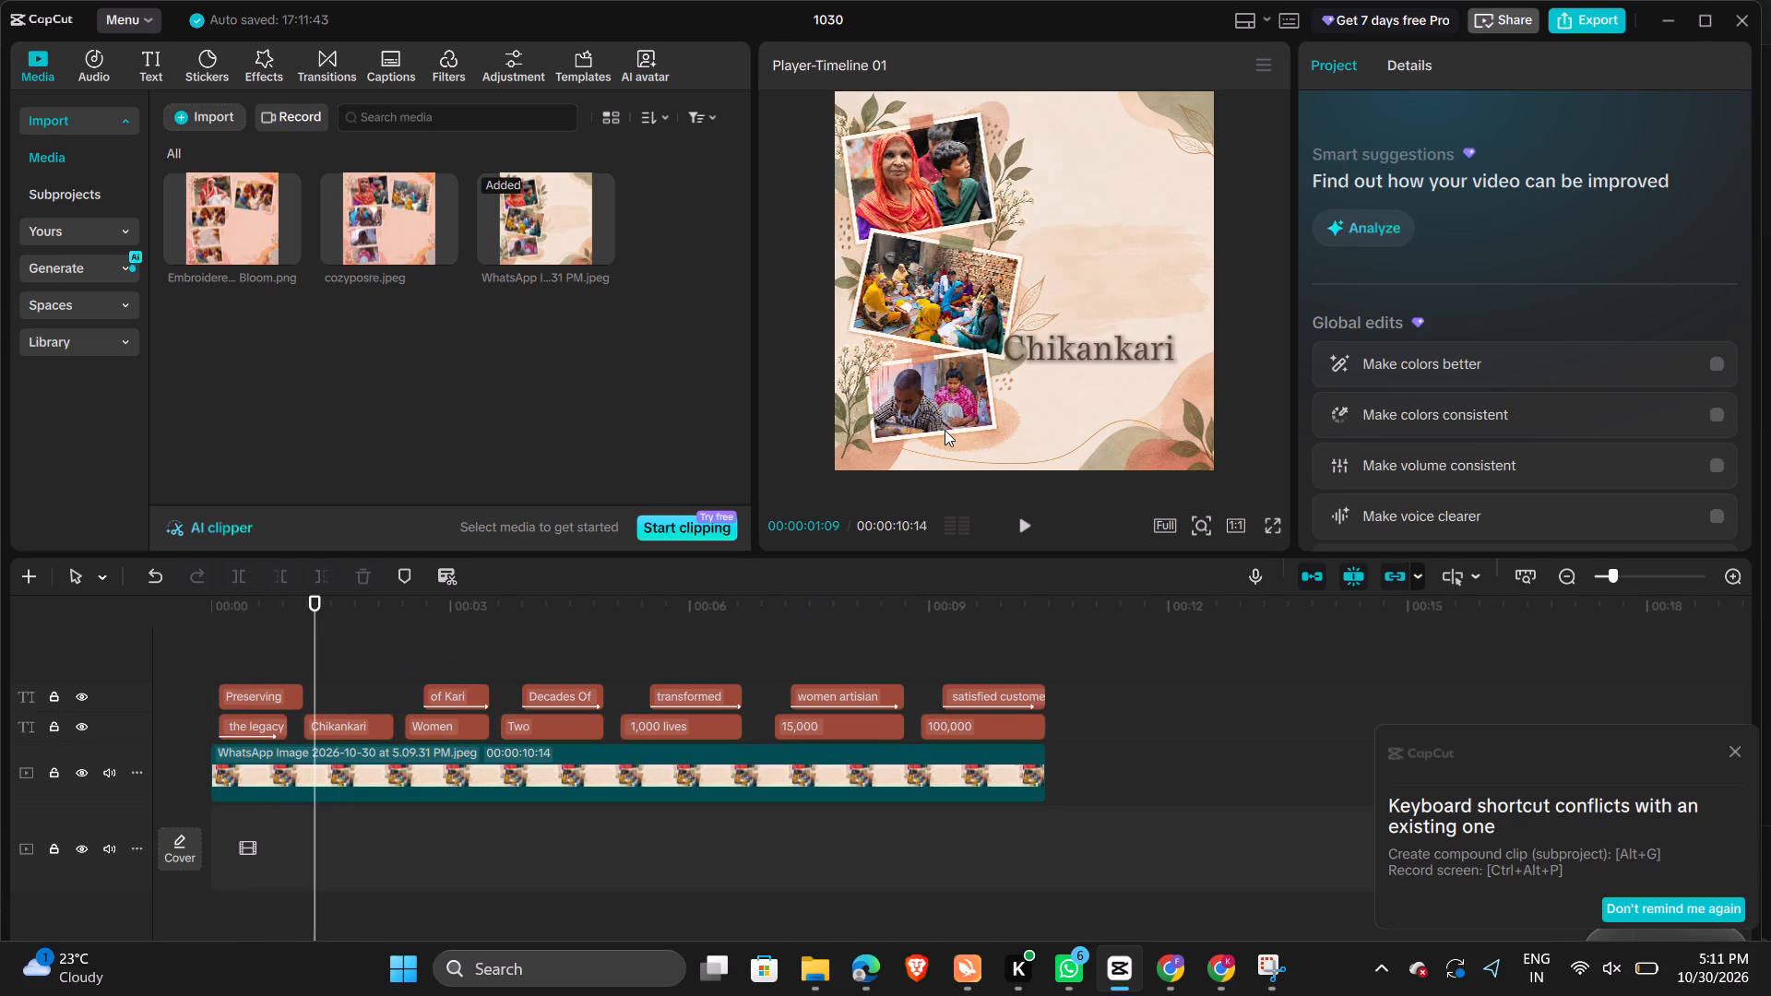
# Move the "Chikankari" caption up onto the beige brush stroke beside the photos and enlarge it slightly.
pyautogui.click(1100, 358)
pyautogui.moveTo(1100, 358); pyautogui.dragTo(1125, 275)
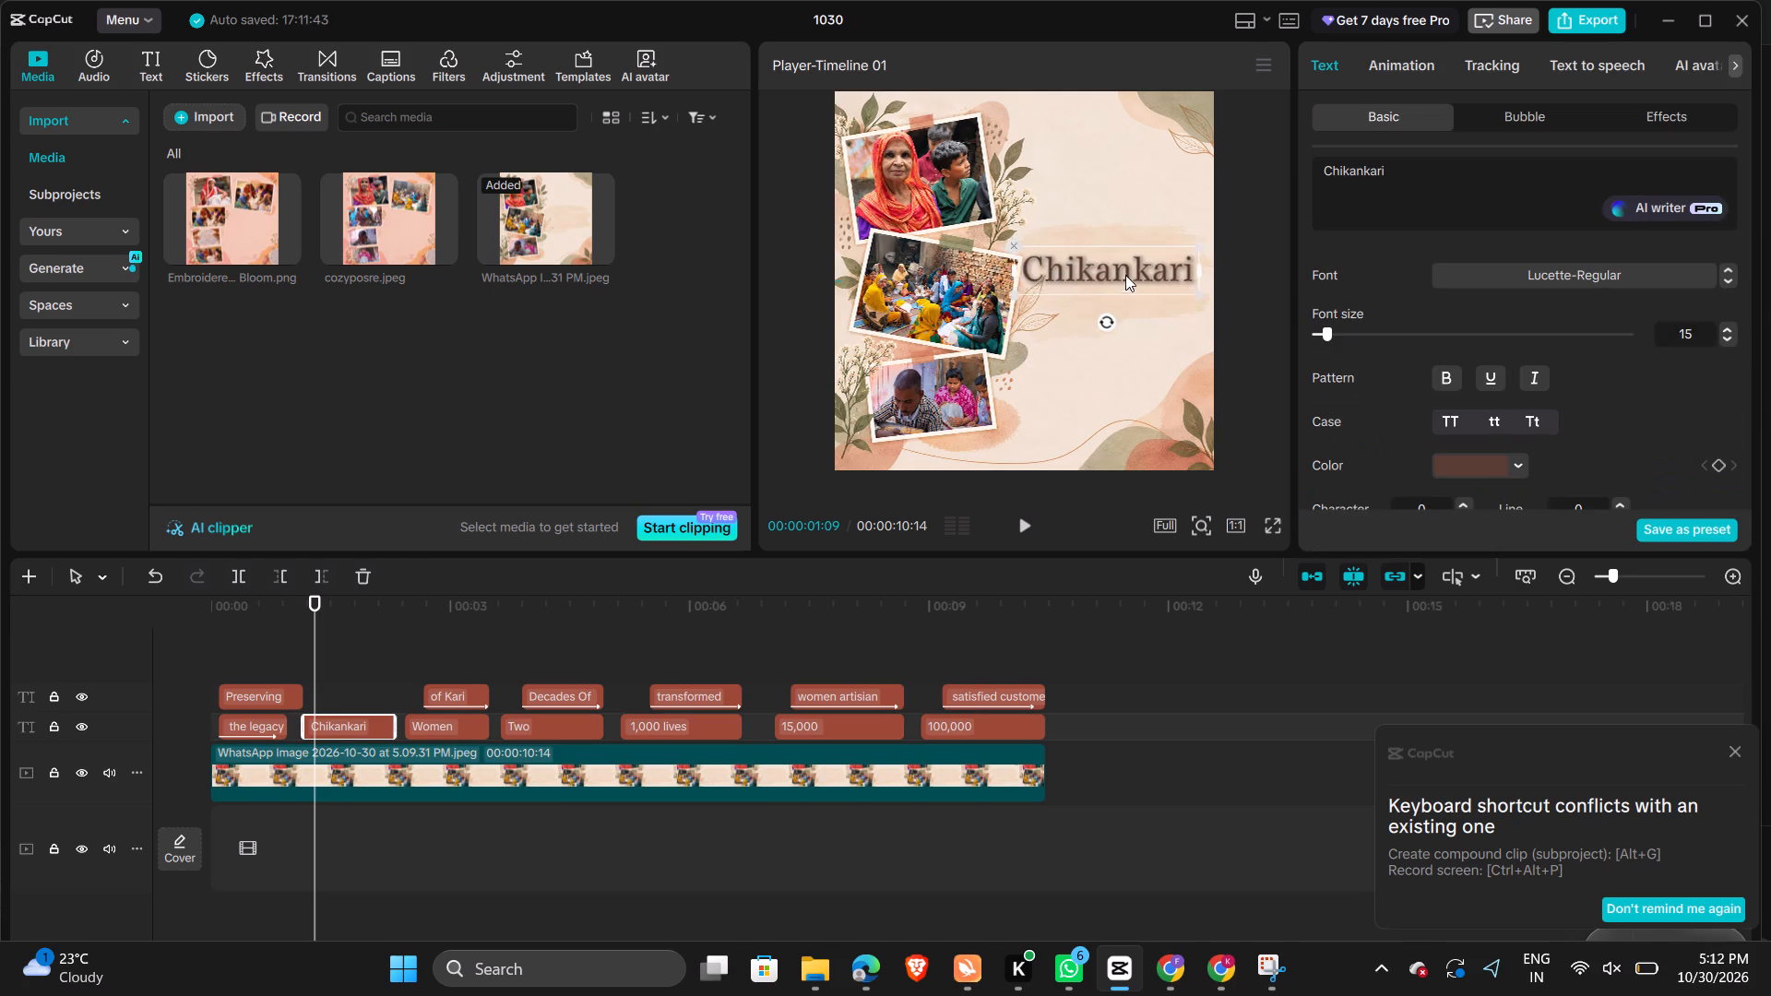
pyautogui.moveTo(1125, 275); pyautogui.dragTo(1124, 283)
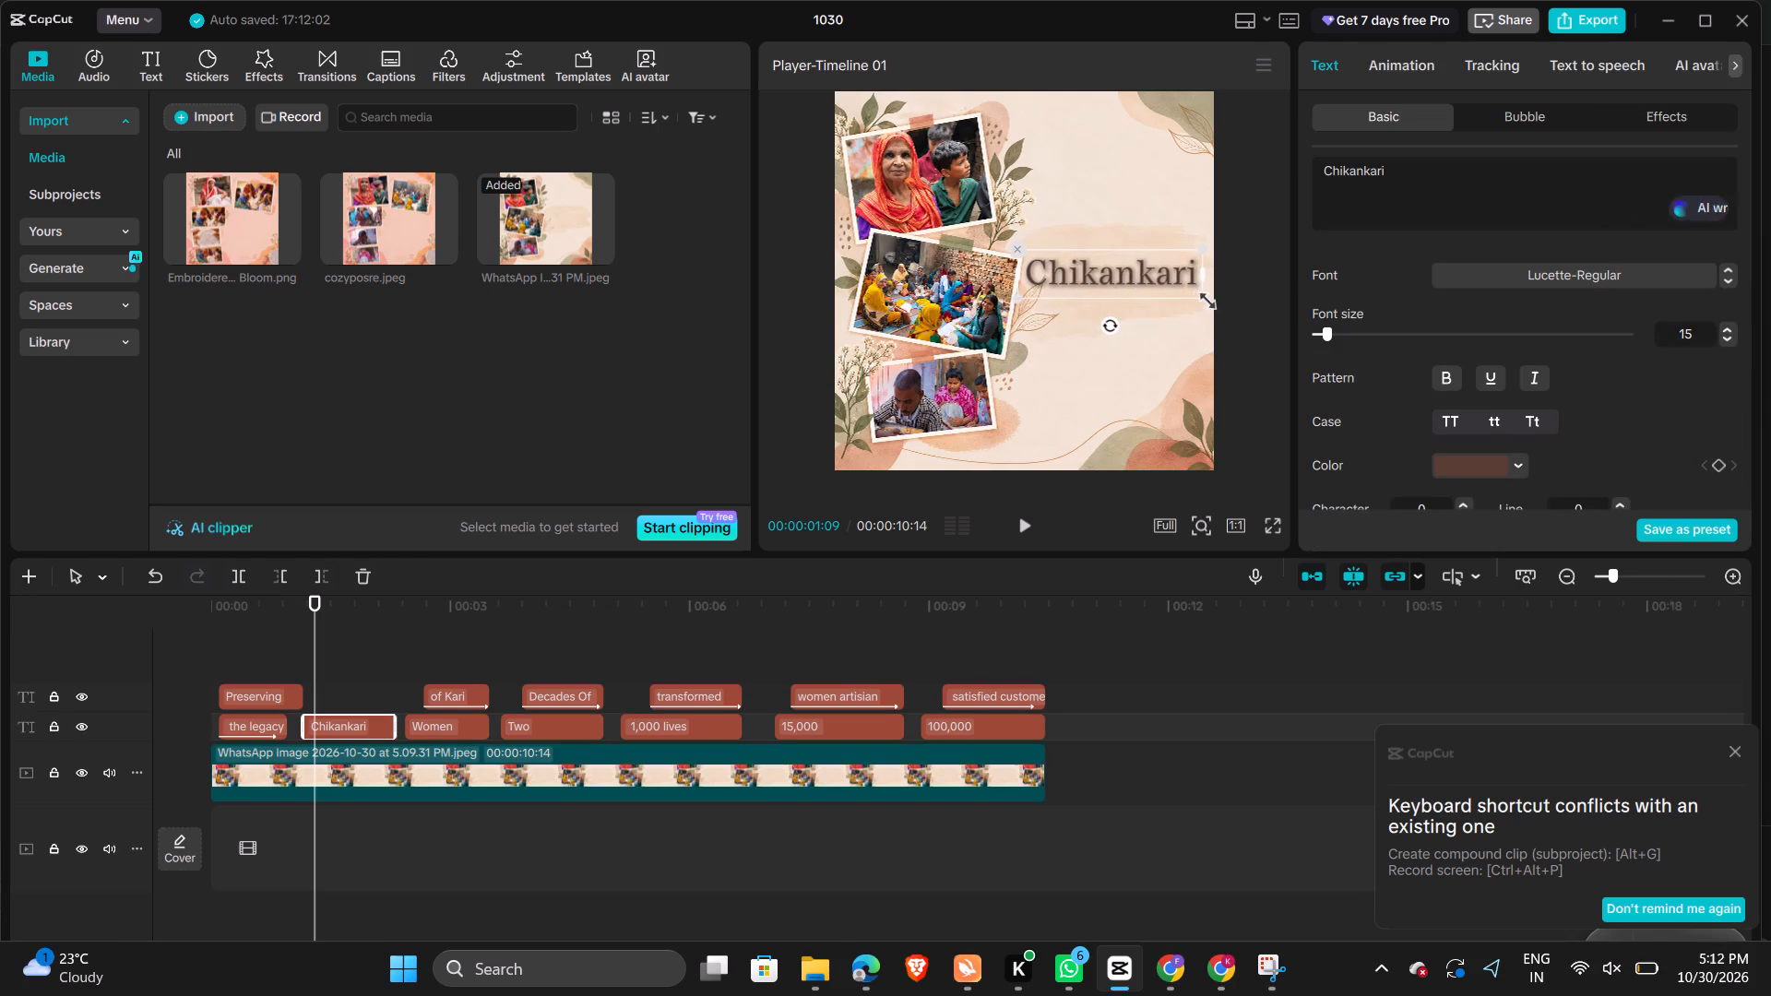
pyautogui.moveTo(1206, 300); pyautogui.dragTo(1206, 309)
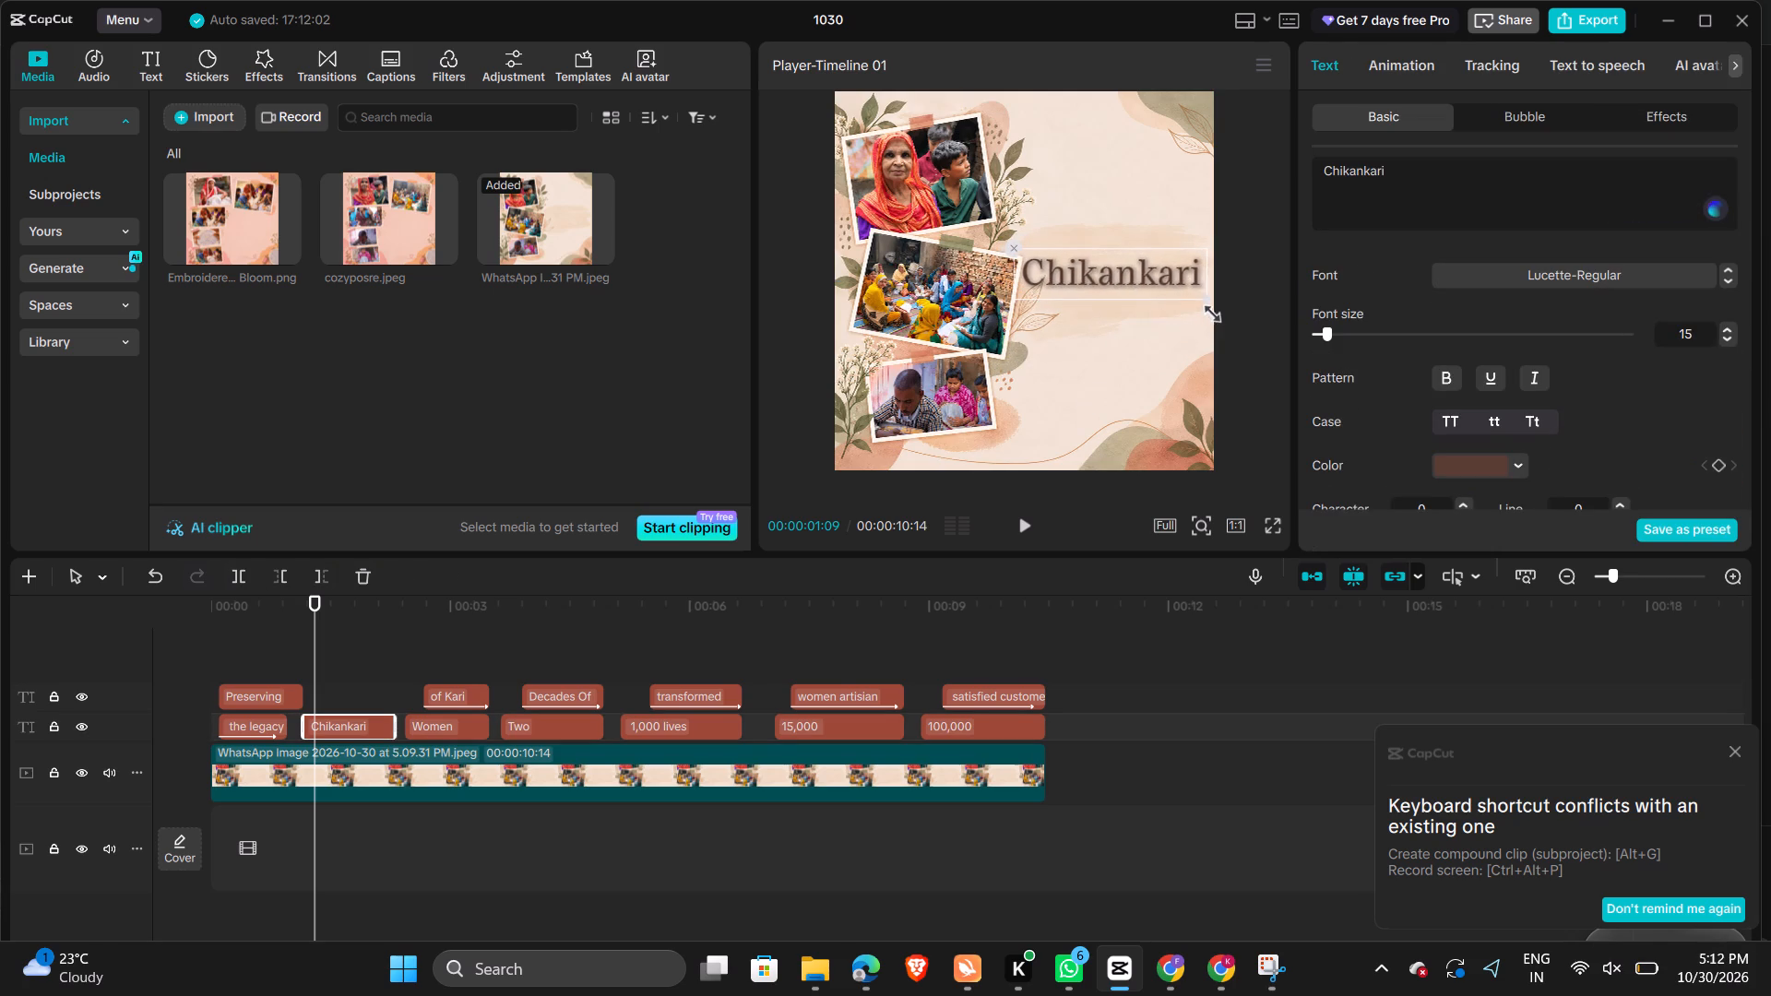
pyautogui.moveTo(1206, 309); pyautogui.dragTo(1206, 308)
pyautogui.moveTo(1122, 278); pyautogui.dragTo(1123, 273)
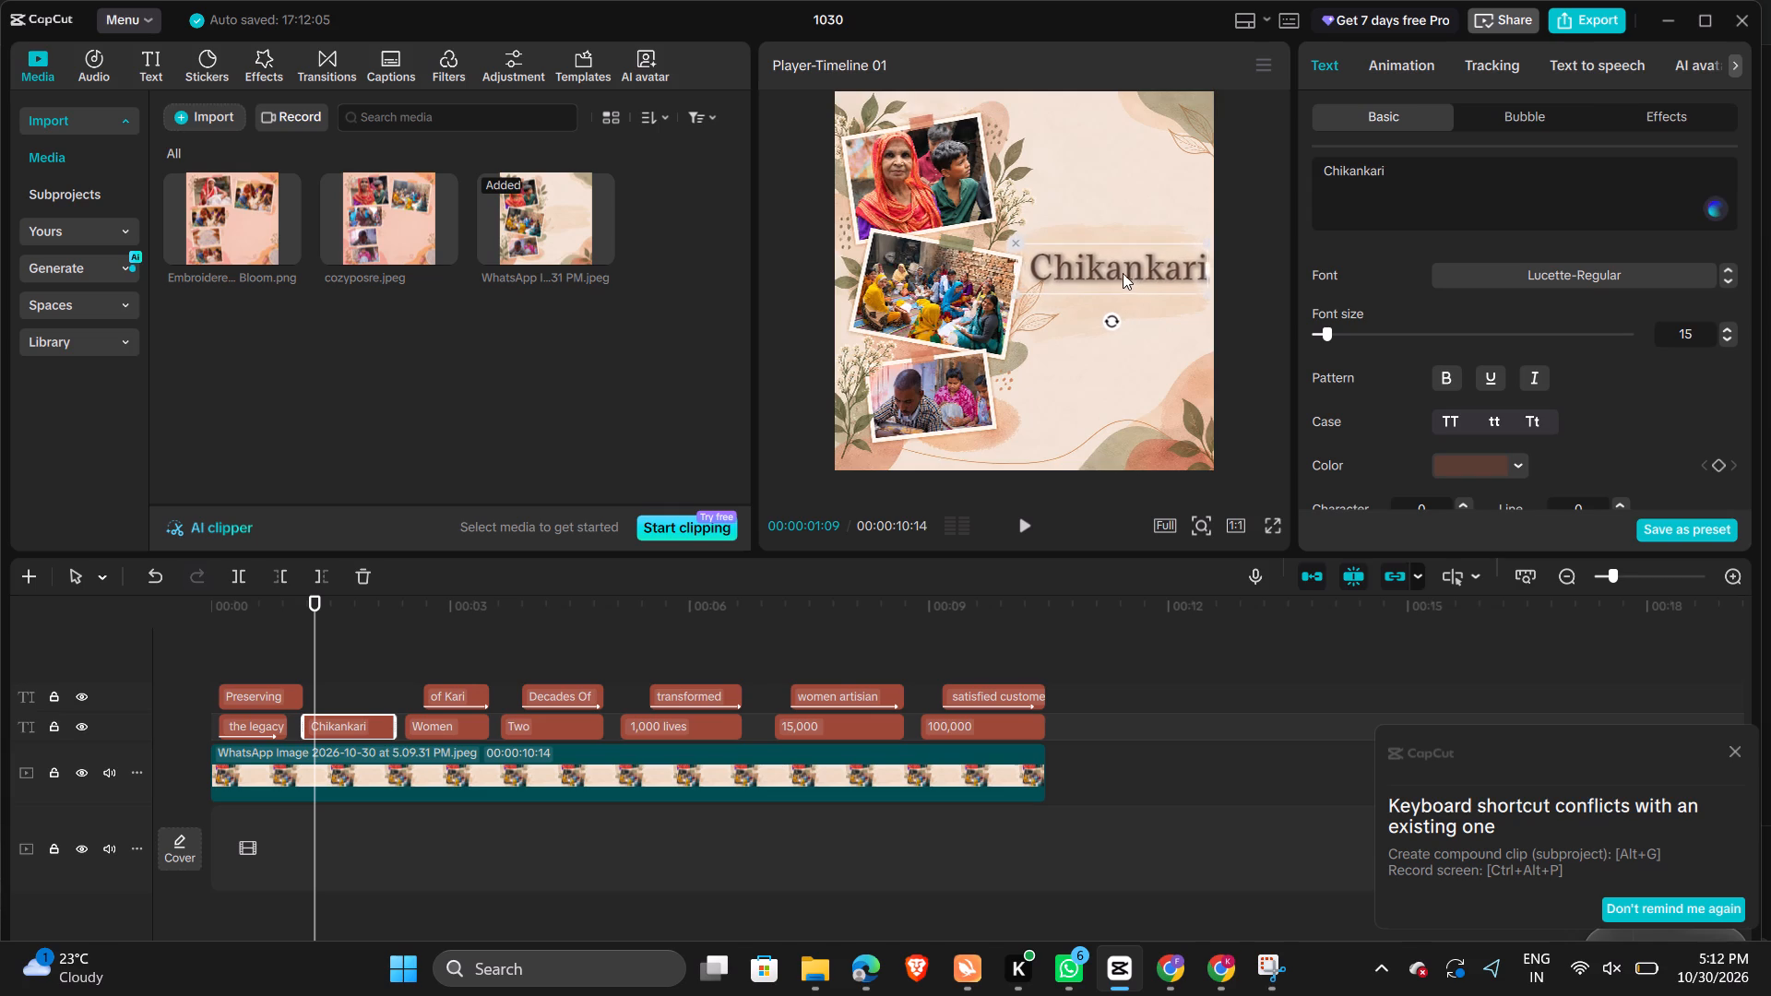
pyautogui.moveTo(1123, 273); pyautogui.dragTo(1125, 268)
pyautogui.click(1125, 268)
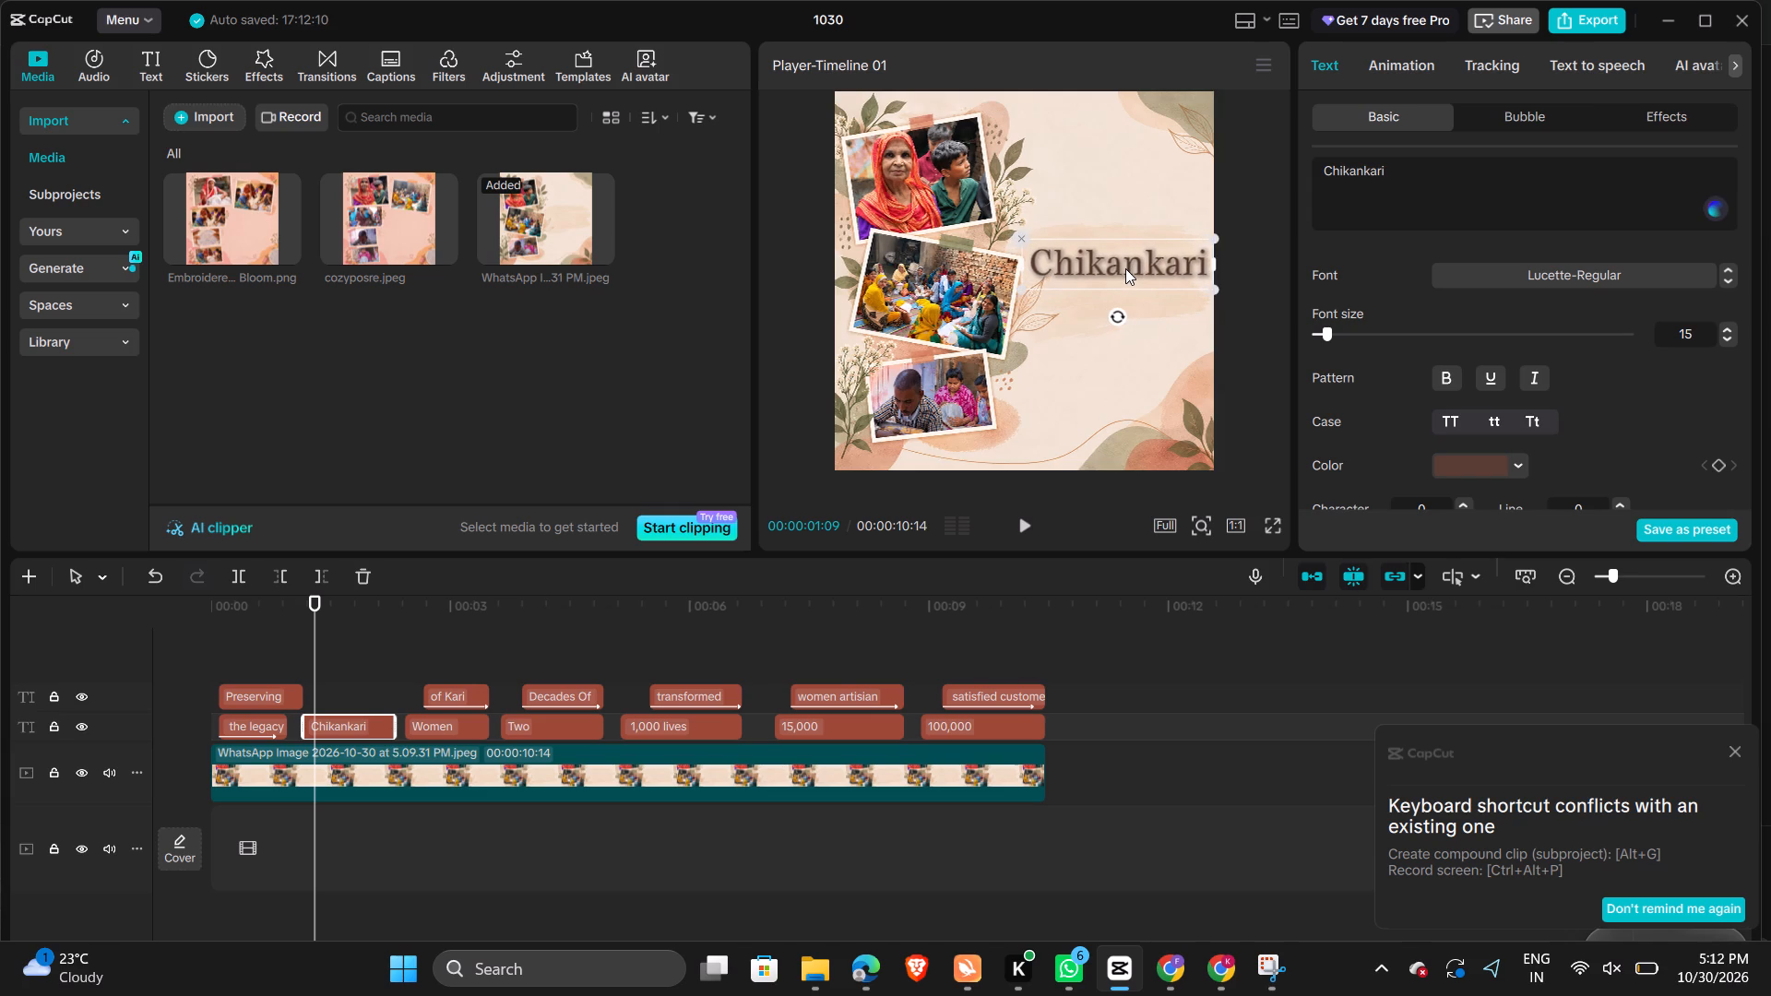
# Move the "Women" caption up onto the beige brush stroke beside the photos.
pyautogui.press('space')
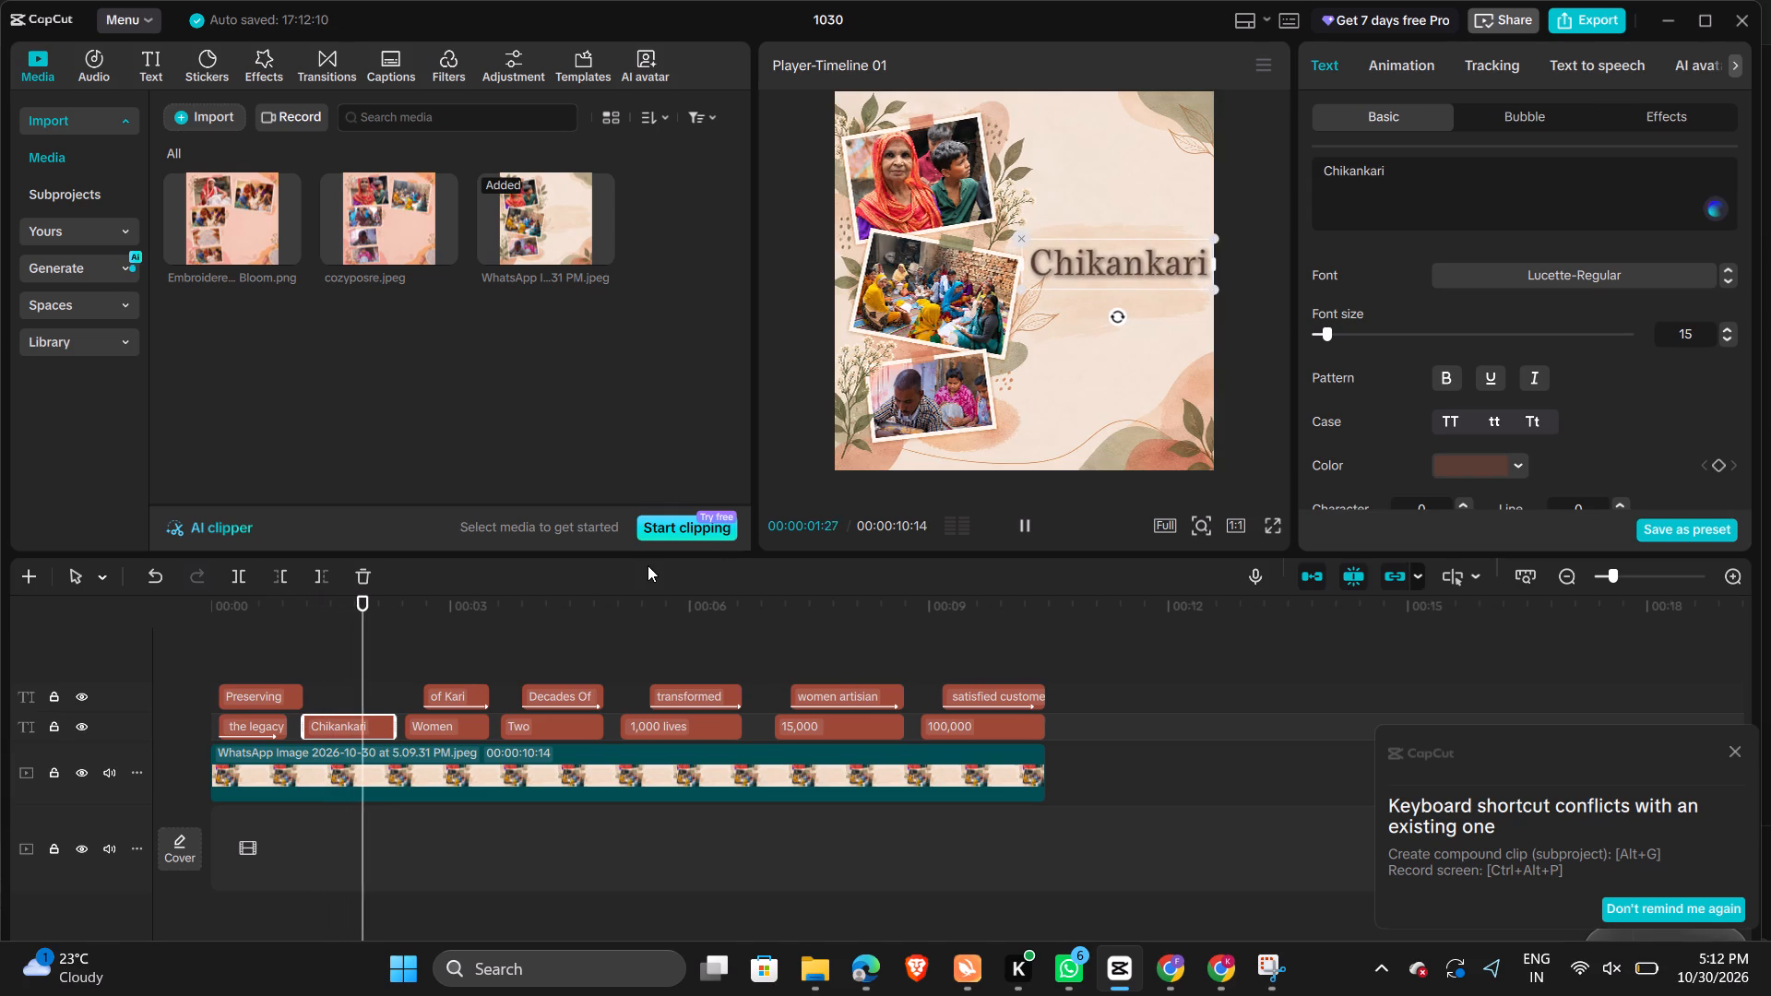
pyautogui.press('space')
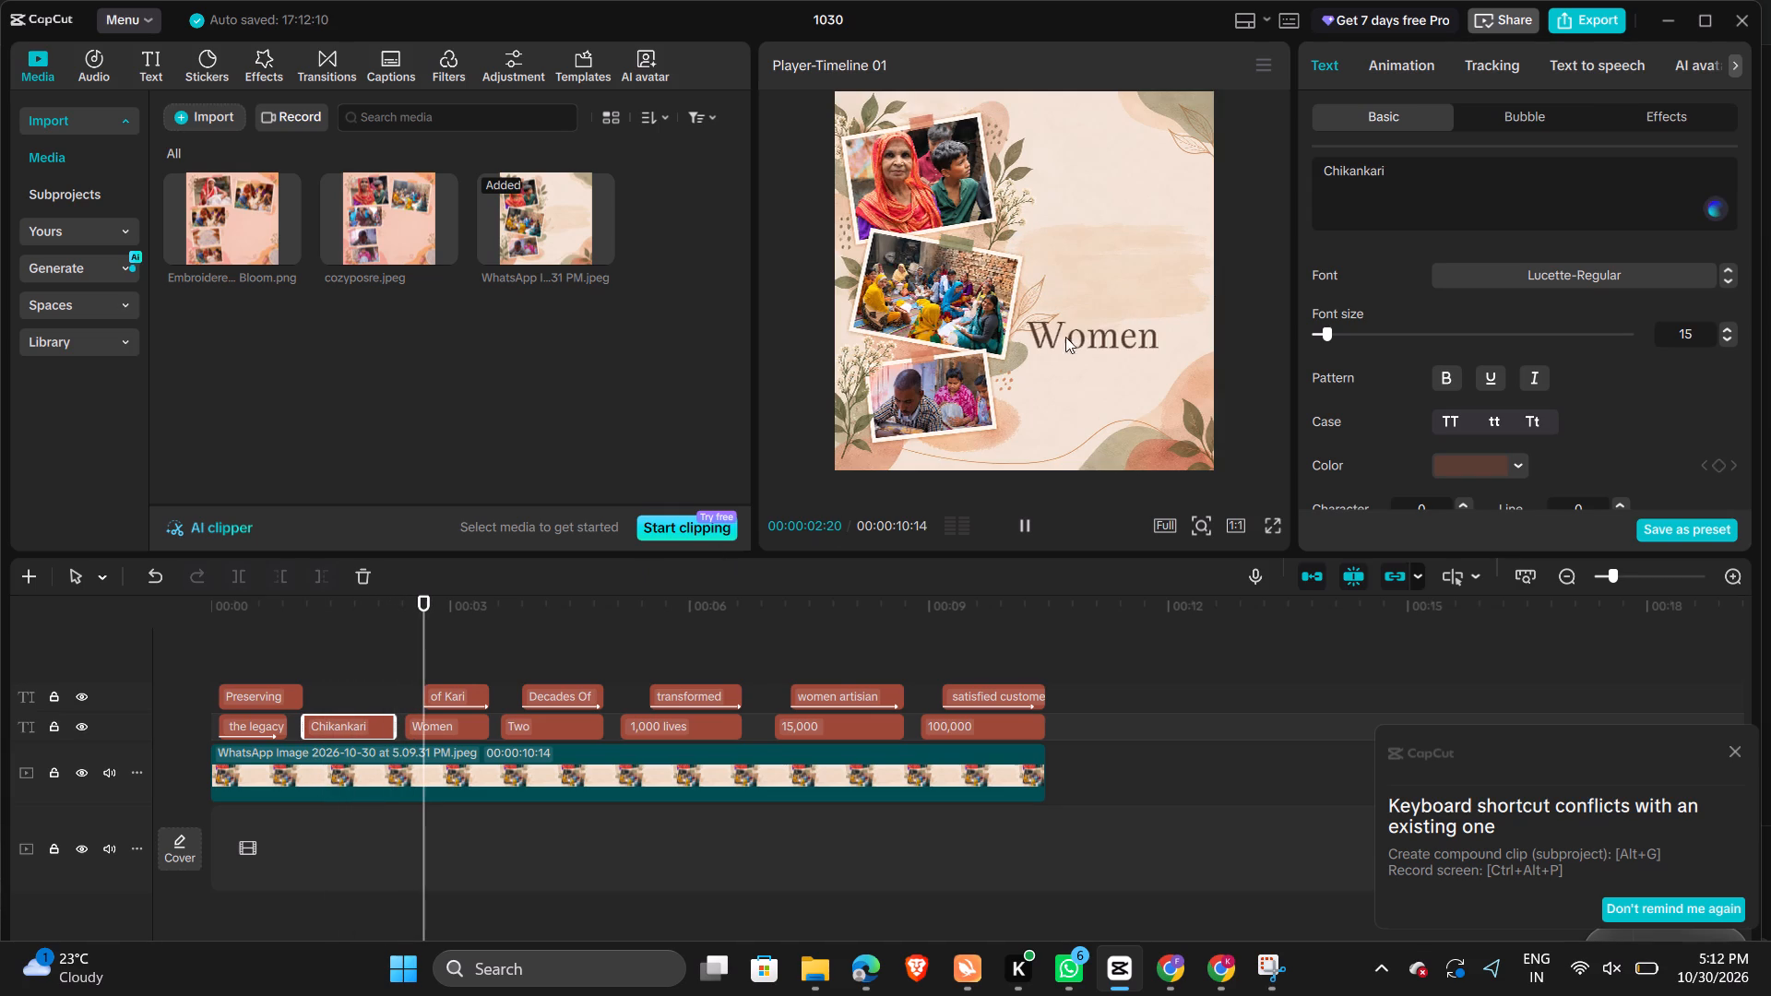
pyautogui.click(1088, 331)
pyautogui.moveTo(1088, 331); pyautogui.dragTo(1097, 255)
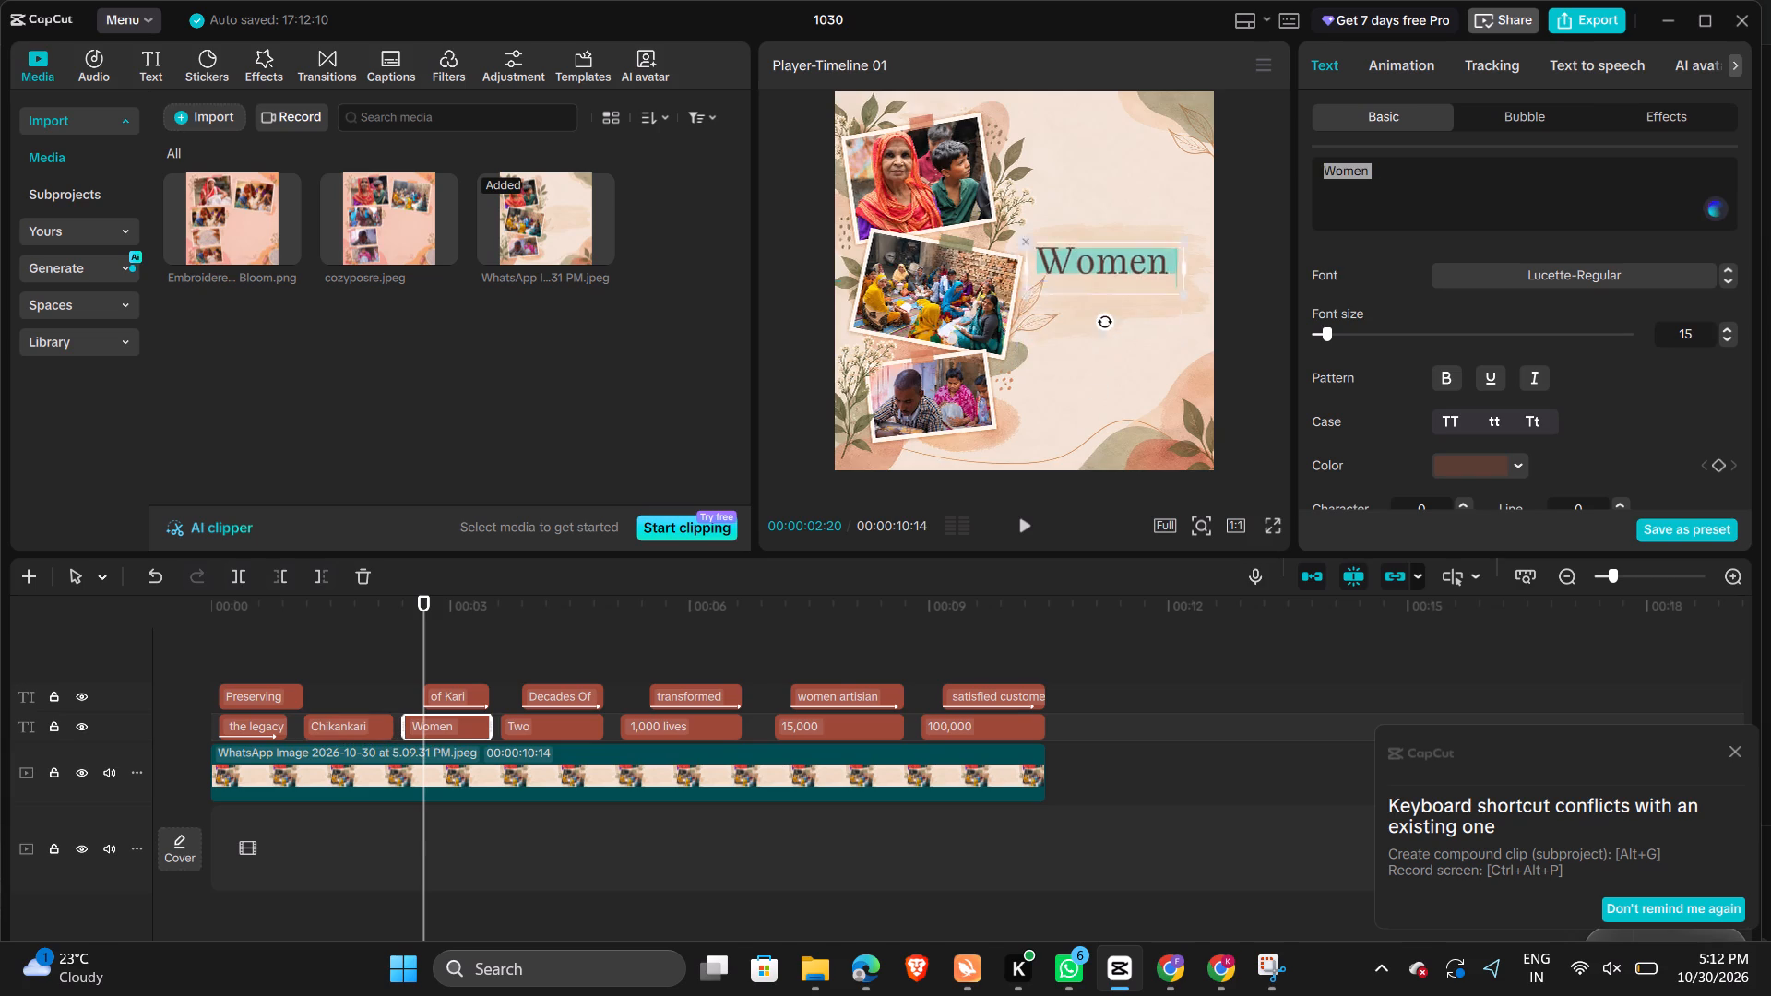
pyautogui.moveTo(1097, 255); pyautogui.dragTo(1098, 249)
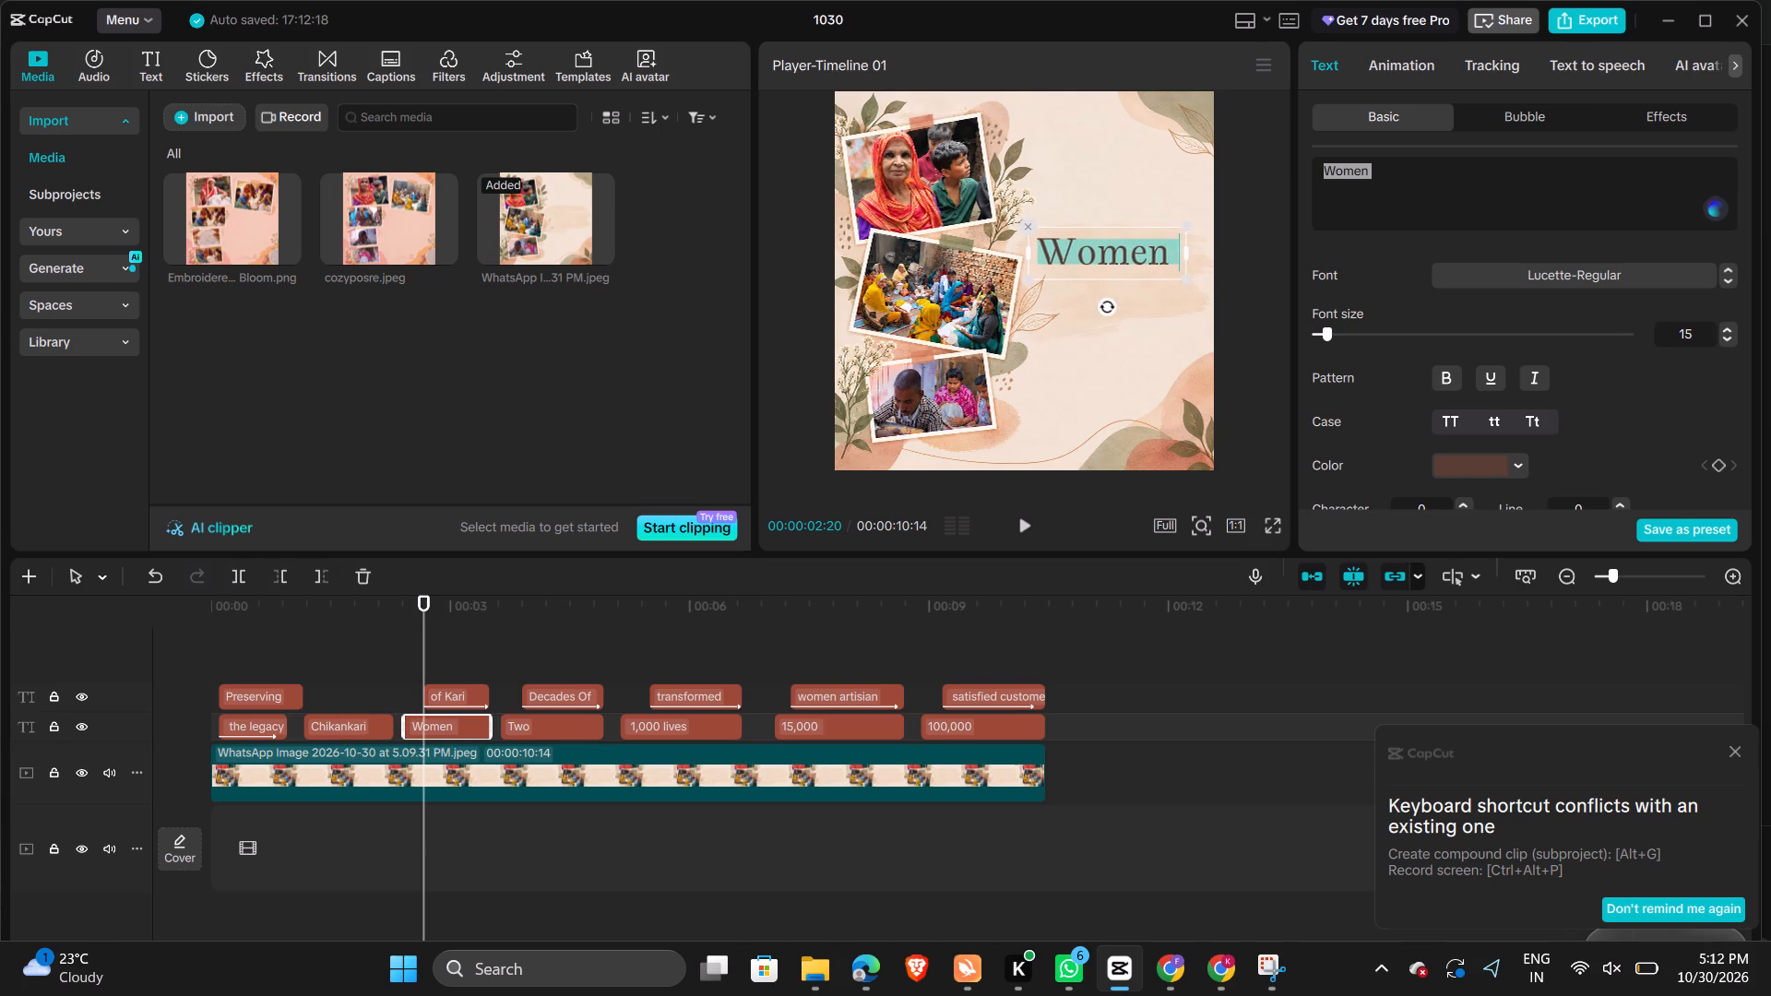
# Move the "of Kari" caption up, closer beneath "Women".
pyautogui.press('space')
pyautogui.press('space')
pyautogui.click(1020, 522)
pyautogui.click(1020, 522)
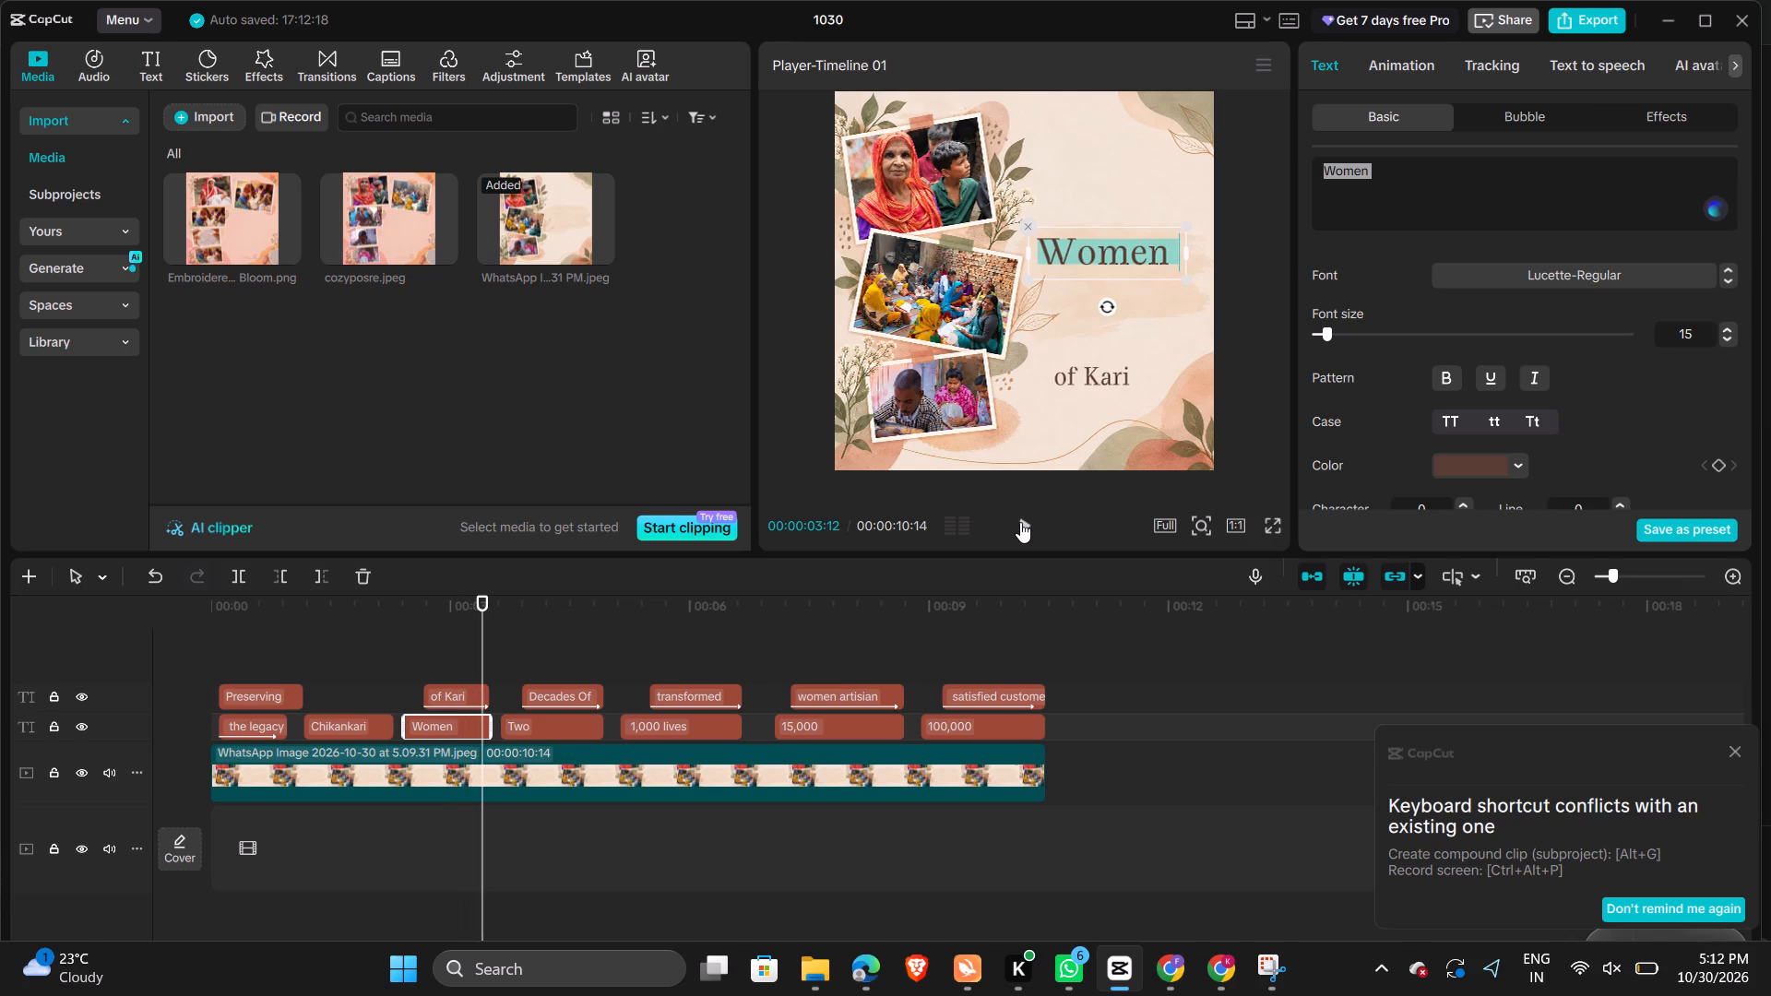
pyautogui.click(1020, 522)
pyautogui.click(1020, 522)
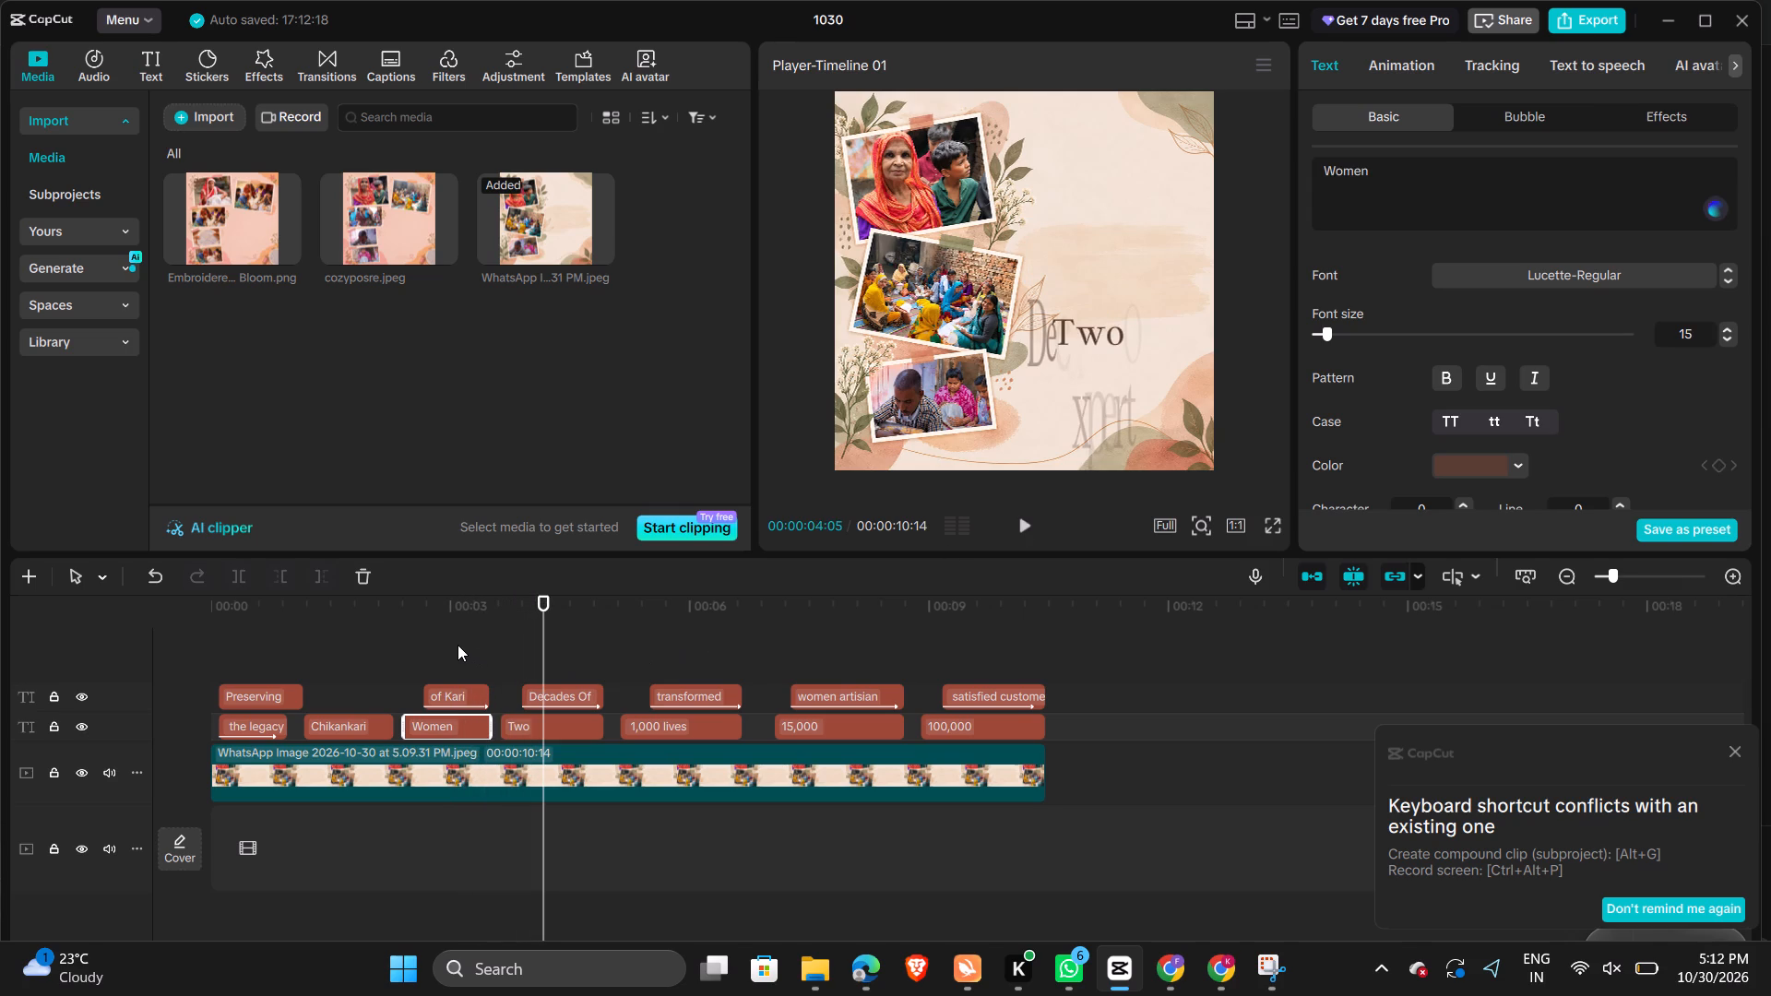
pyautogui.click(443, 639)
pyautogui.click(472, 695)
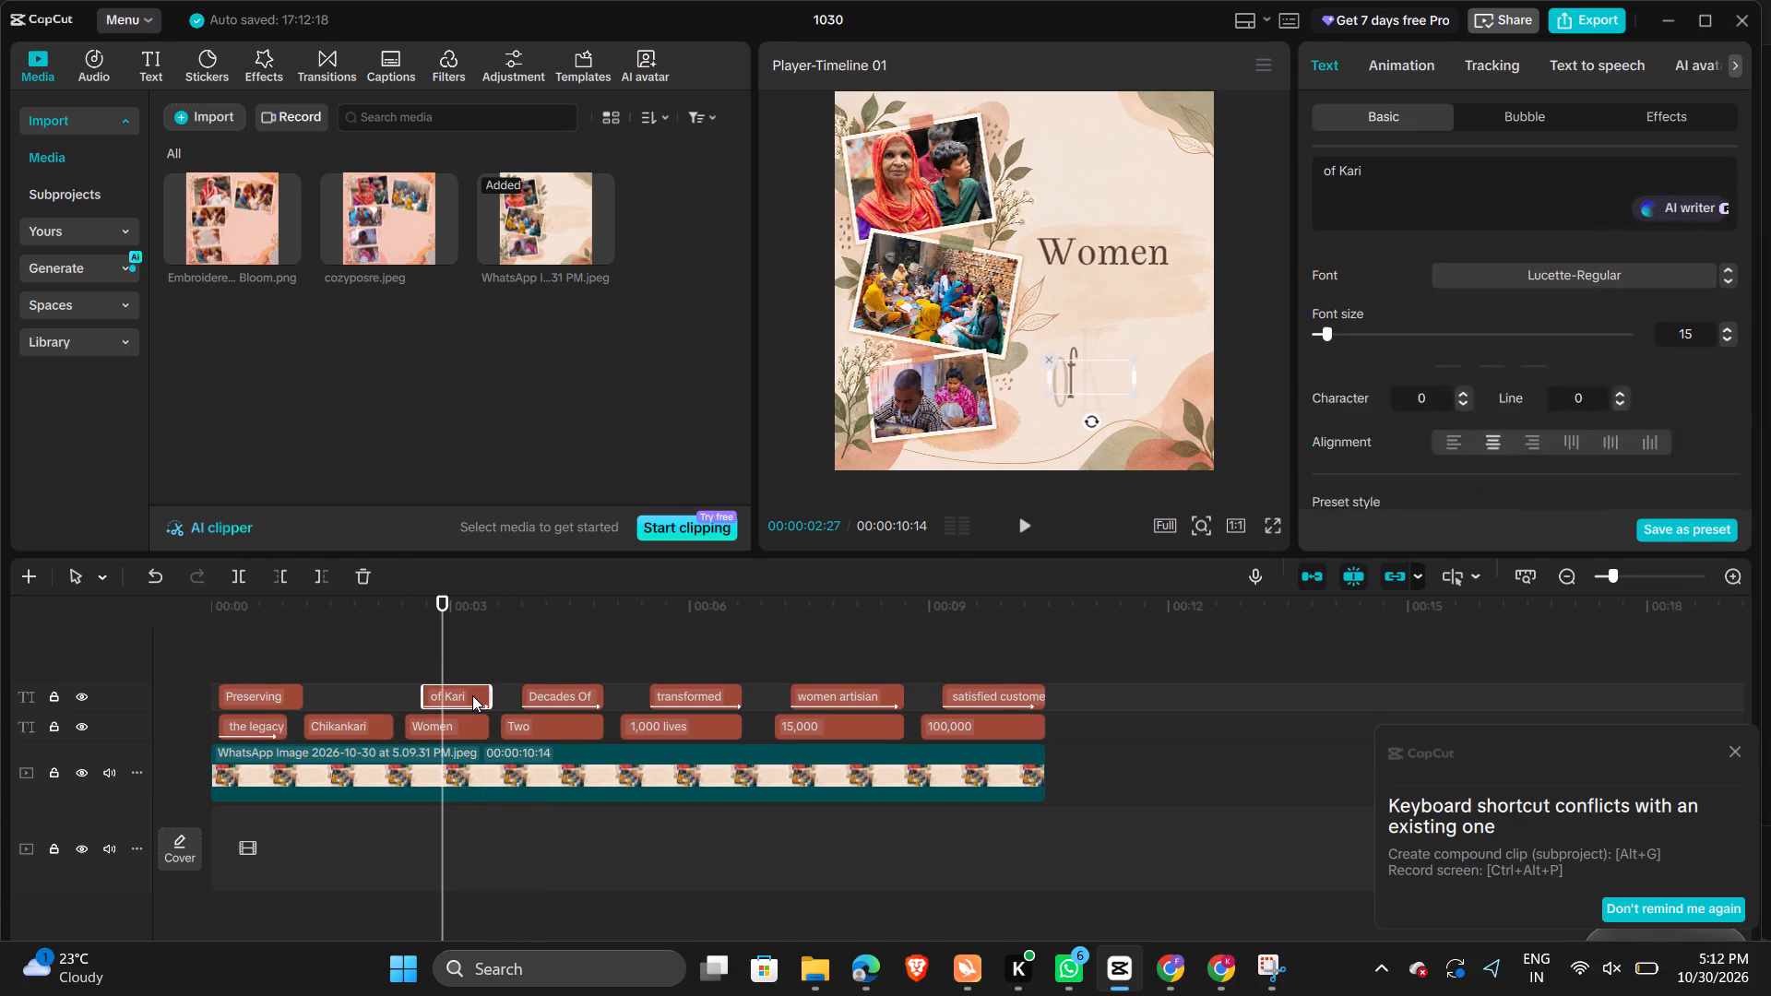
pyautogui.moveTo(1072, 395); pyautogui.dragTo(1076, 350)
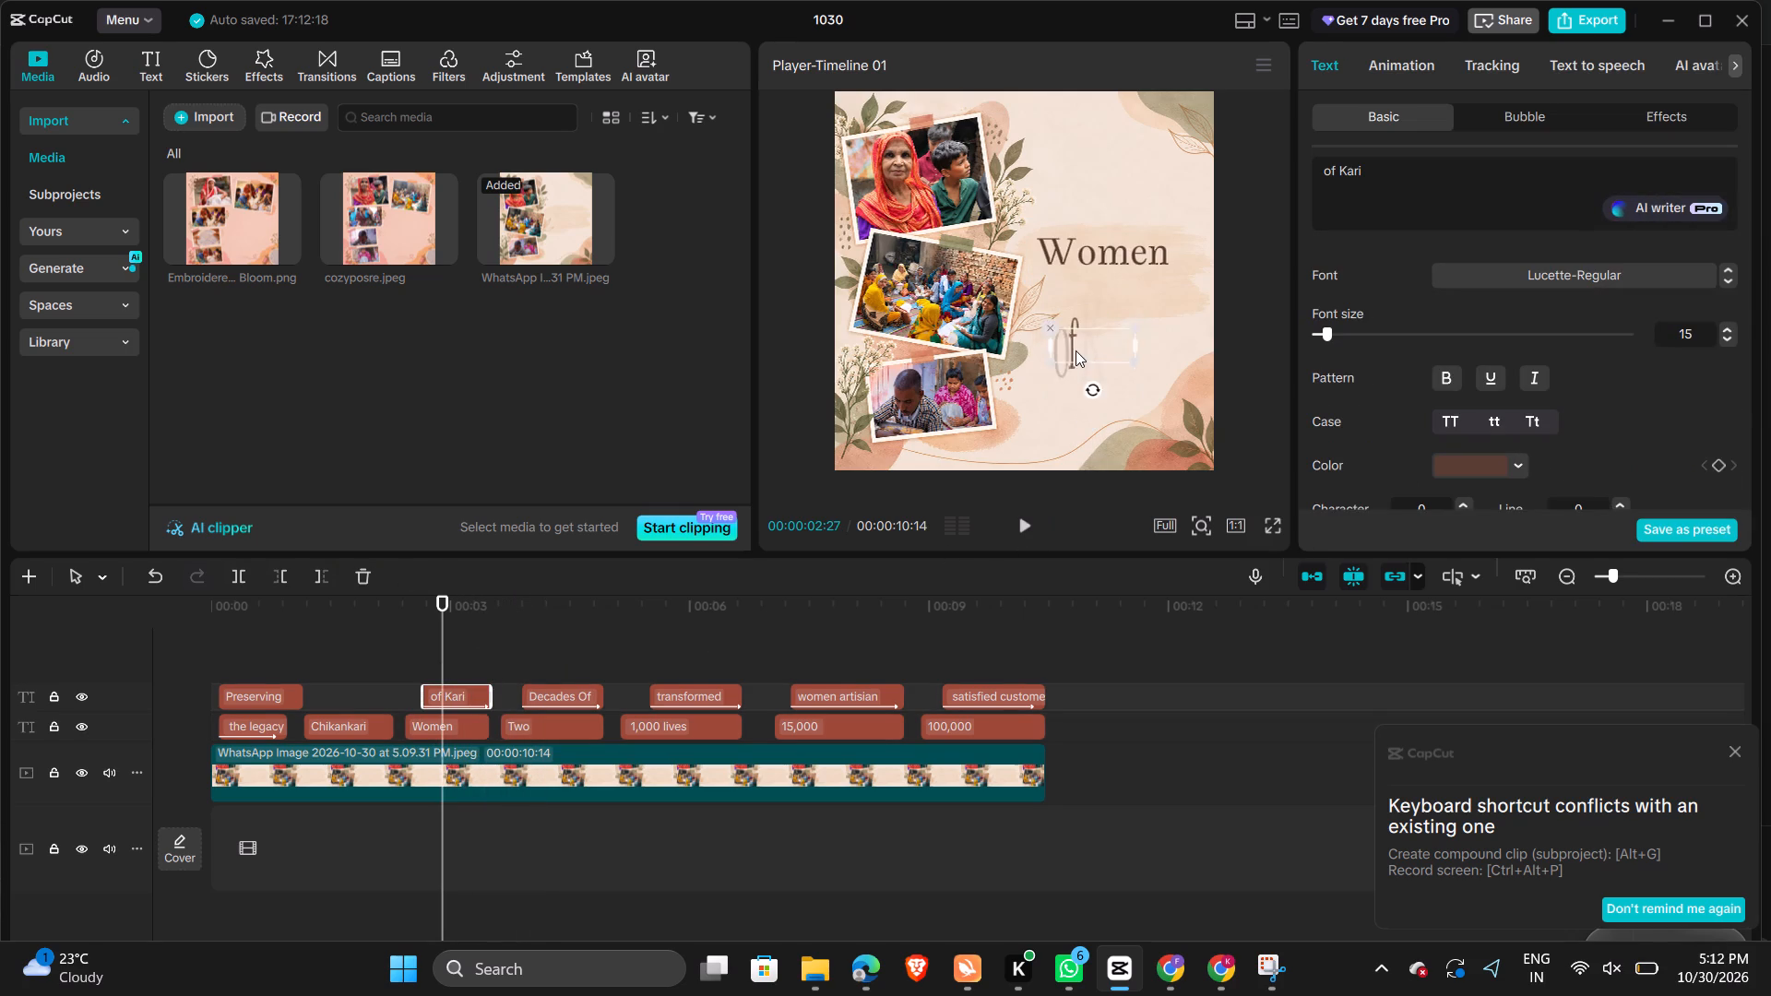
# Move the "of Kari" caption further up, close beneath "Women" on the beige brush stroke, and play back the captions from there.
pyautogui.moveTo(1076, 350); pyautogui.dragTo(1078, 339)
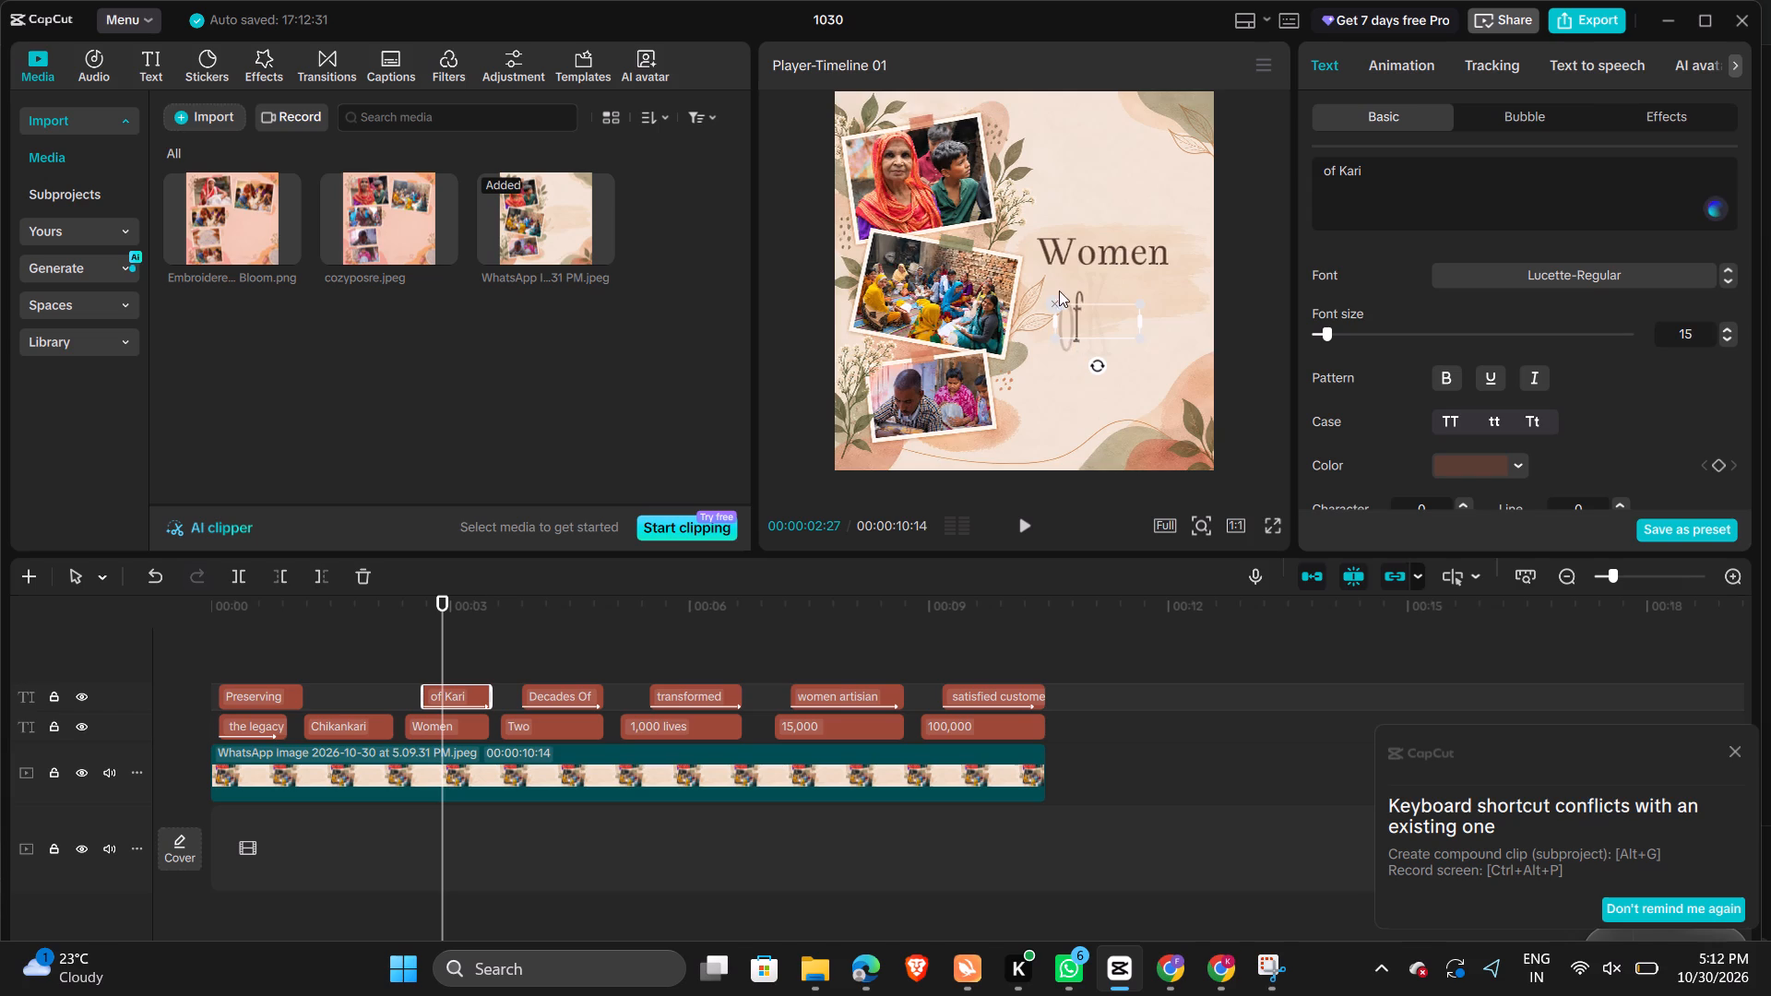
pyautogui.moveTo(1087, 319); pyautogui.dragTo(1089, 301)
pyautogui.moveTo(1089, 301); pyautogui.dragTo(1092, 307)
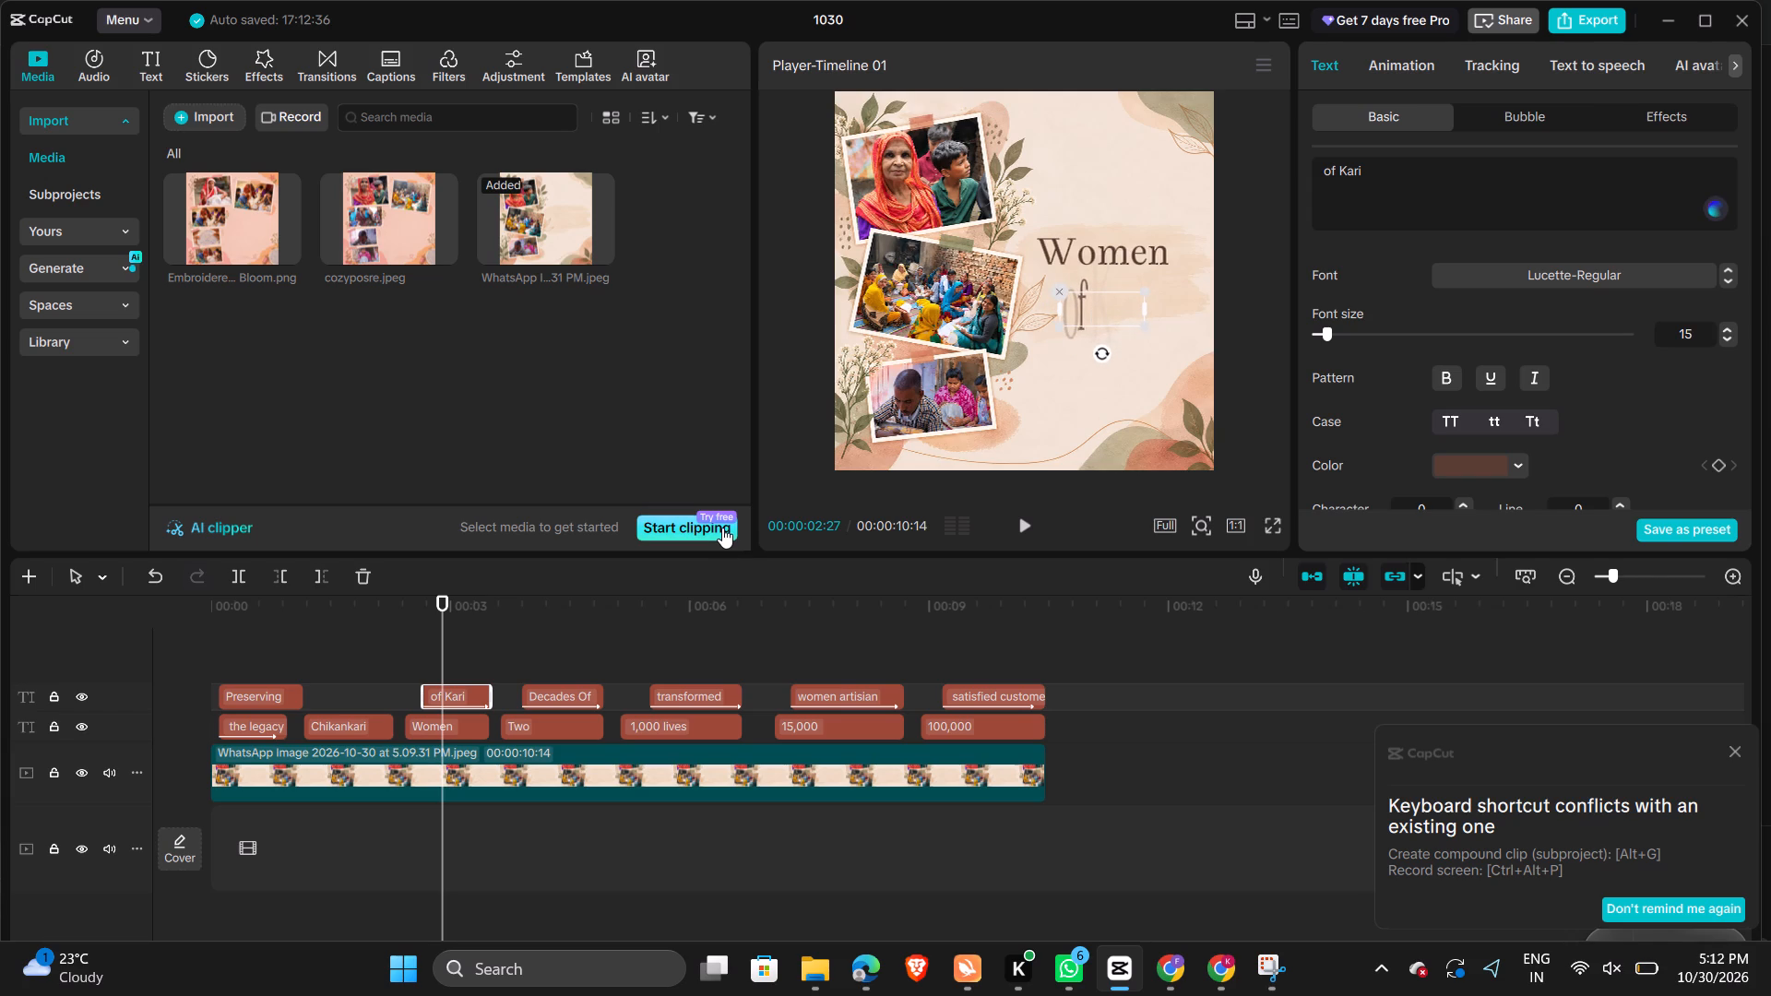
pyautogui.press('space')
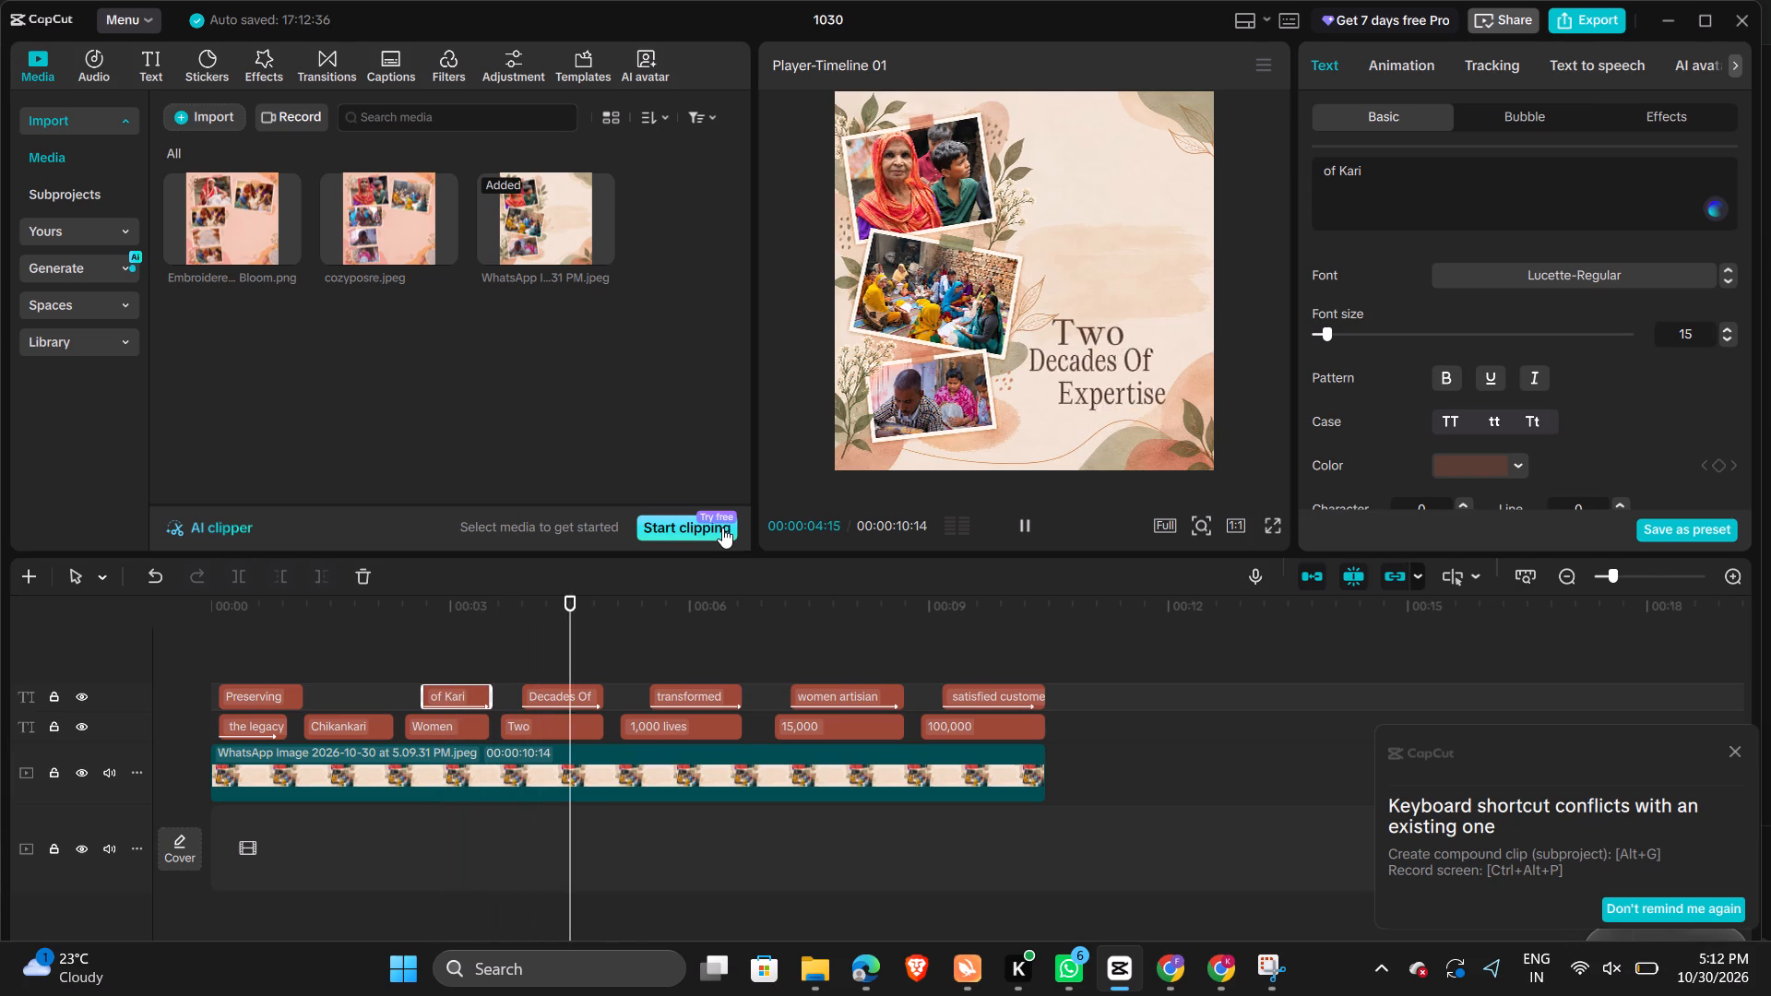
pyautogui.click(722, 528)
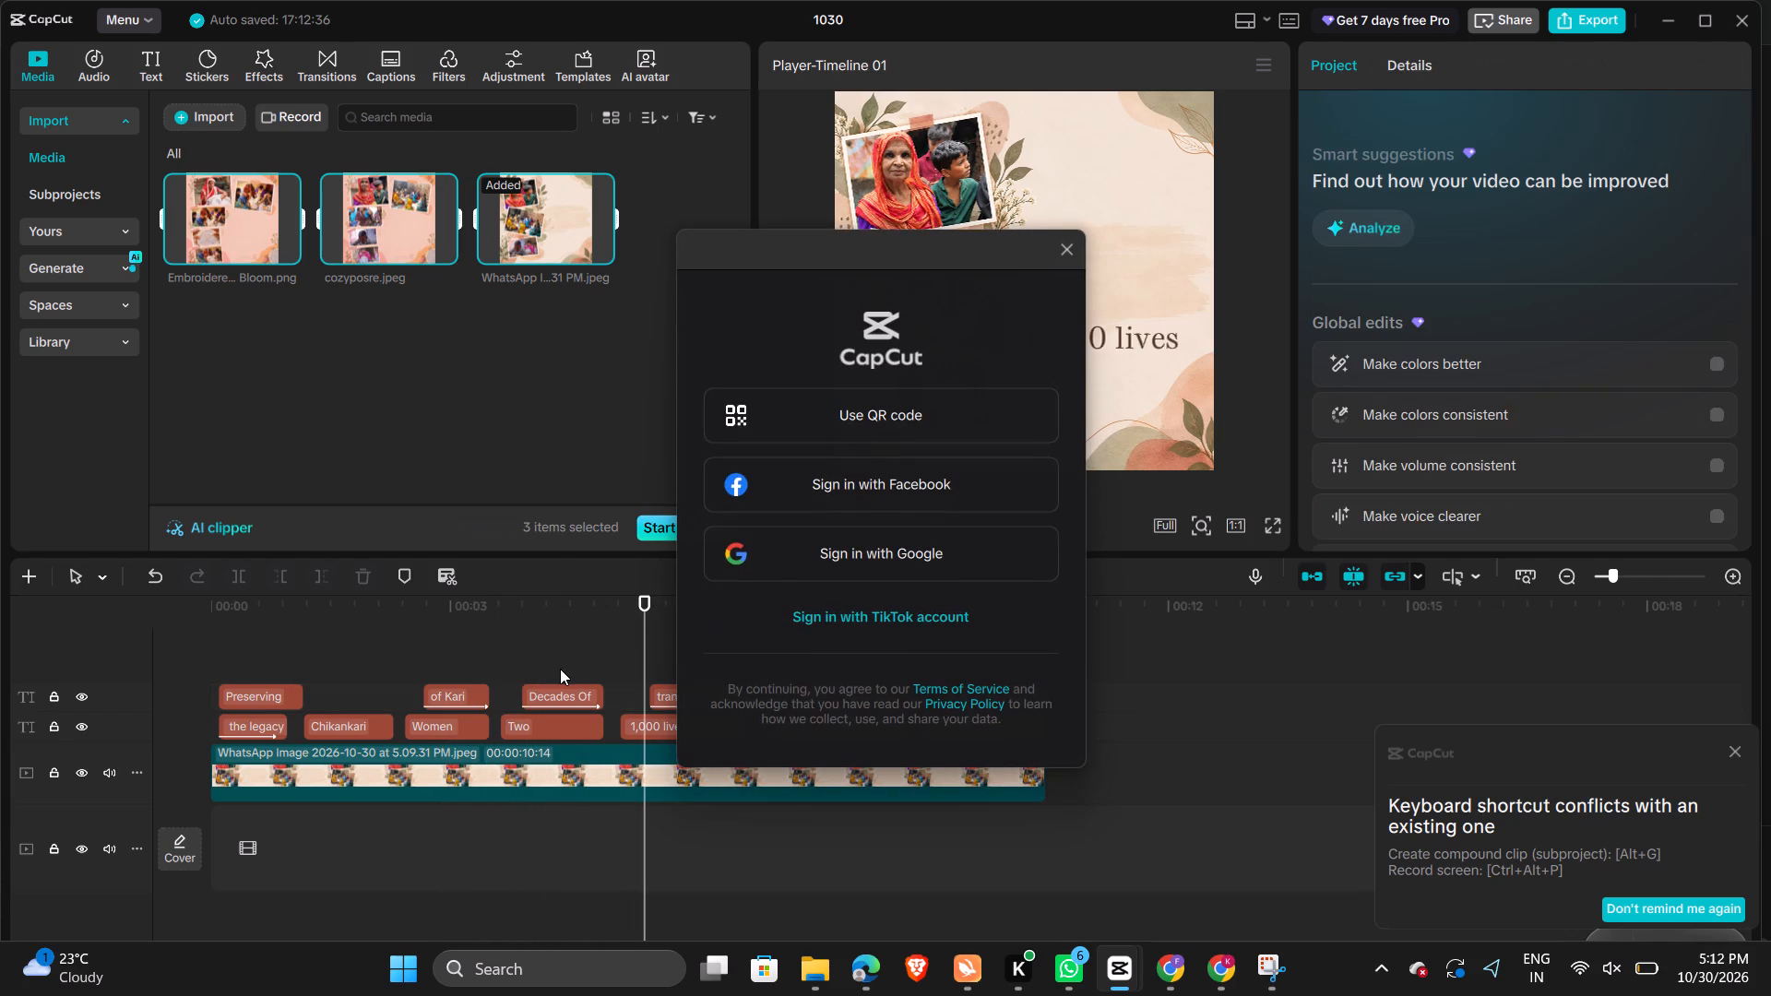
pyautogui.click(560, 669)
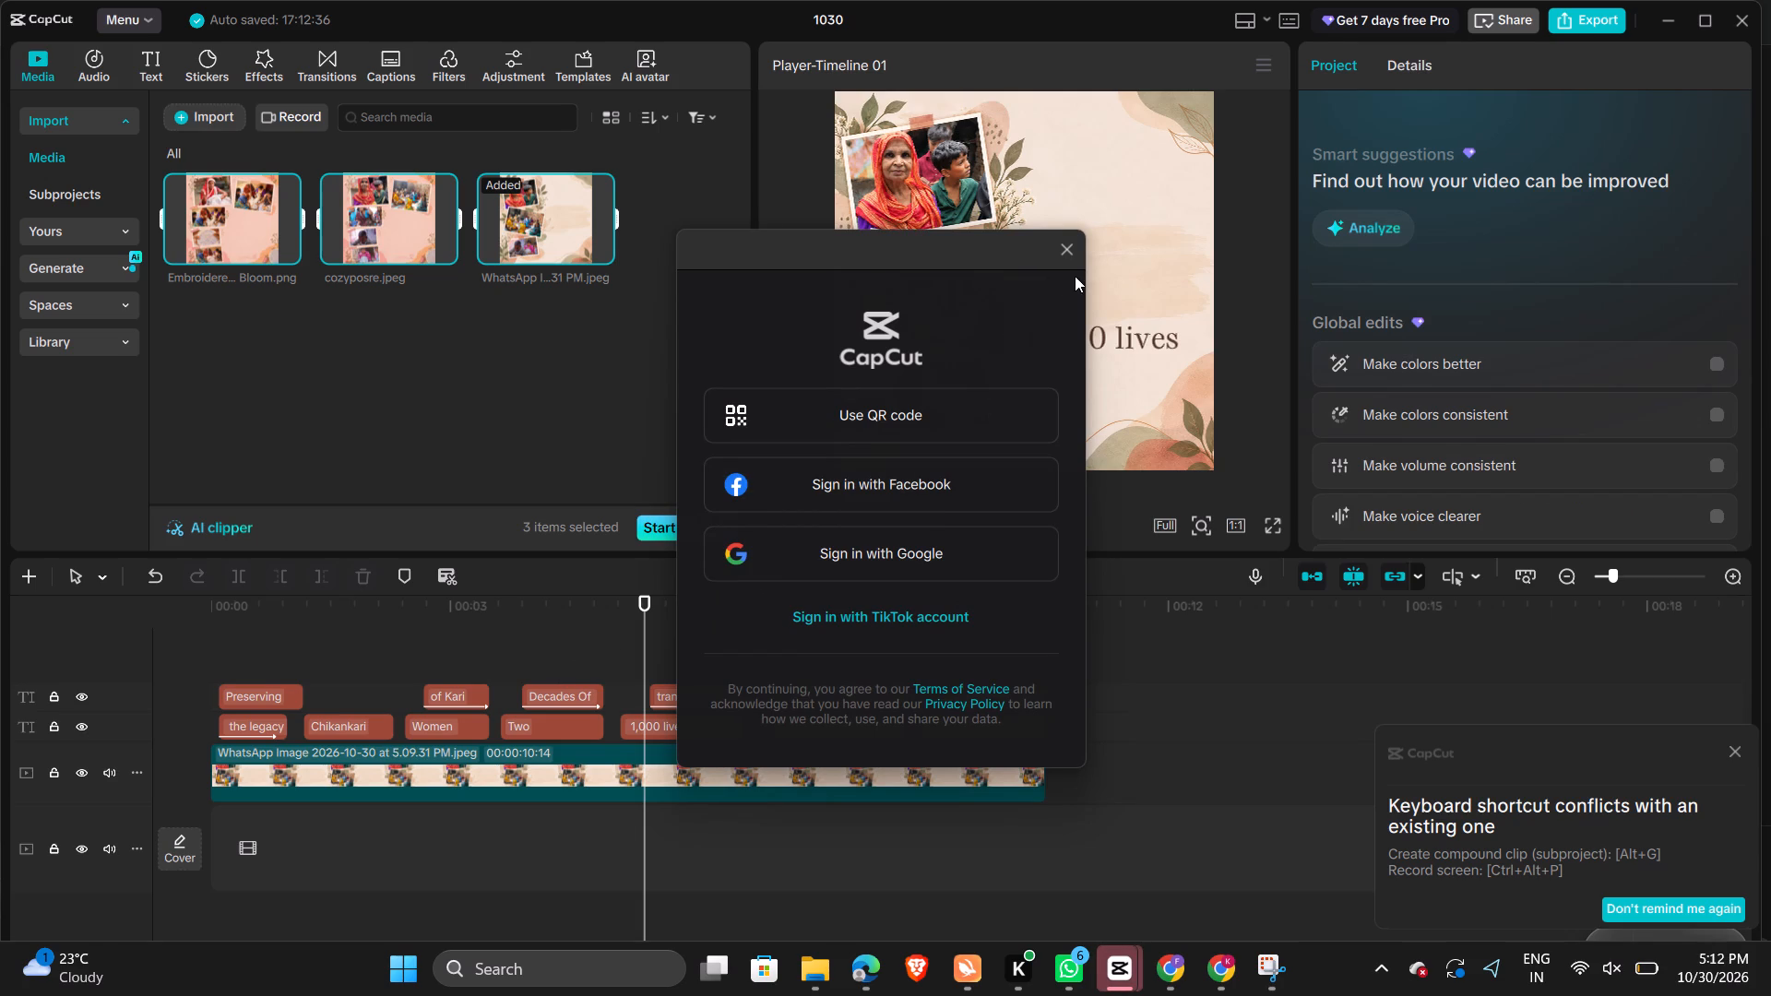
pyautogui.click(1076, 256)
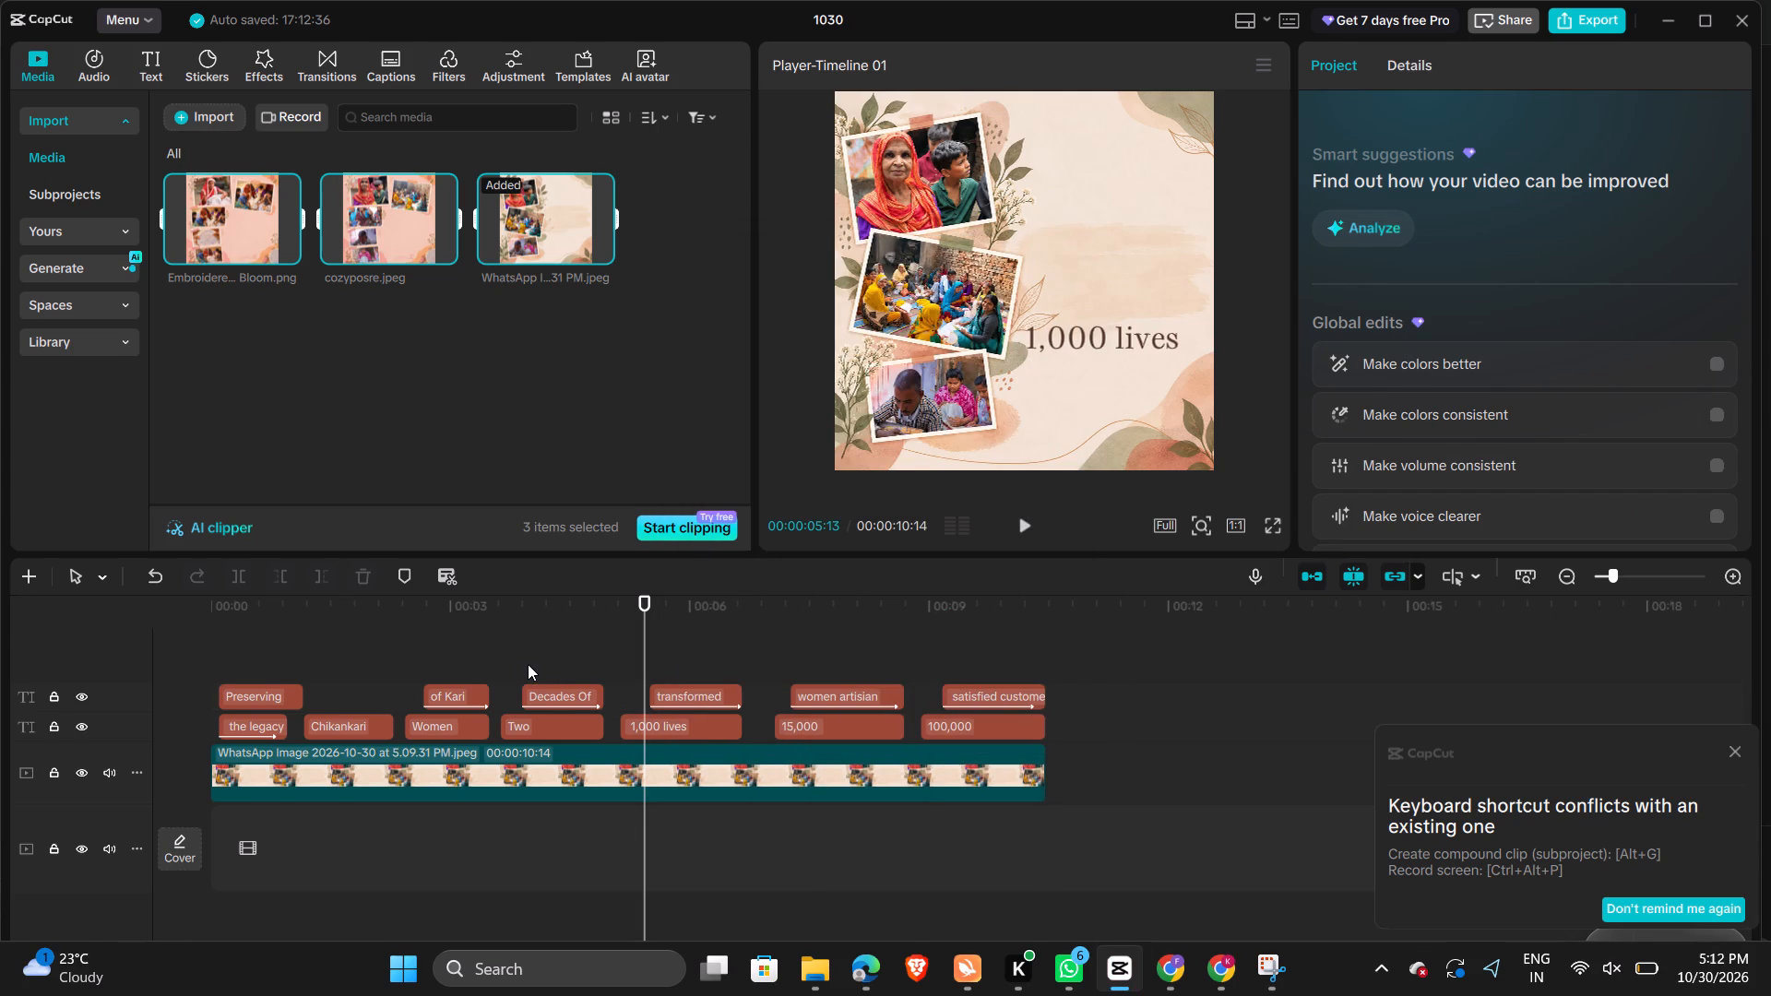
# Move the "Two" caption up onto the beige brush stroke beside the photos.
pyautogui.click(531, 663)
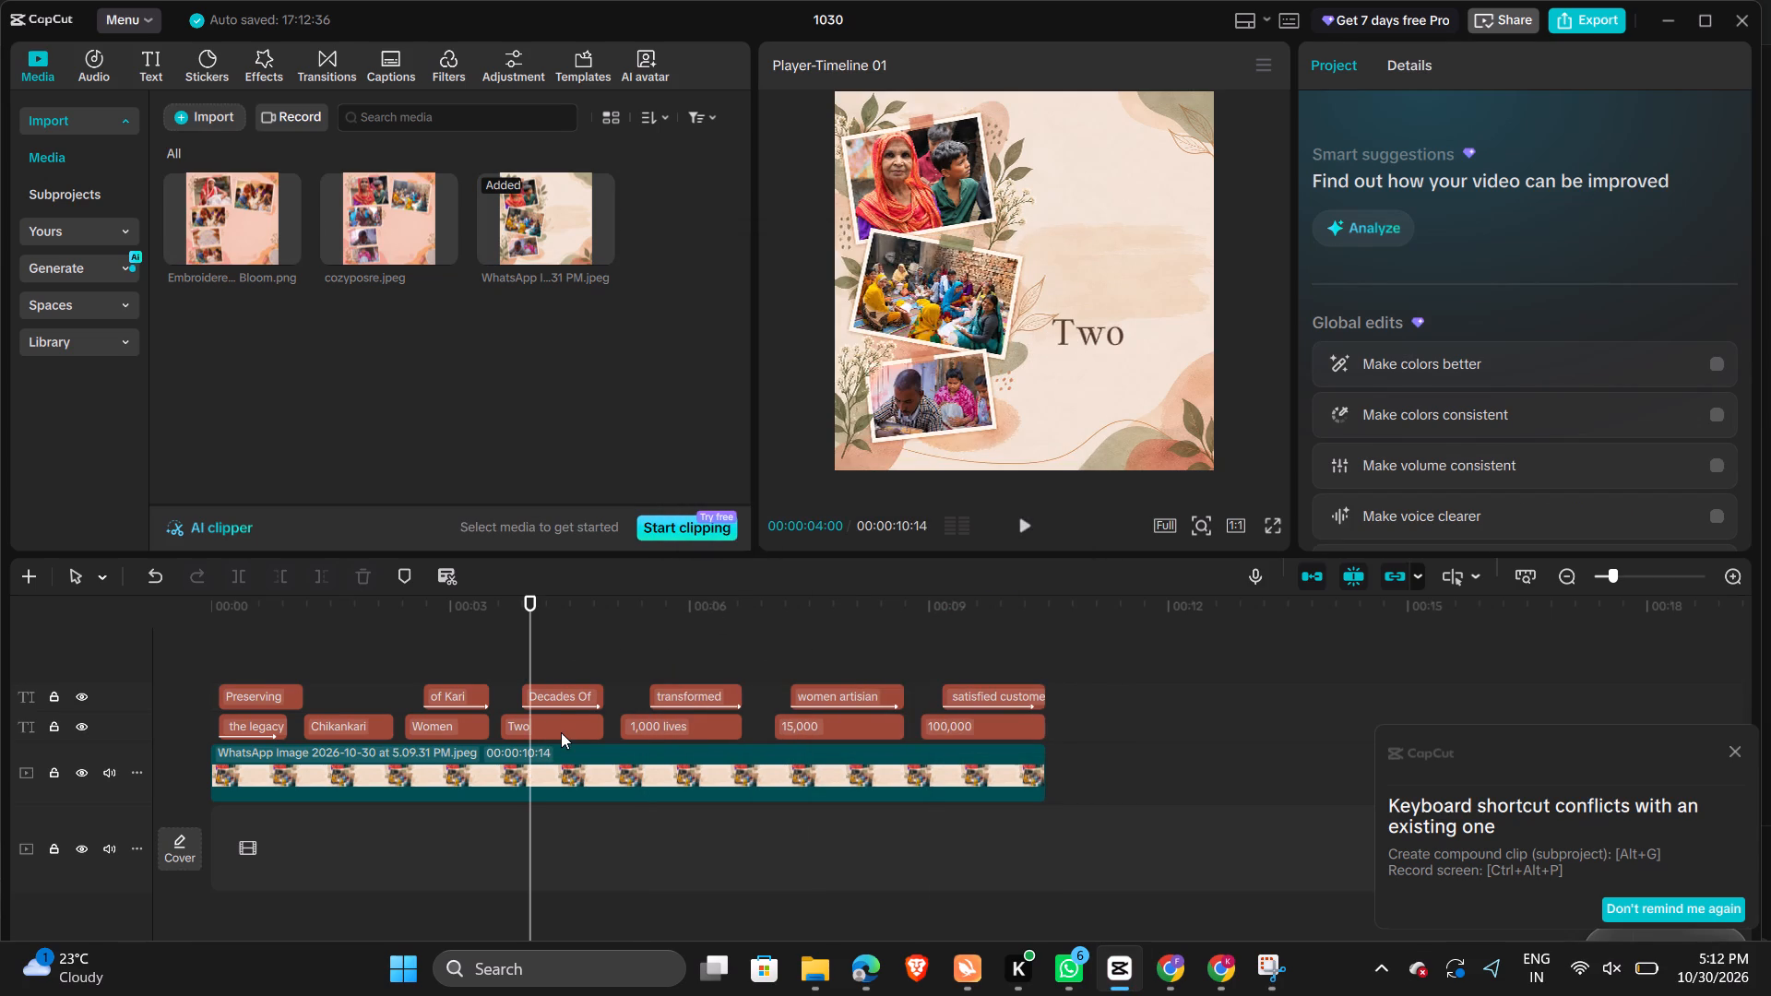
pyautogui.click(565, 729)
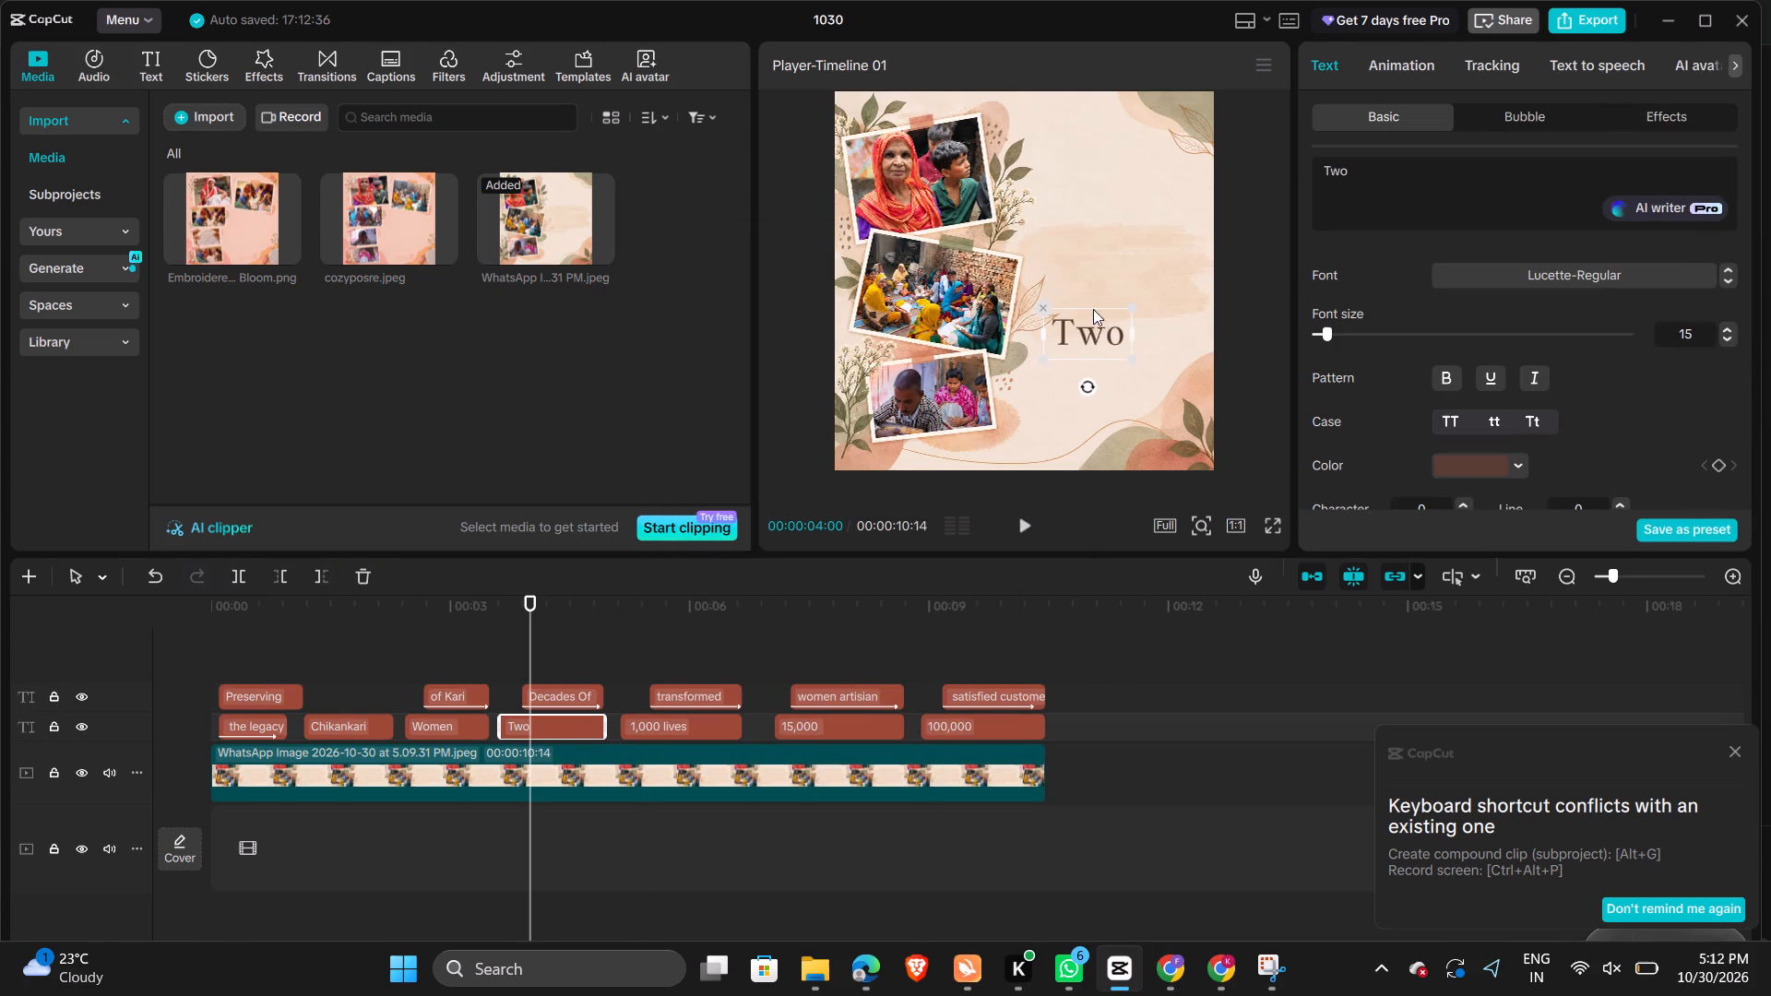
pyautogui.moveTo(1076, 328); pyautogui.dragTo(1092, 235)
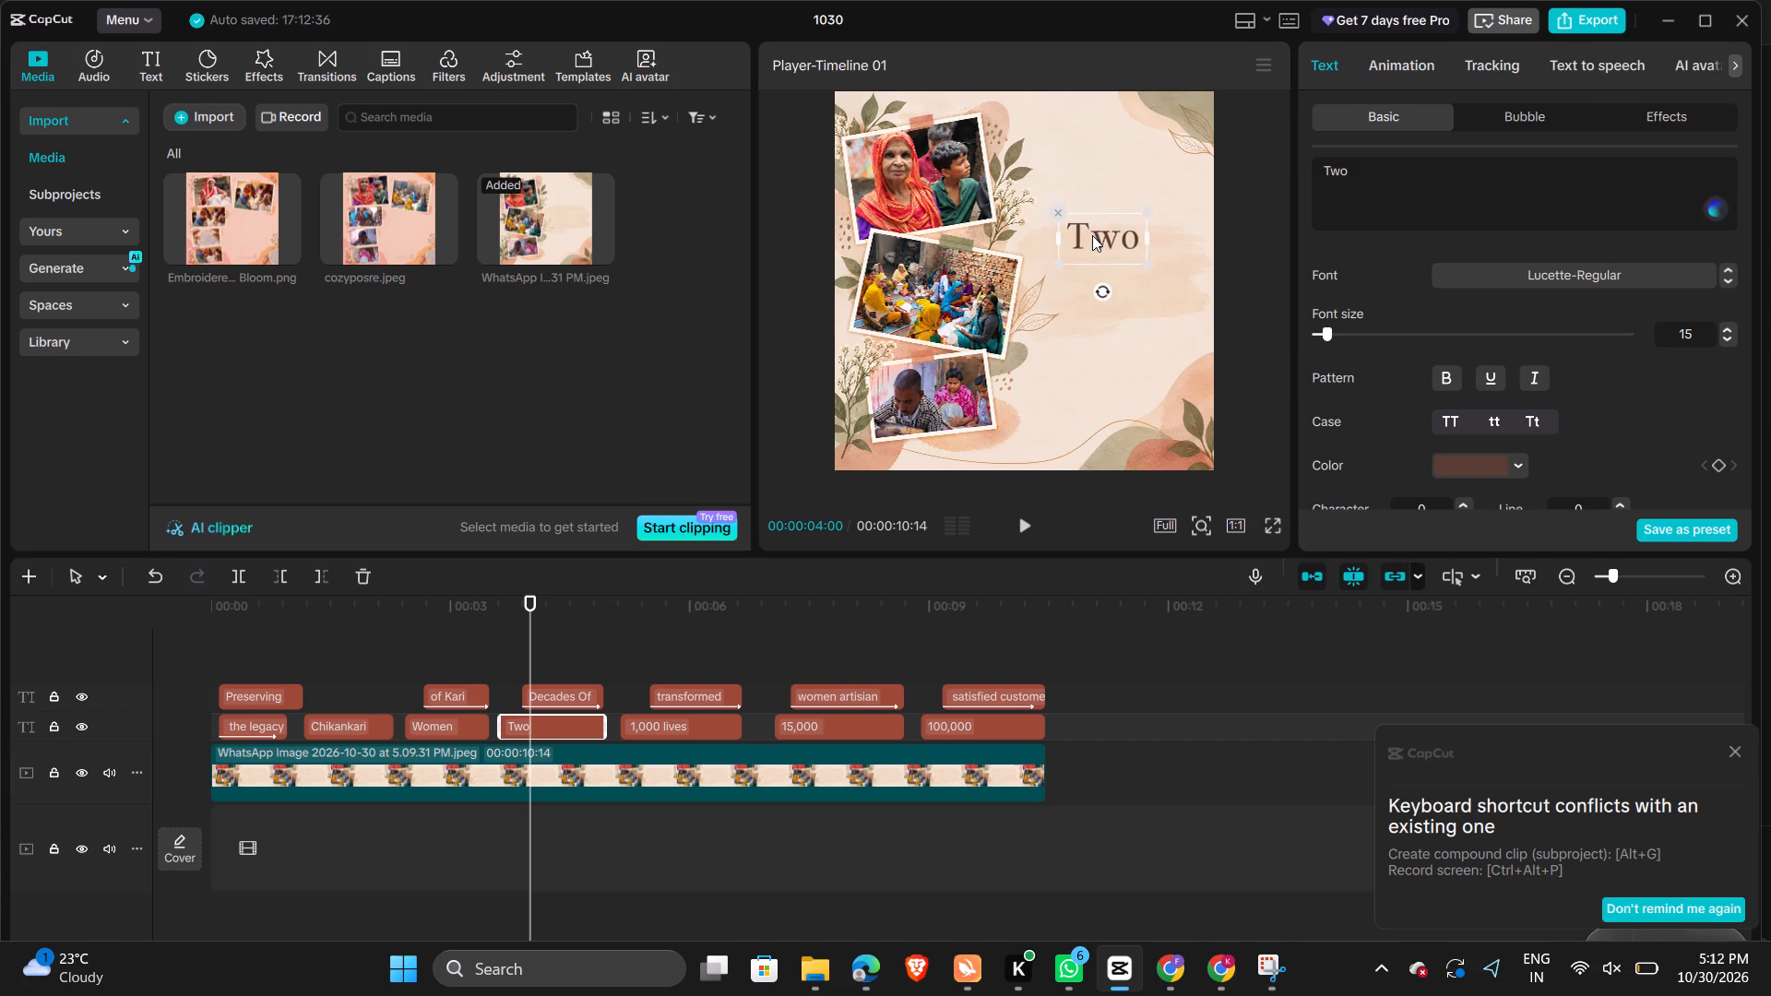
# Nudge the "Two" caption slightly down on the beige brush stroke.
pyautogui.moveTo(1092, 235); pyautogui.dragTo(1093, 239)
# Move the "Decades Of Expertise" caption up beneath "Two" and enlarge it slightly.
pyautogui.click(592, 689)
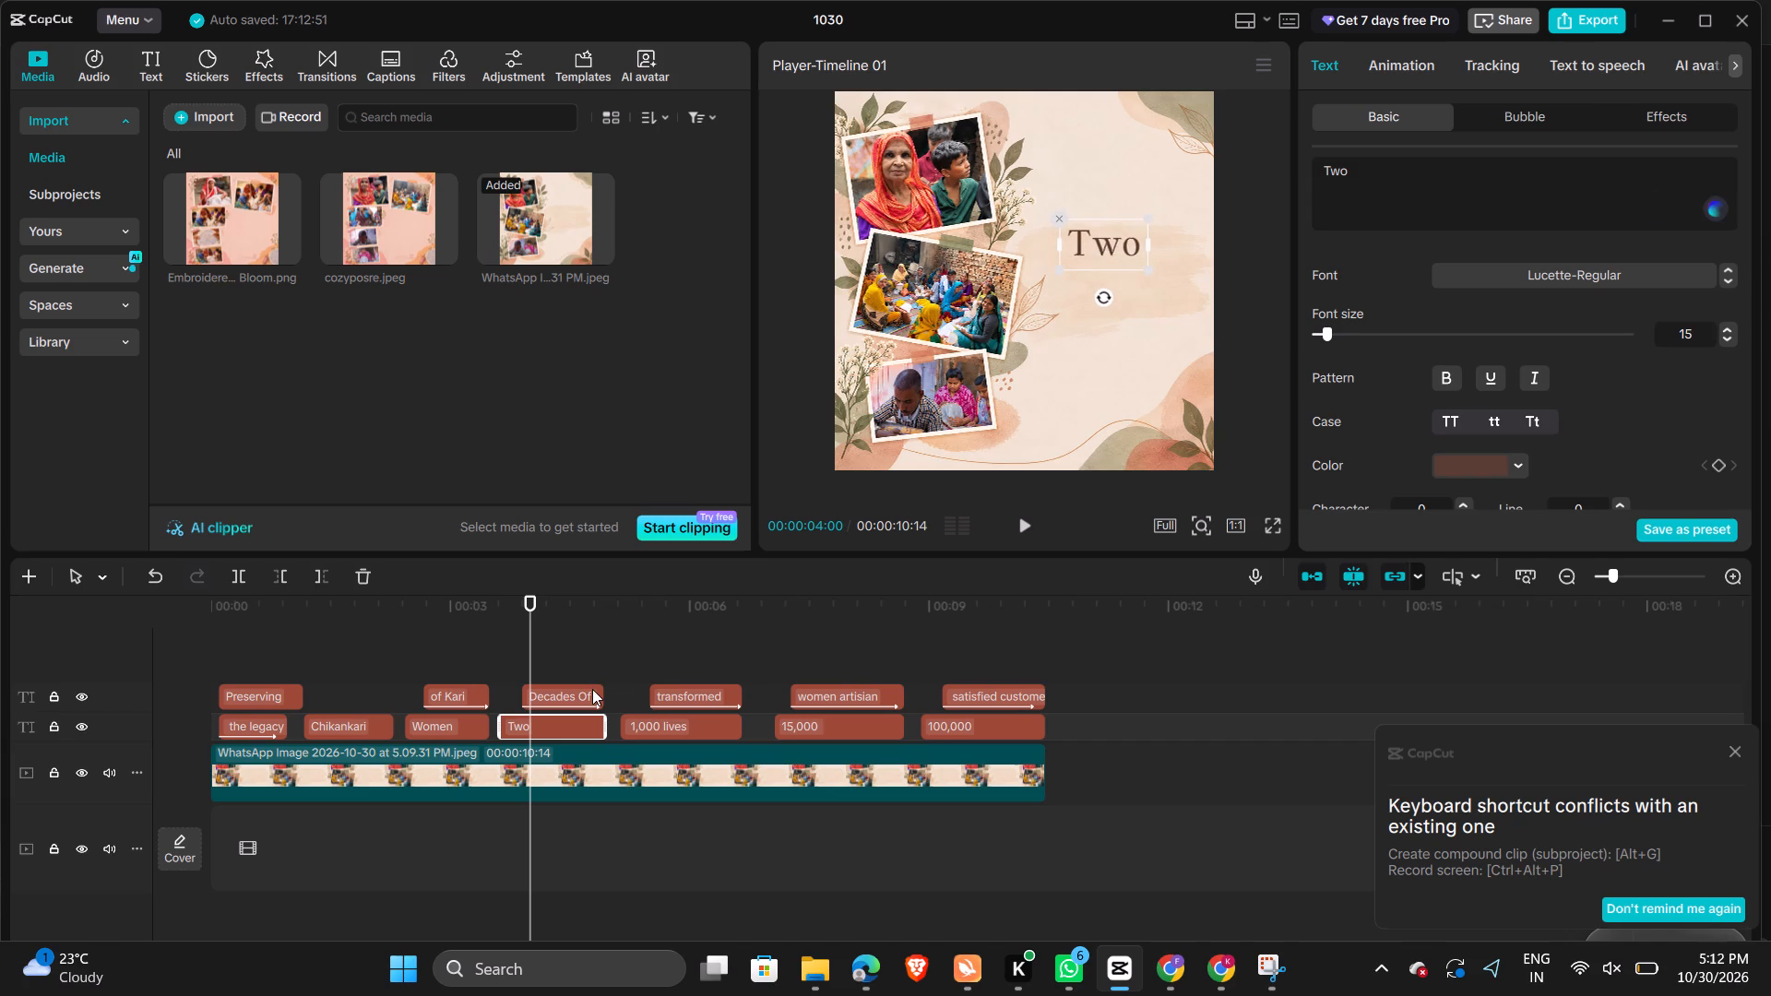
pyautogui.click(556, 662)
pyautogui.press('space')
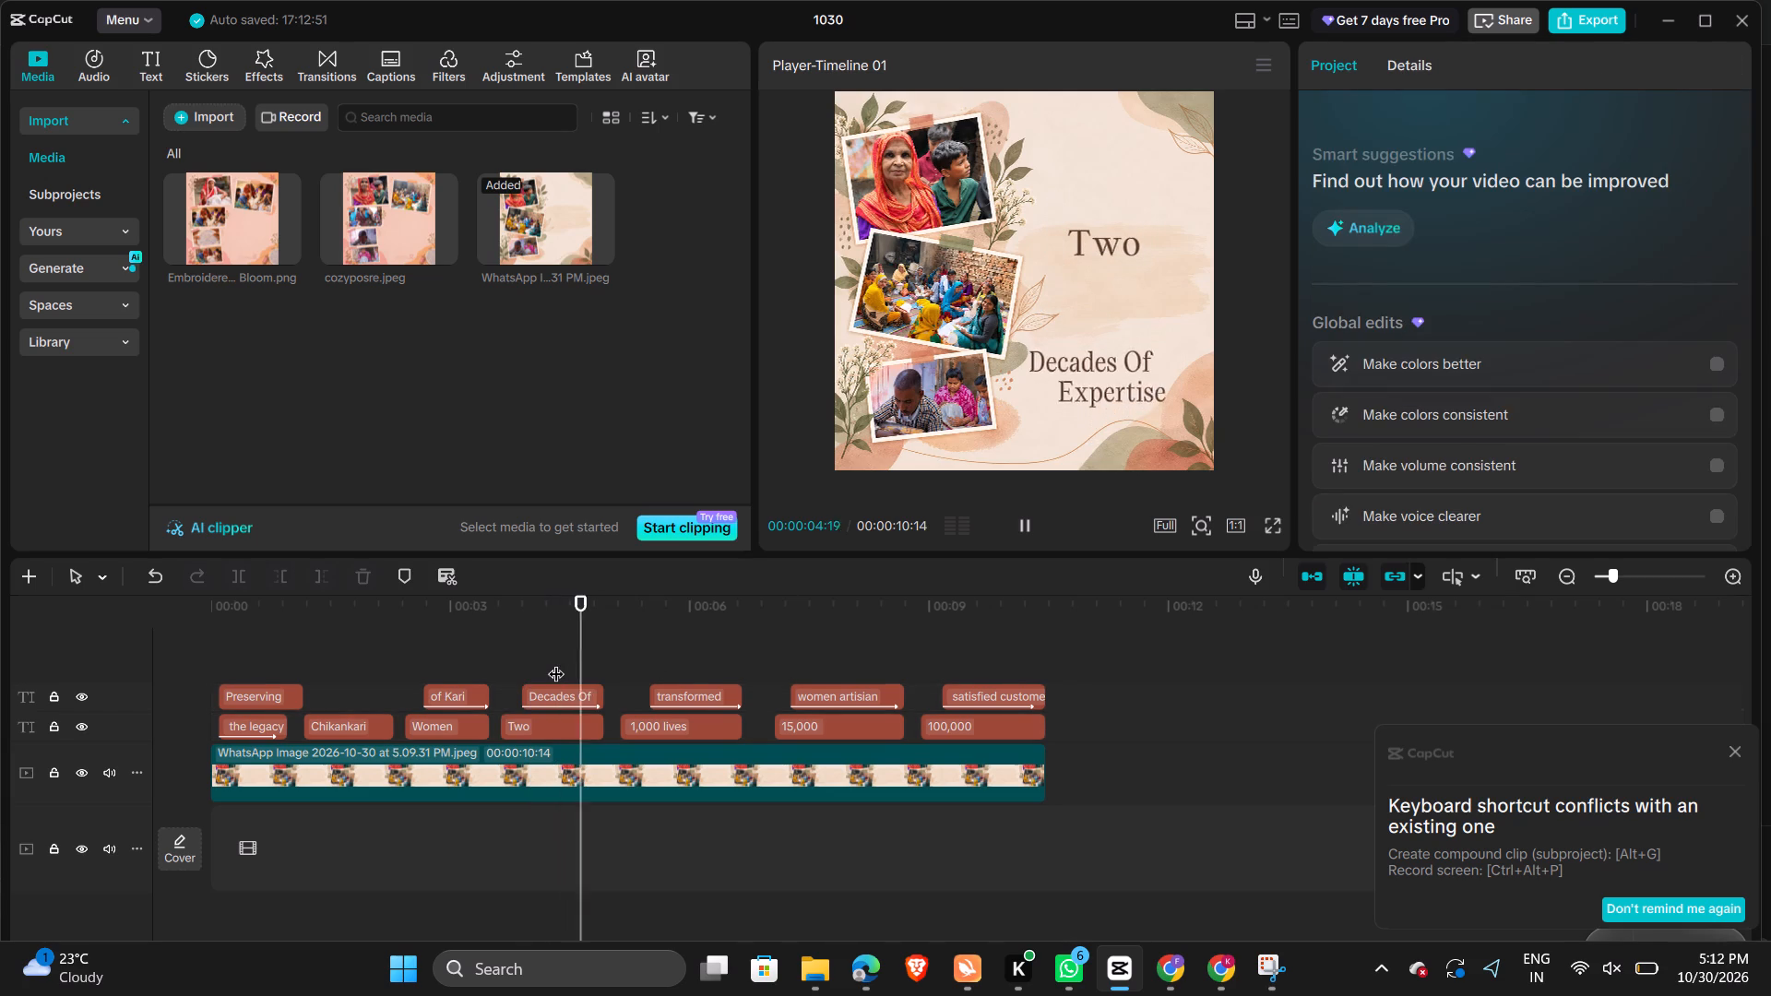
pyautogui.click(559, 677)
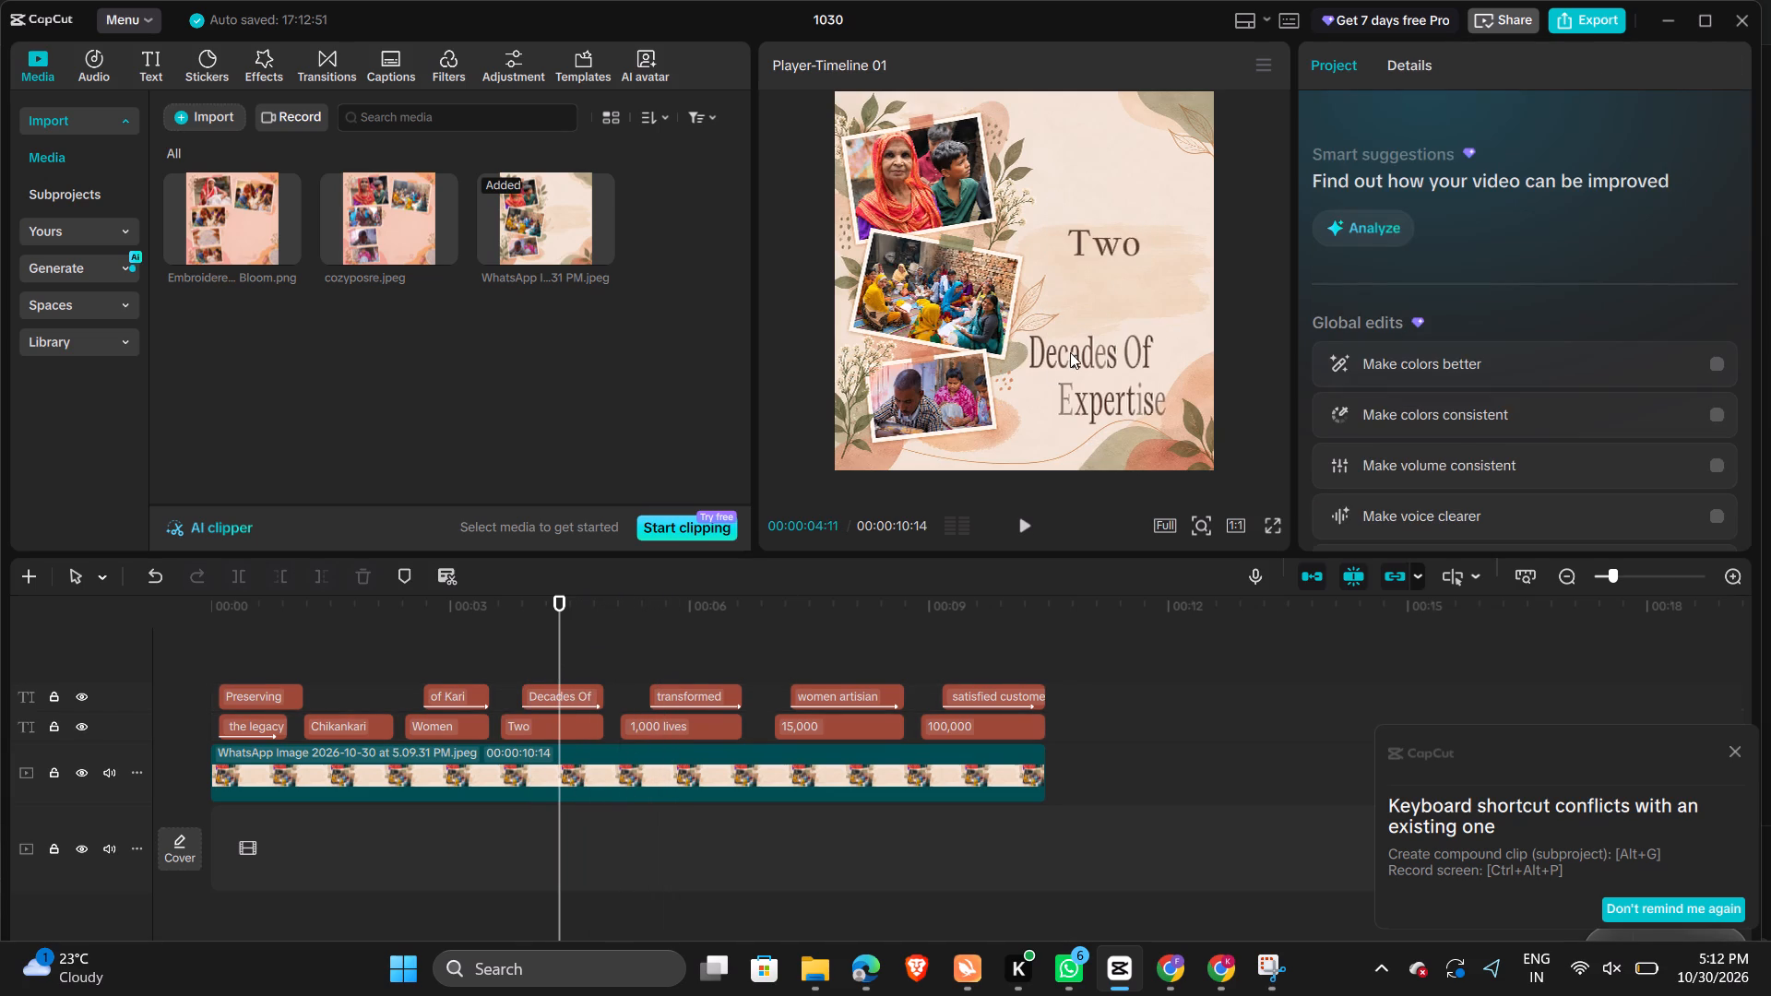
pyautogui.click(1088, 366)
pyautogui.moveTo(1088, 366); pyautogui.dragTo(1107, 277)
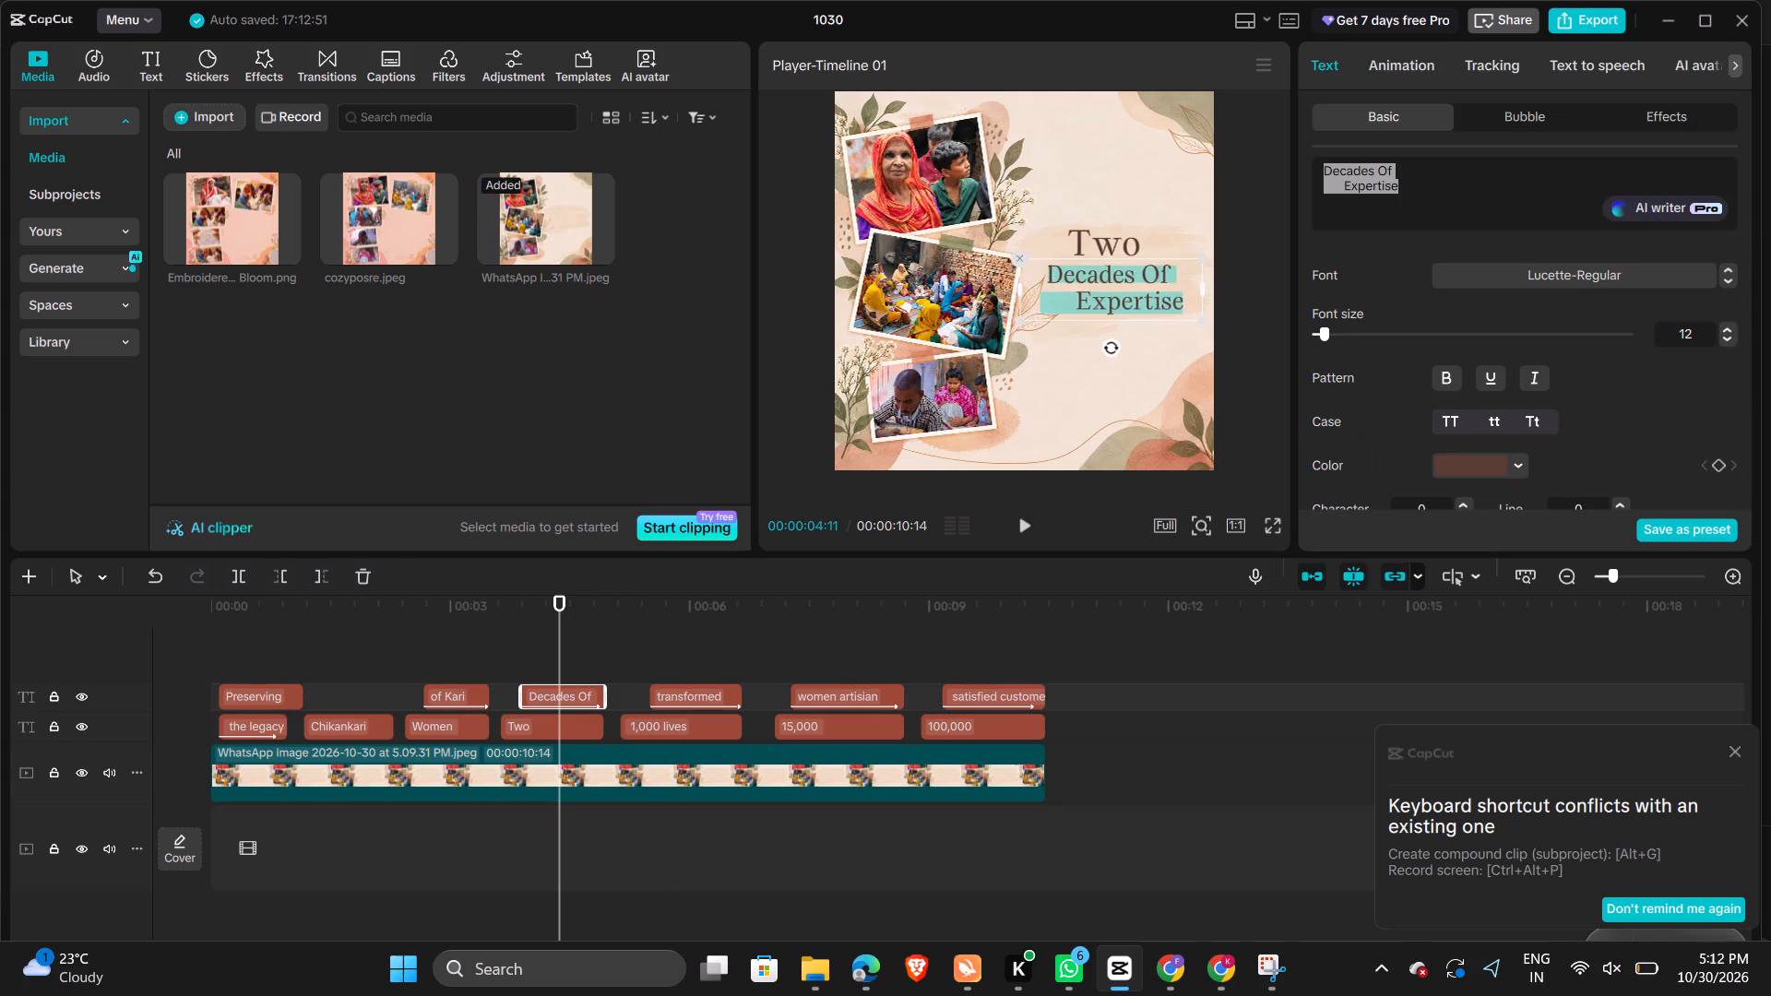
pyautogui.moveTo(1107, 277); pyautogui.dragTo(1115, 302)
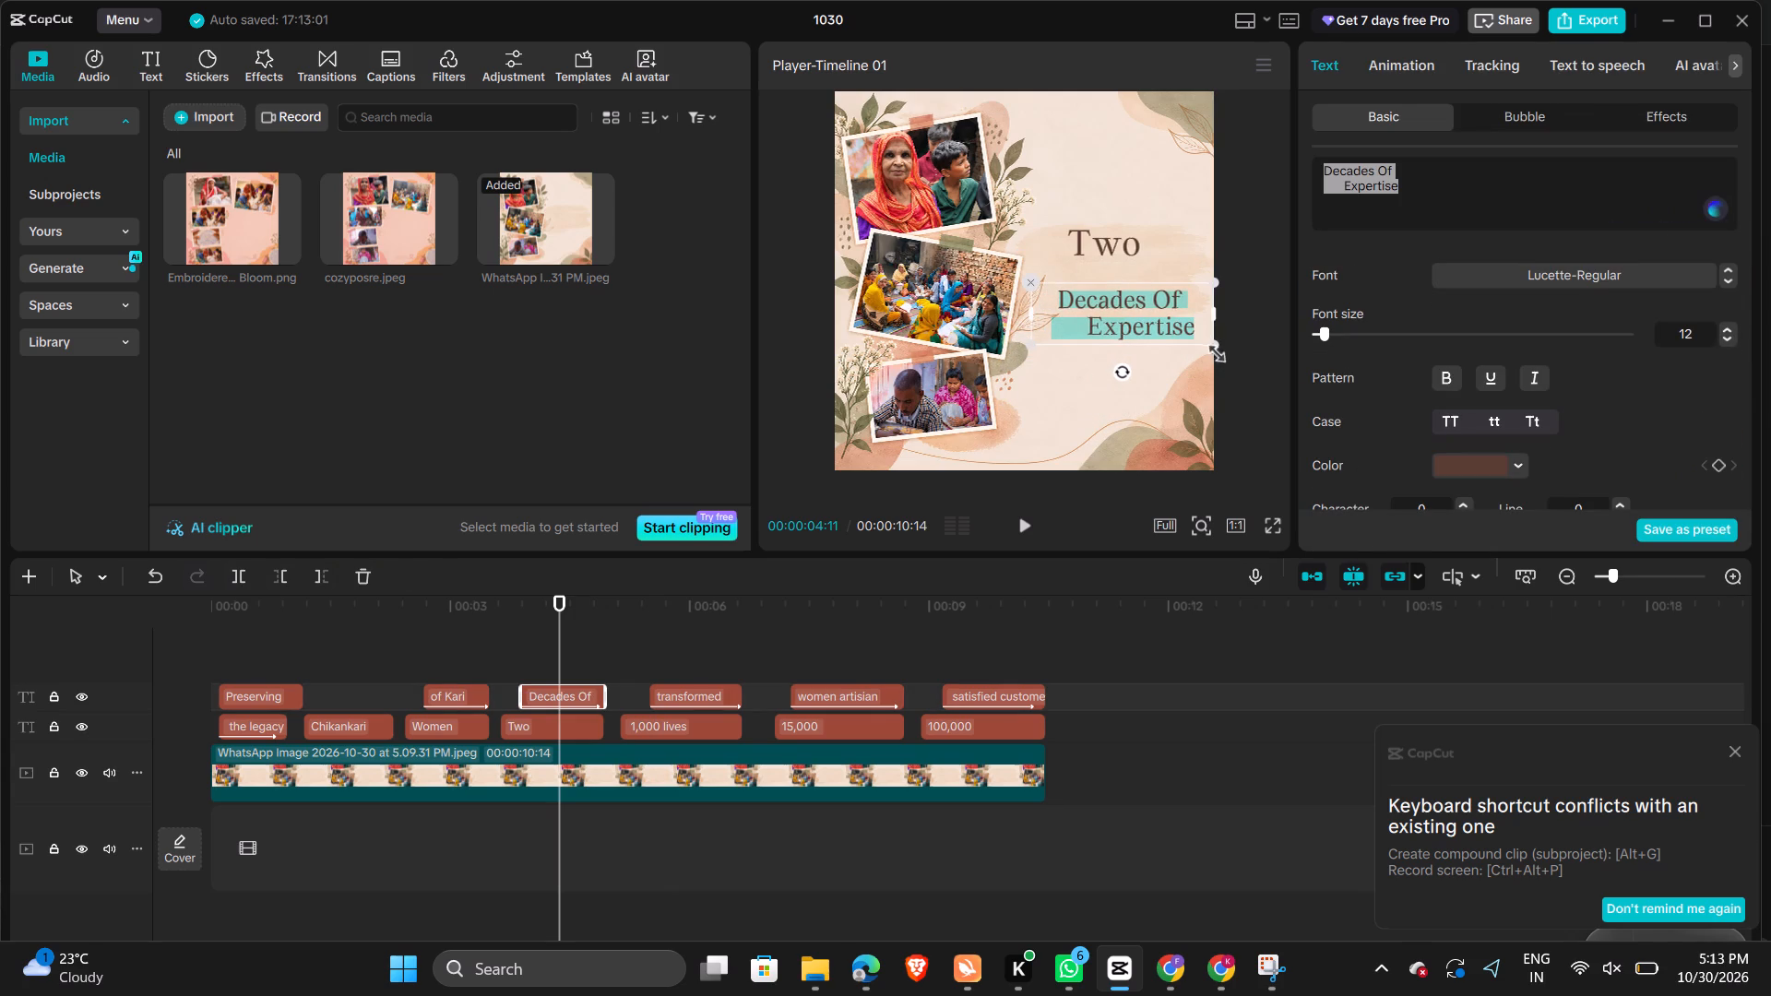
pyautogui.moveTo(1209, 348); pyautogui.dragTo(1219, 384)
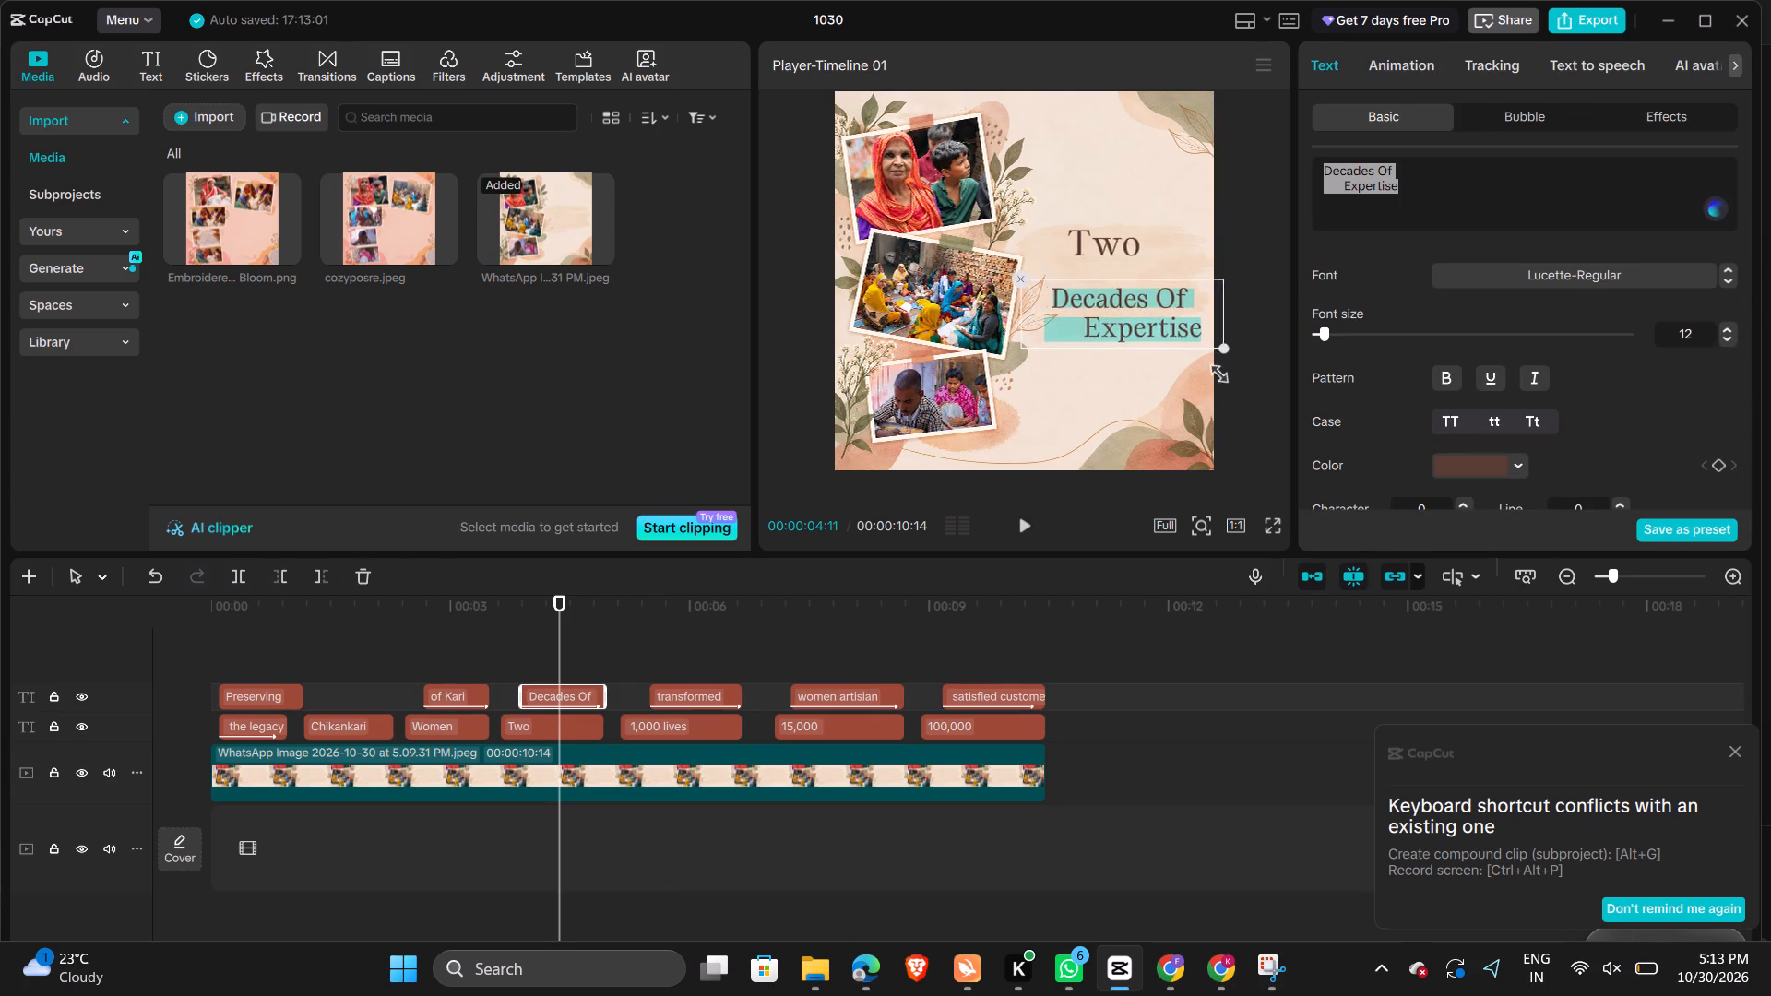
pyautogui.moveTo(1219, 384); pyautogui.dragTo(1216, 372)
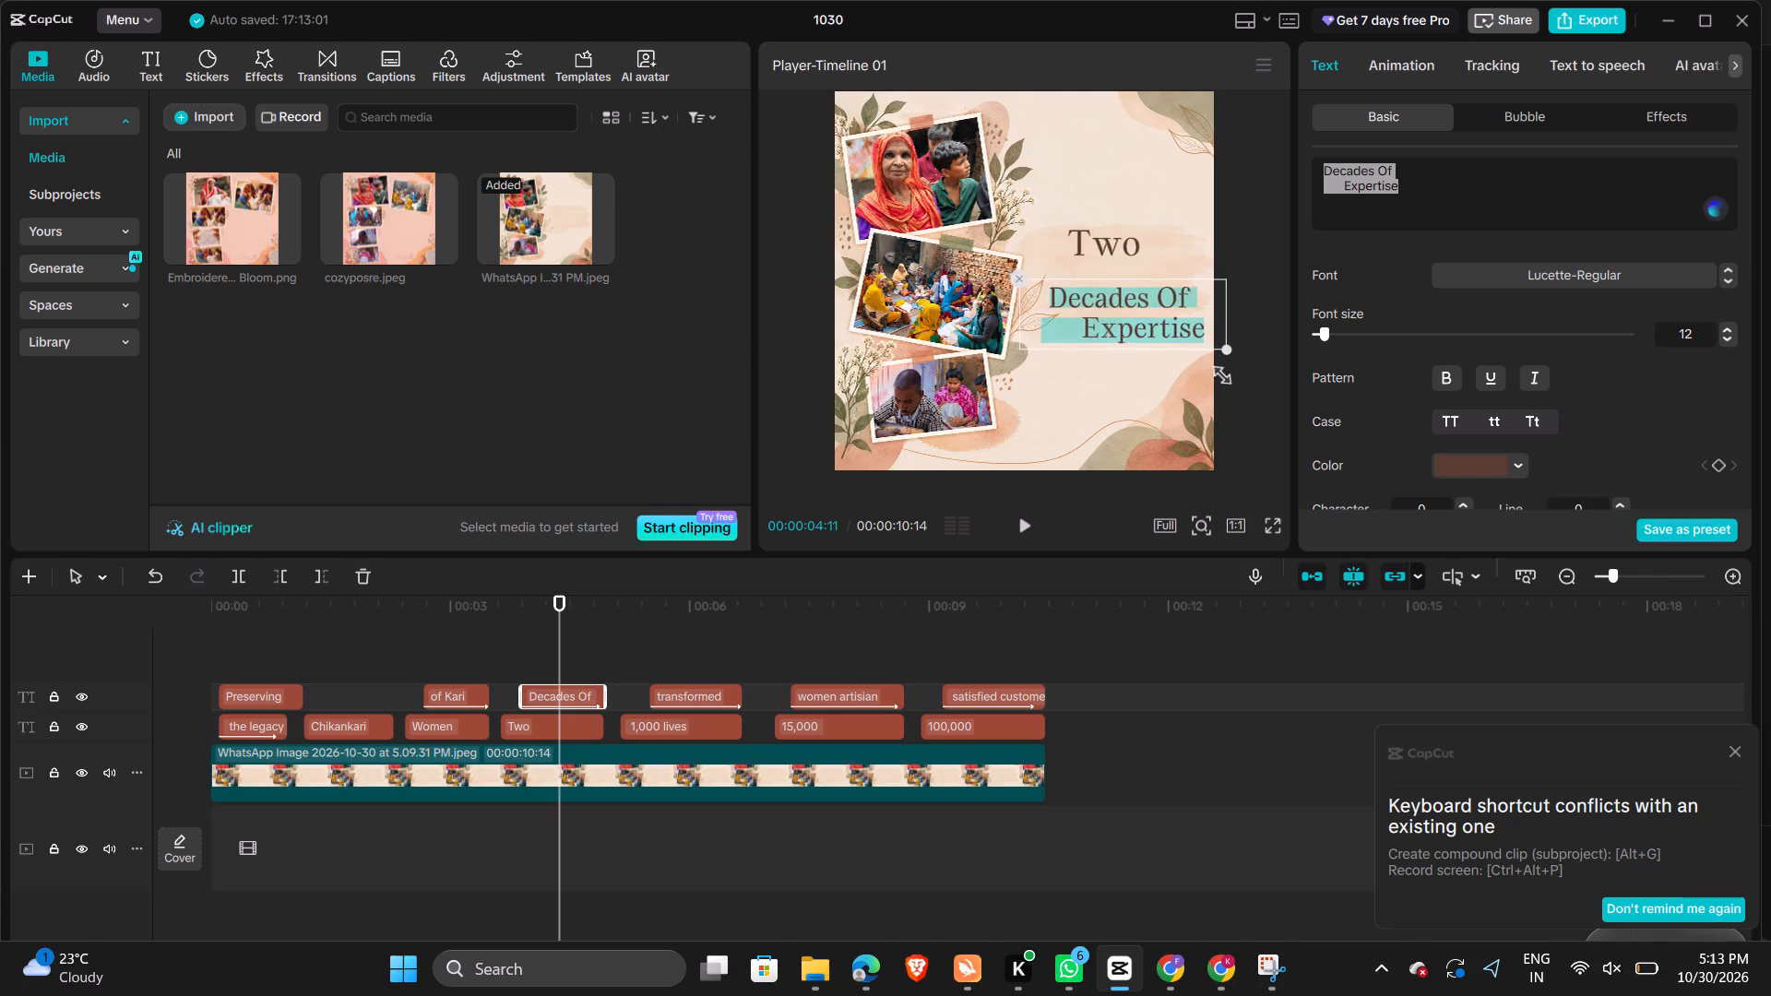
pyautogui.moveTo(1216, 372); pyautogui.dragTo(1212, 366)
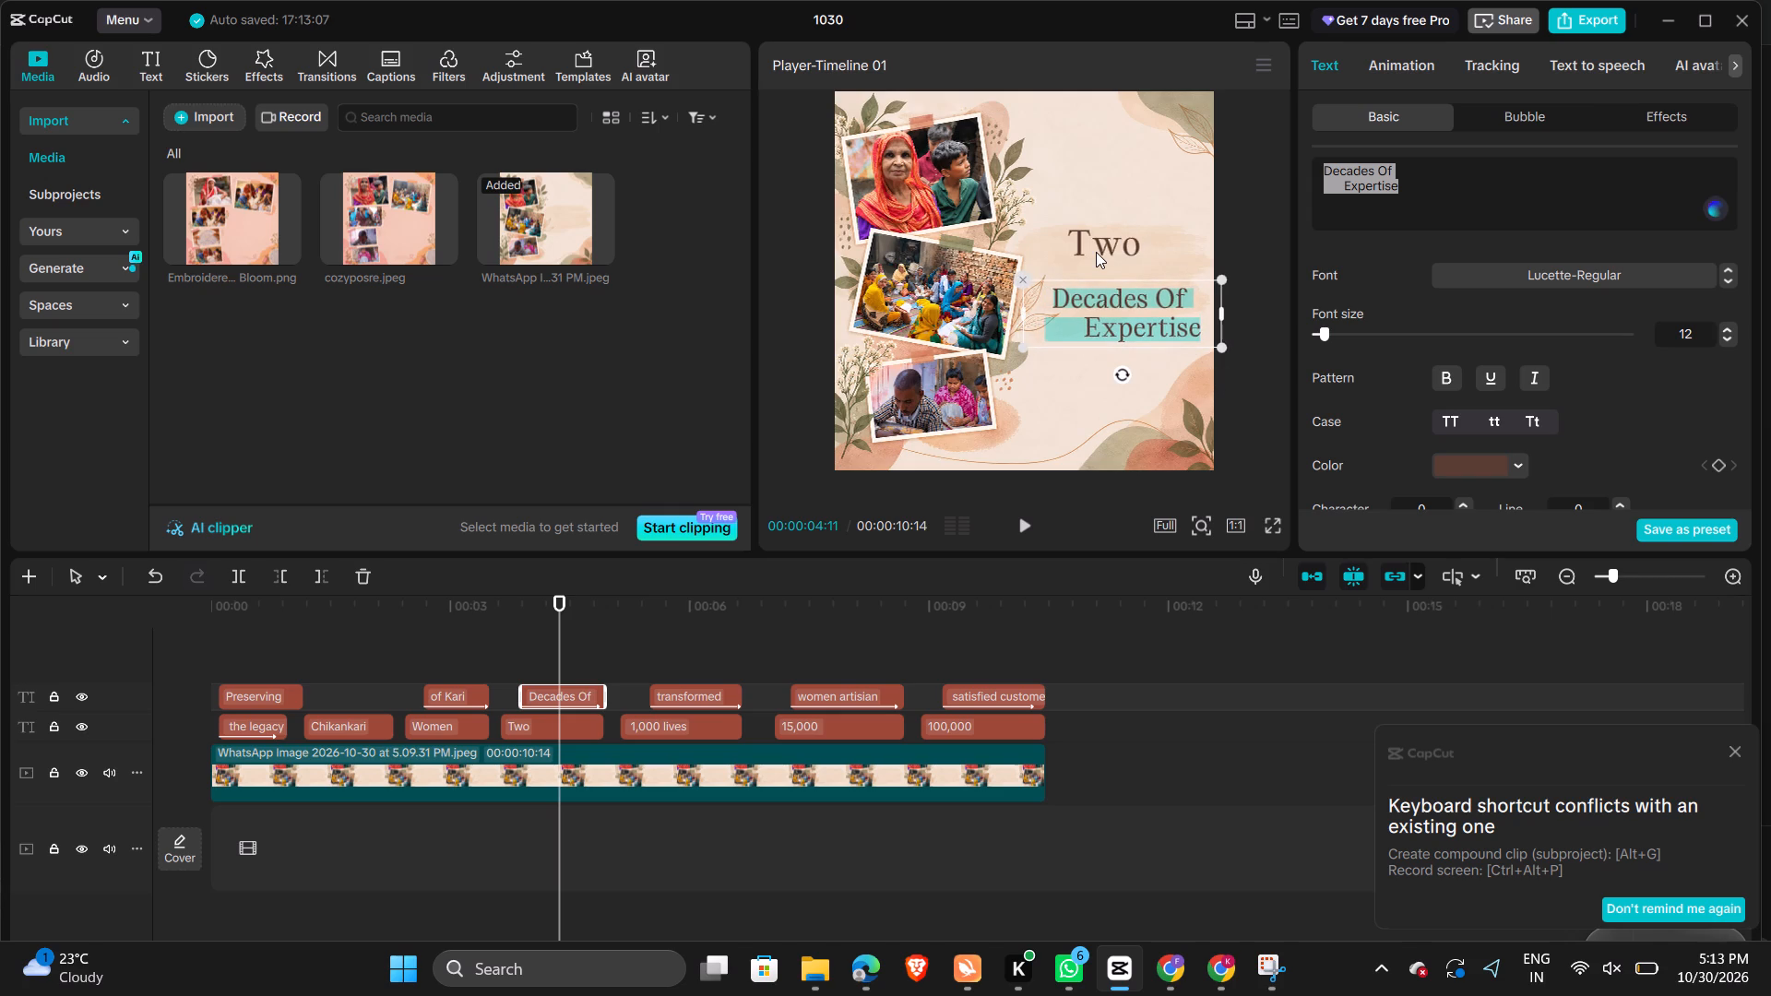
pyautogui.click(1096, 252)
pyautogui.click(1096, 252)
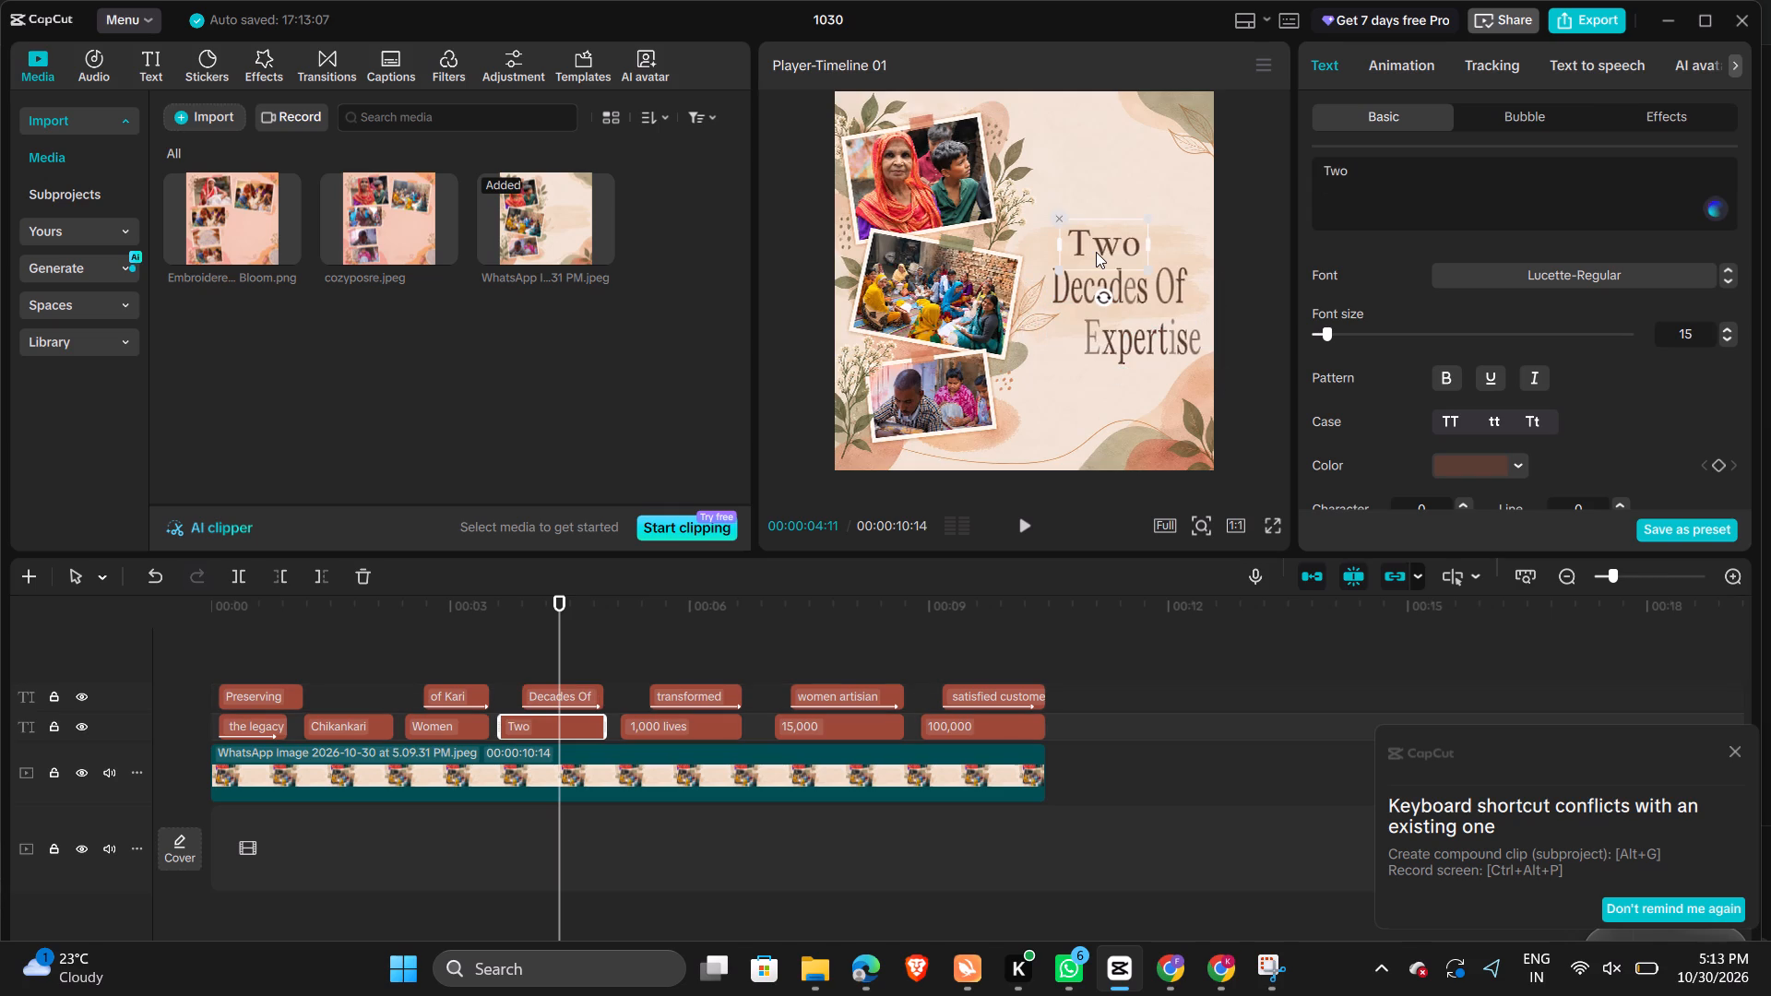
# Move the "1,000 lives" caption up onto the beige brush stroke beside the photos.
pyautogui.click(521, 650)
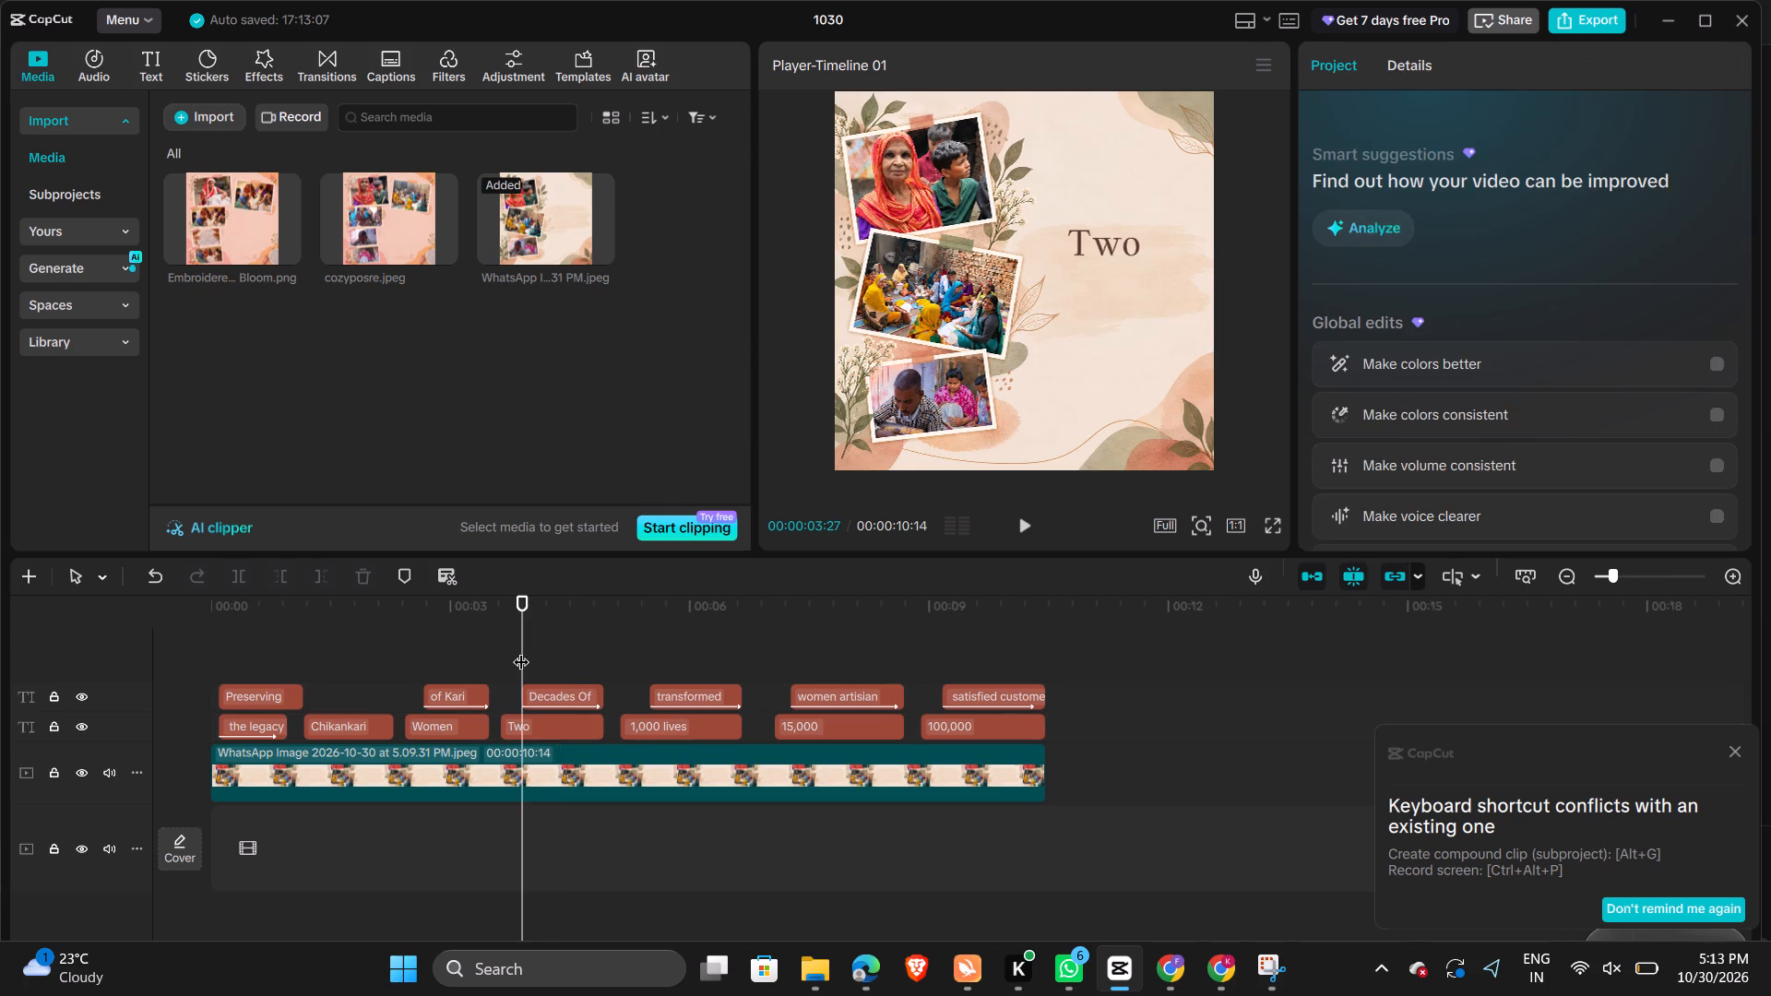
pyautogui.press('space')
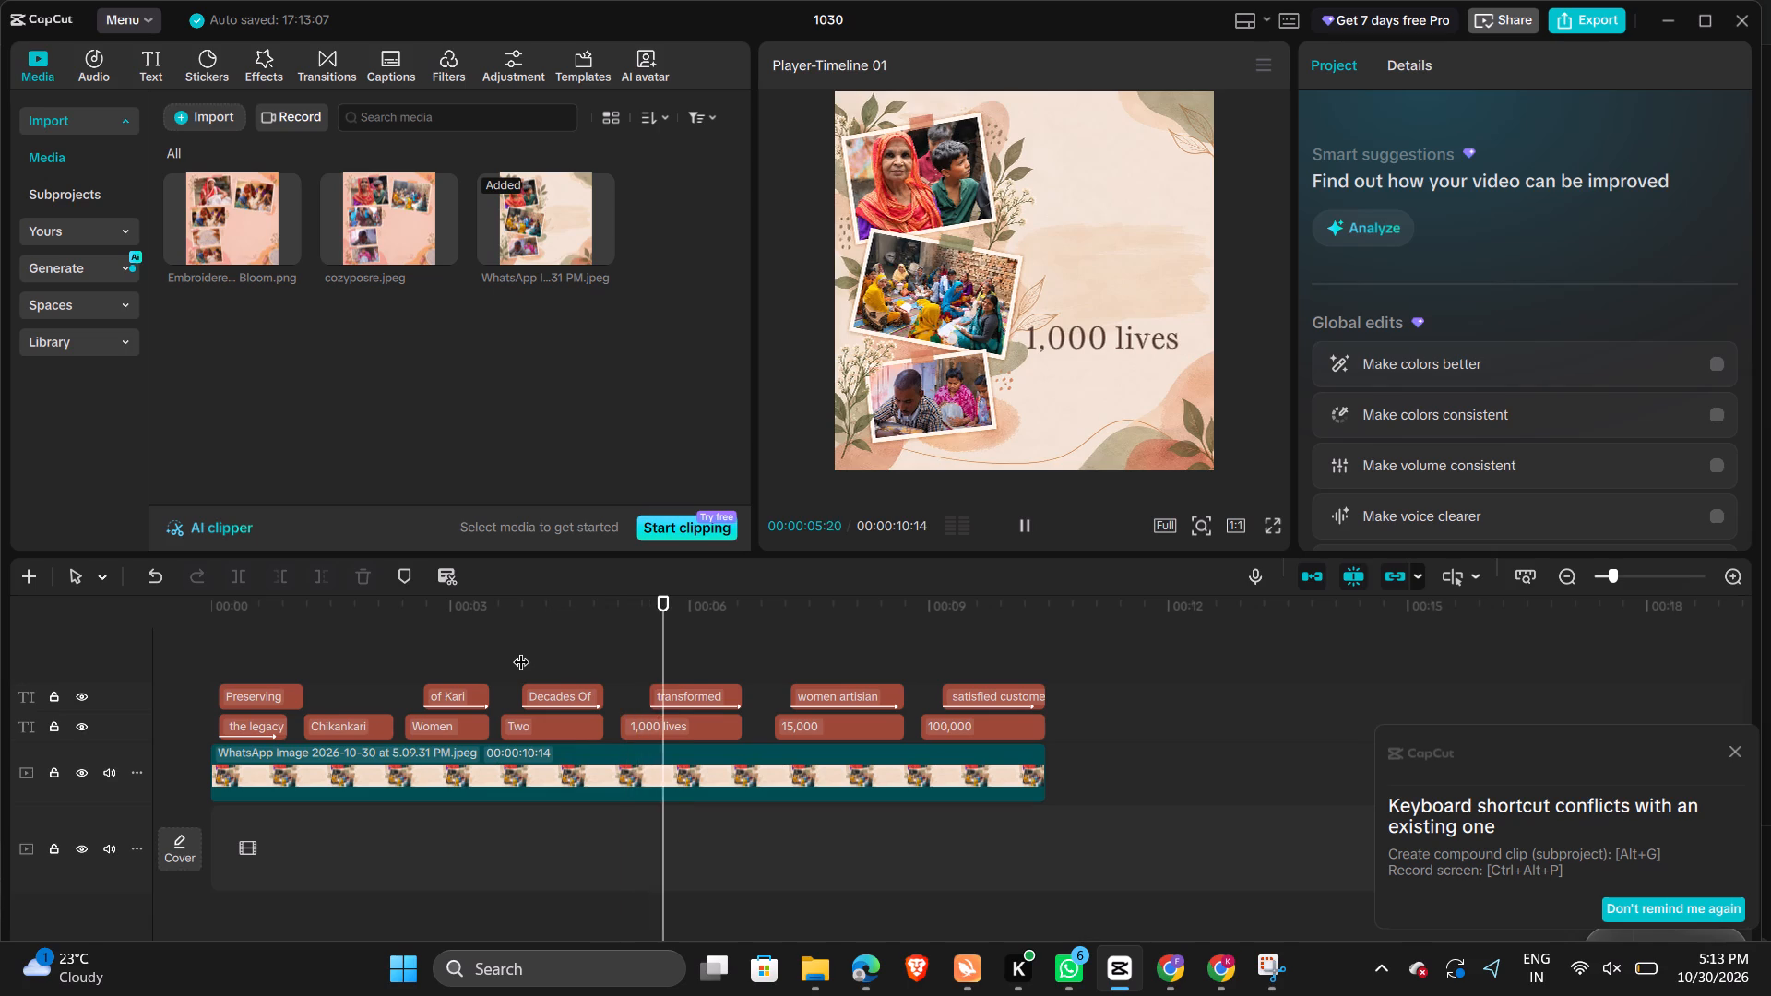
pyautogui.press('space')
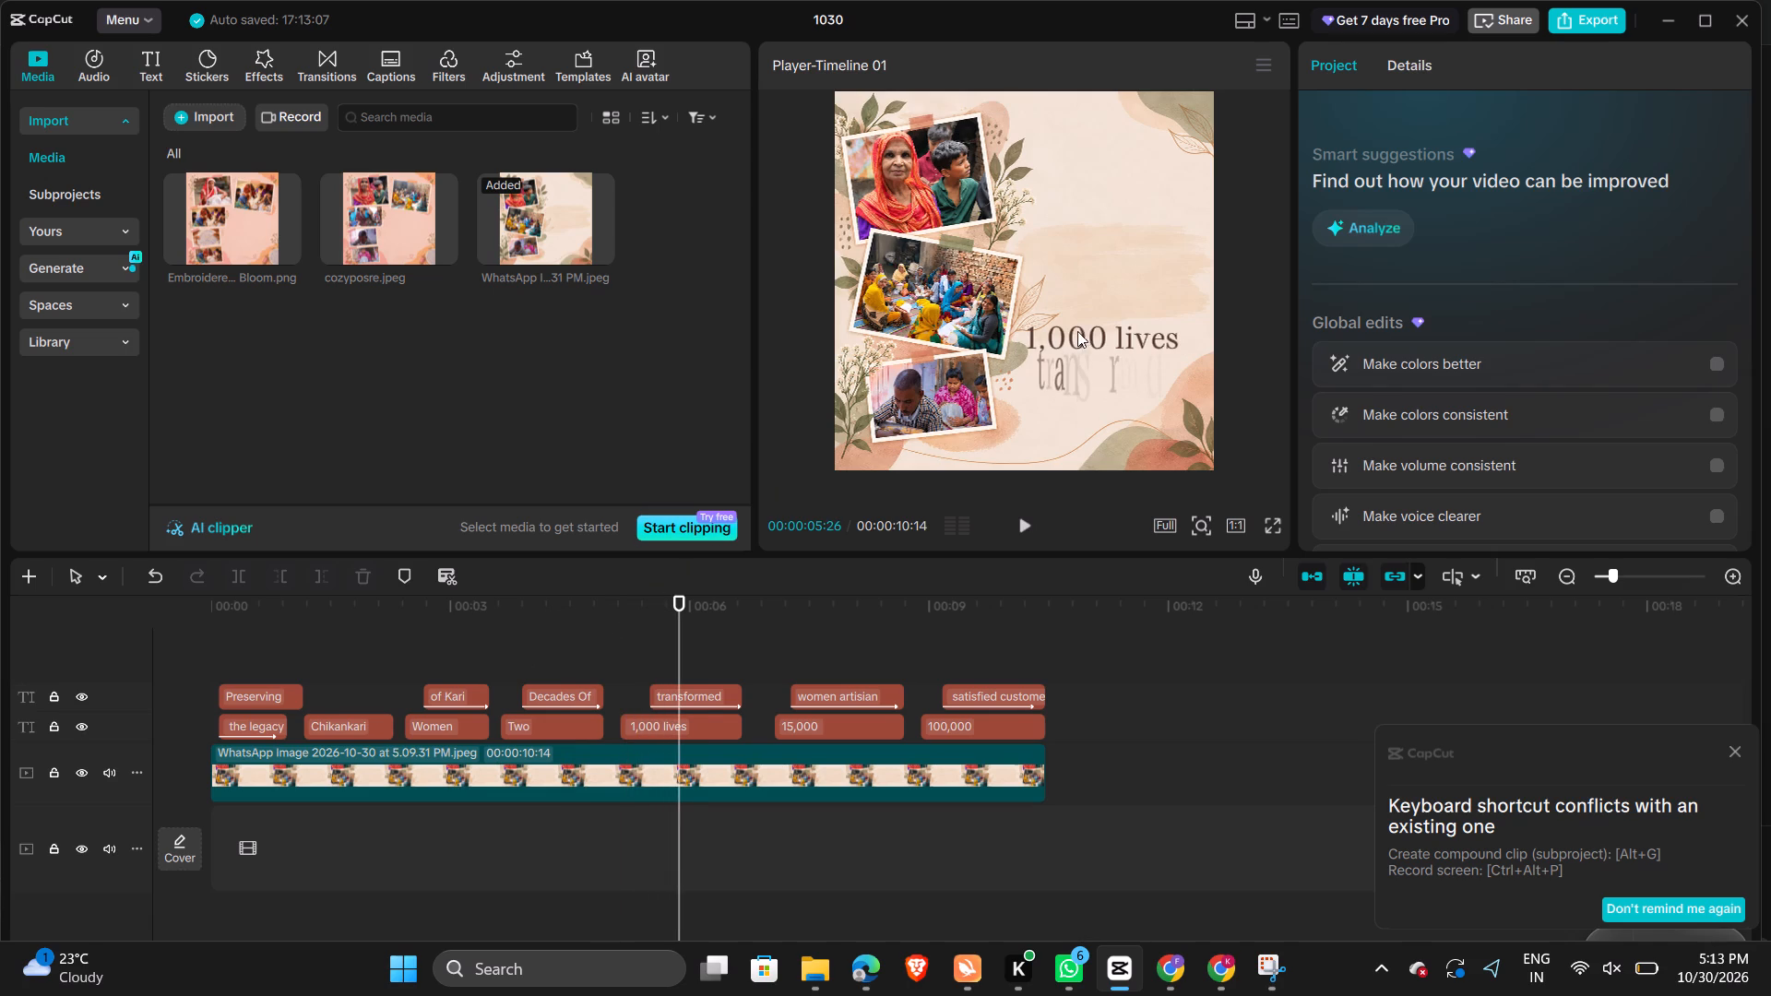
pyautogui.click(1087, 329)
pyautogui.moveTo(1087, 329); pyautogui.dragTo(1116, 248)
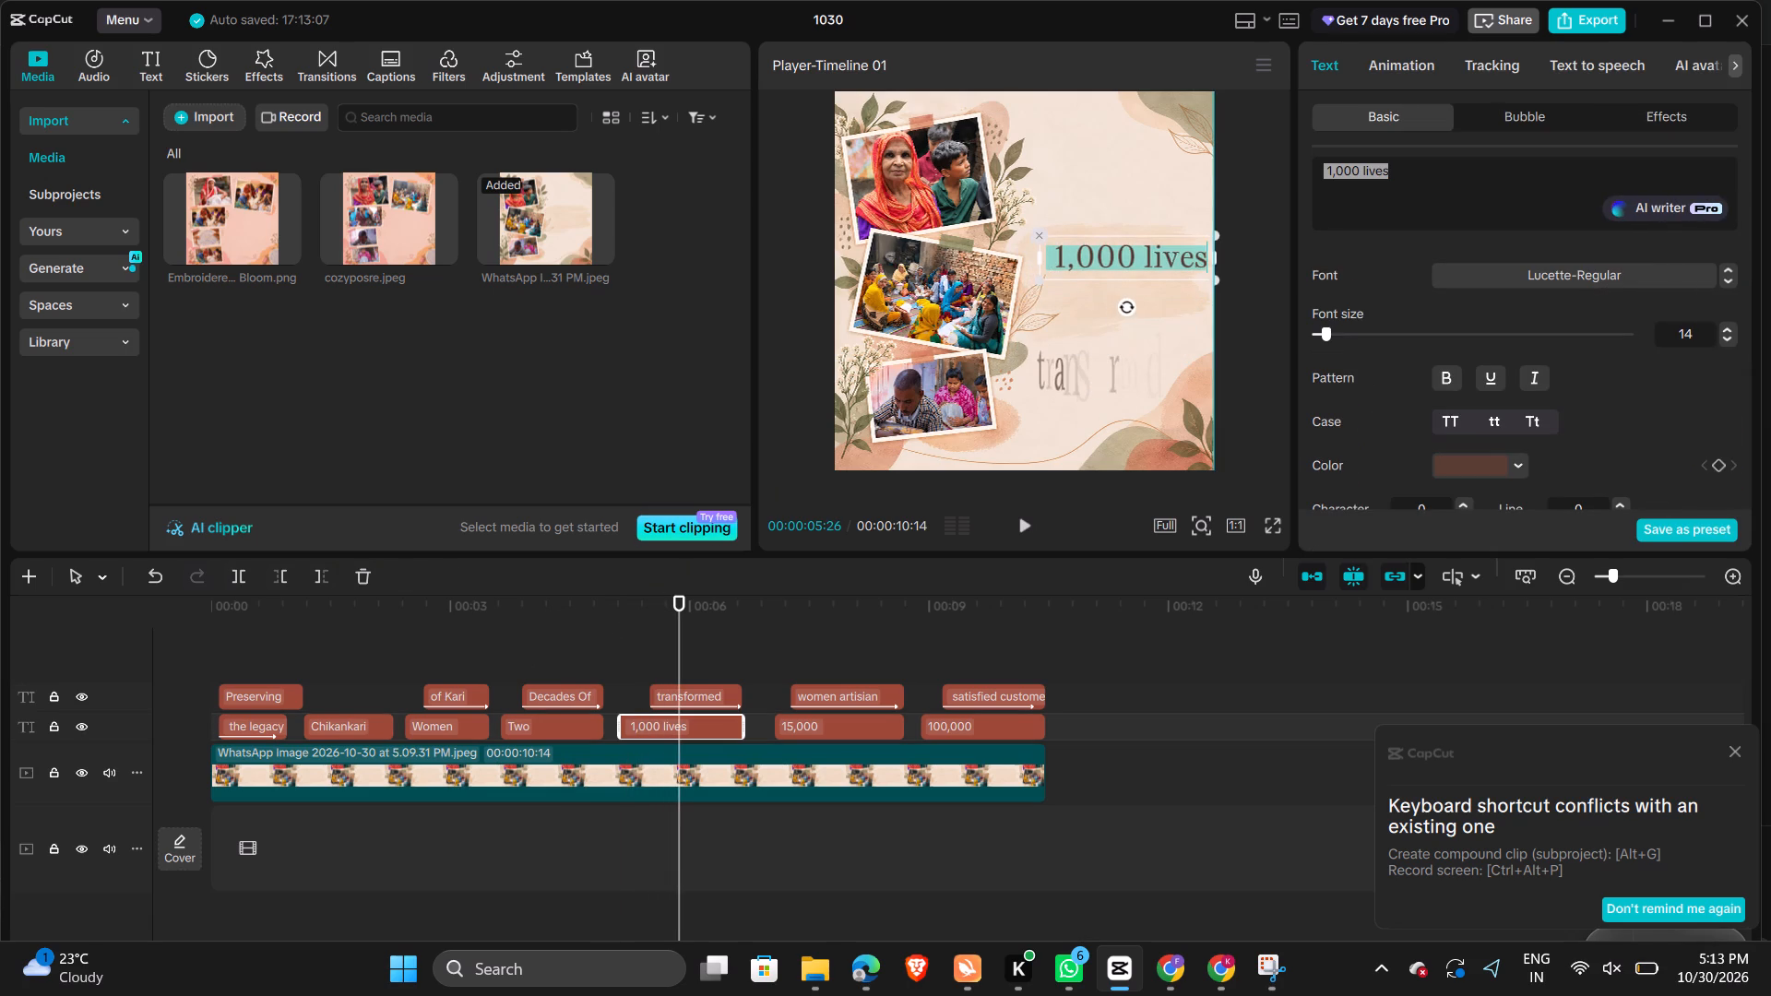
pyautogui.moveTo(1116, 248); pyautogui.dragTo(1107, 247)
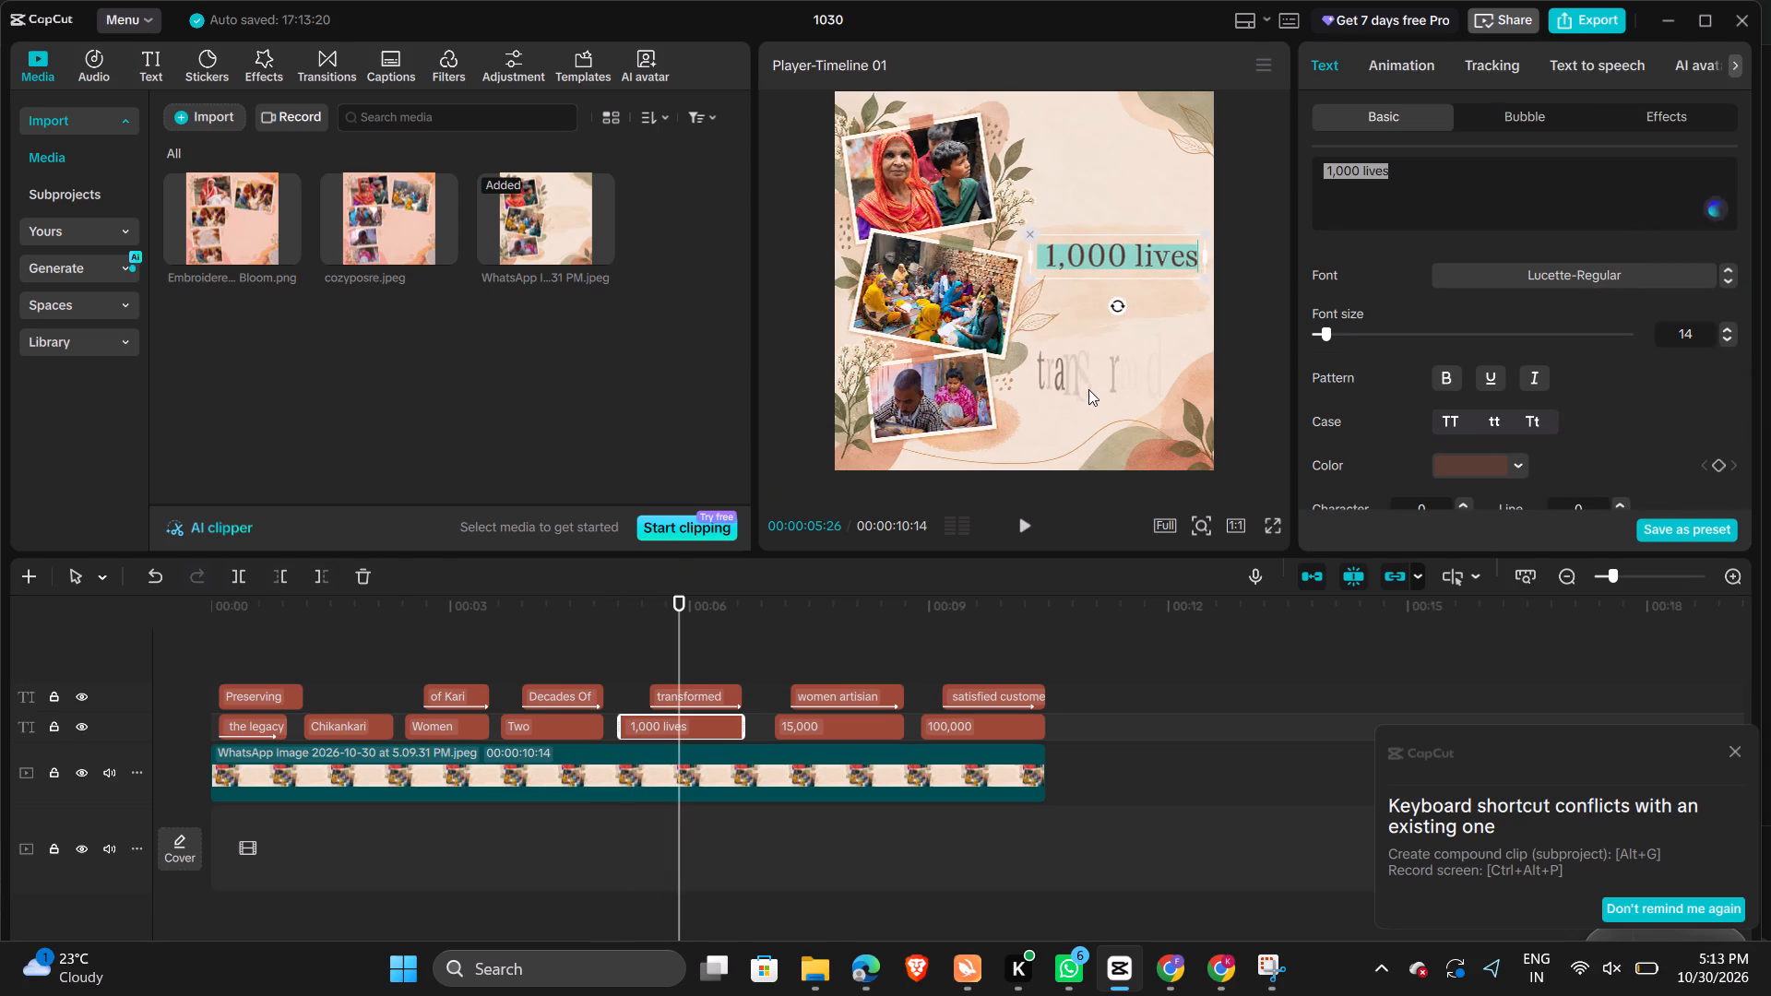
# Move the "transformed" caption up, closely beneath "1,000 lives".
pyautogui.click(1086, 395)
pyautogui.click(1086, 395)
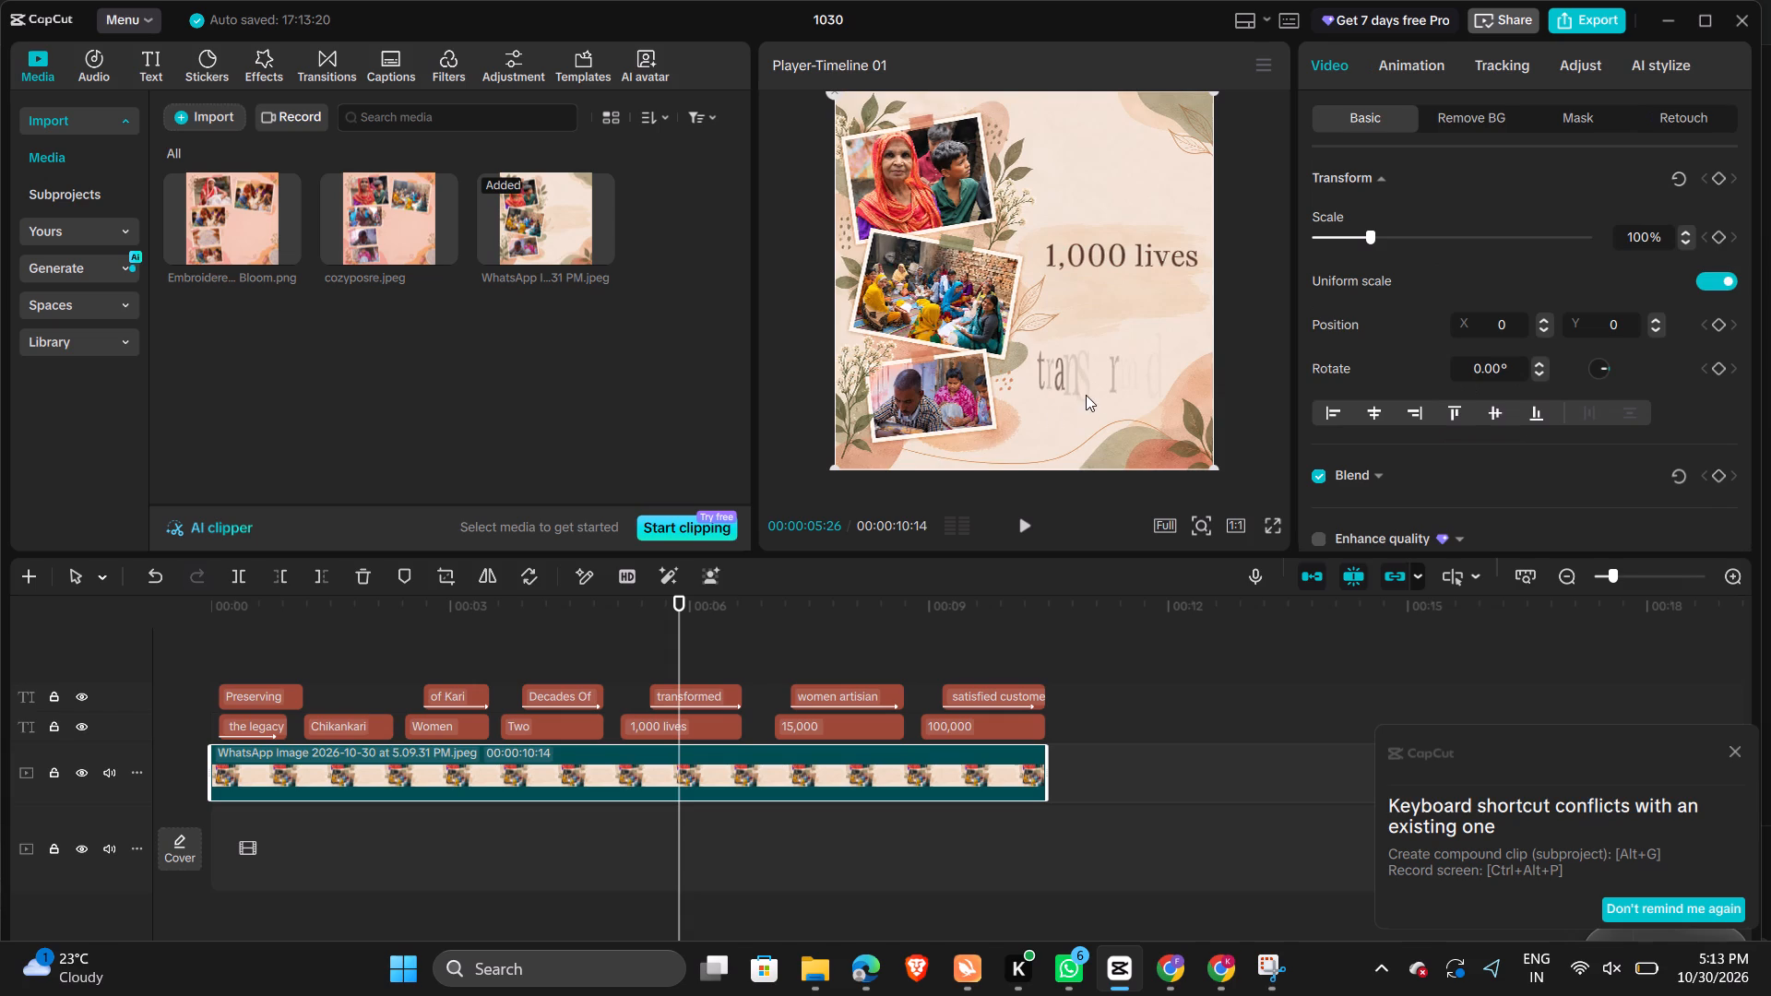
pyautogui.click(731, 694)
pyautogui.click(716, 673)
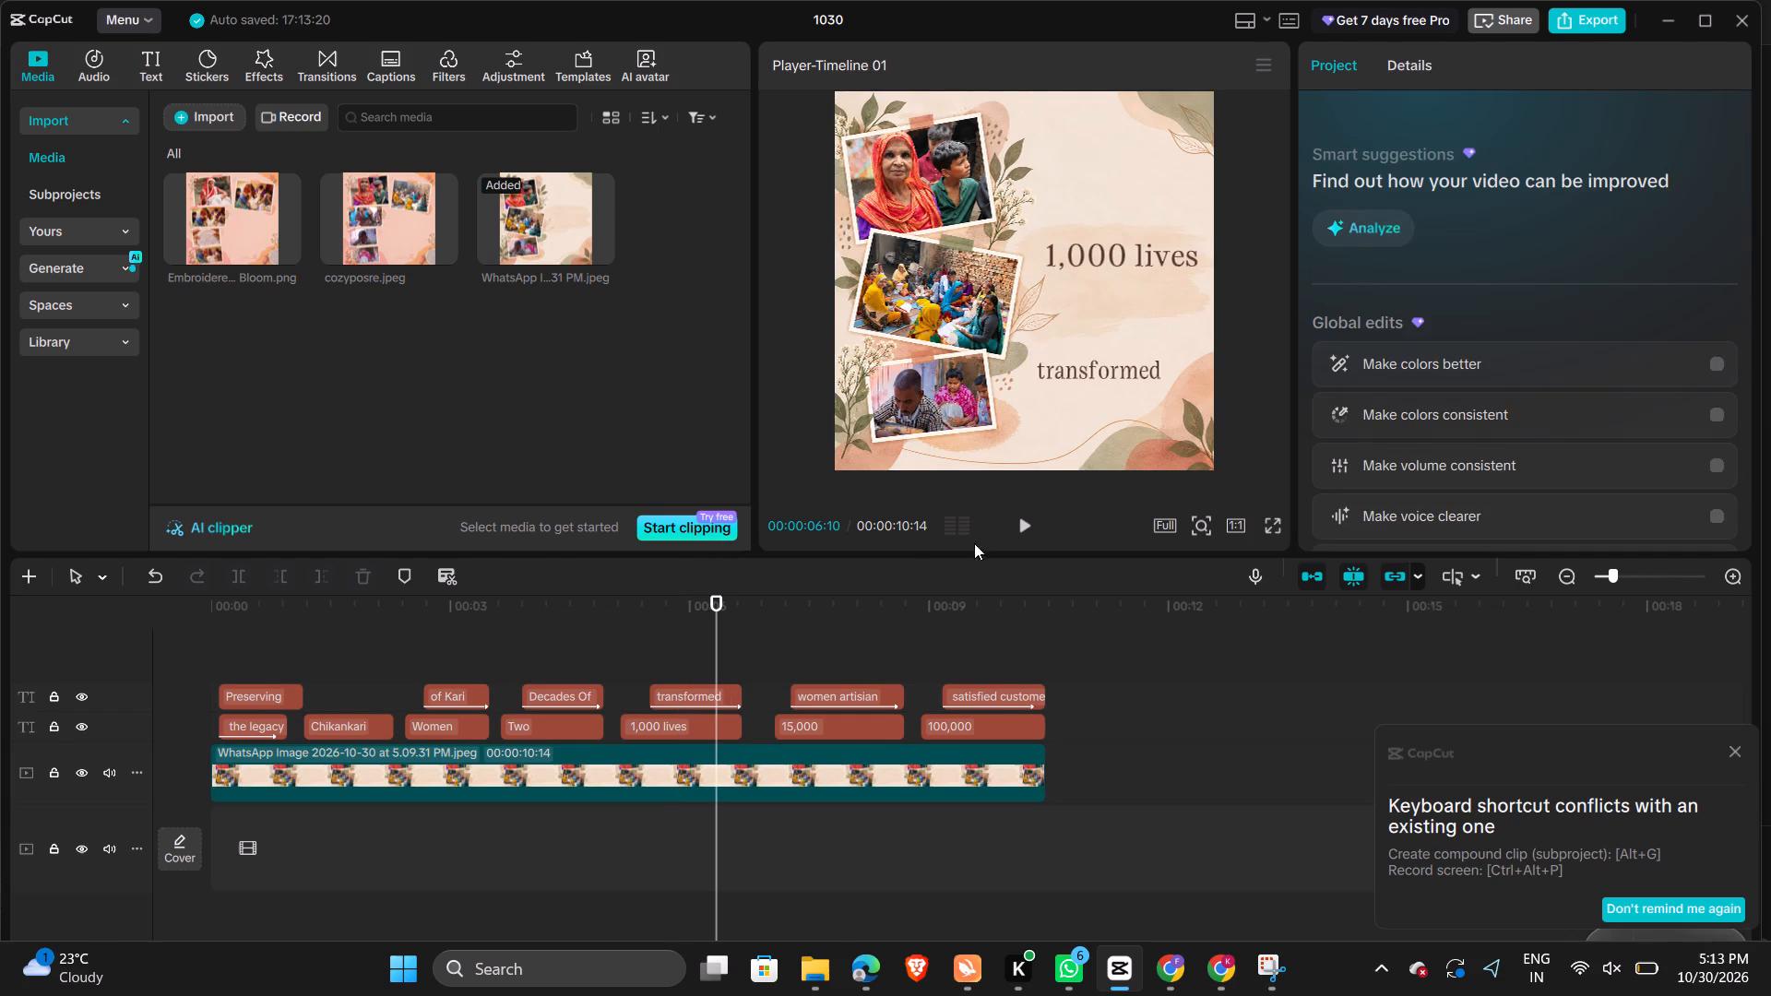
pyautogui.click(1076, 375)
pyautogui.moveTo(1076, 375); pyautogui.dragTo(1077, 366)
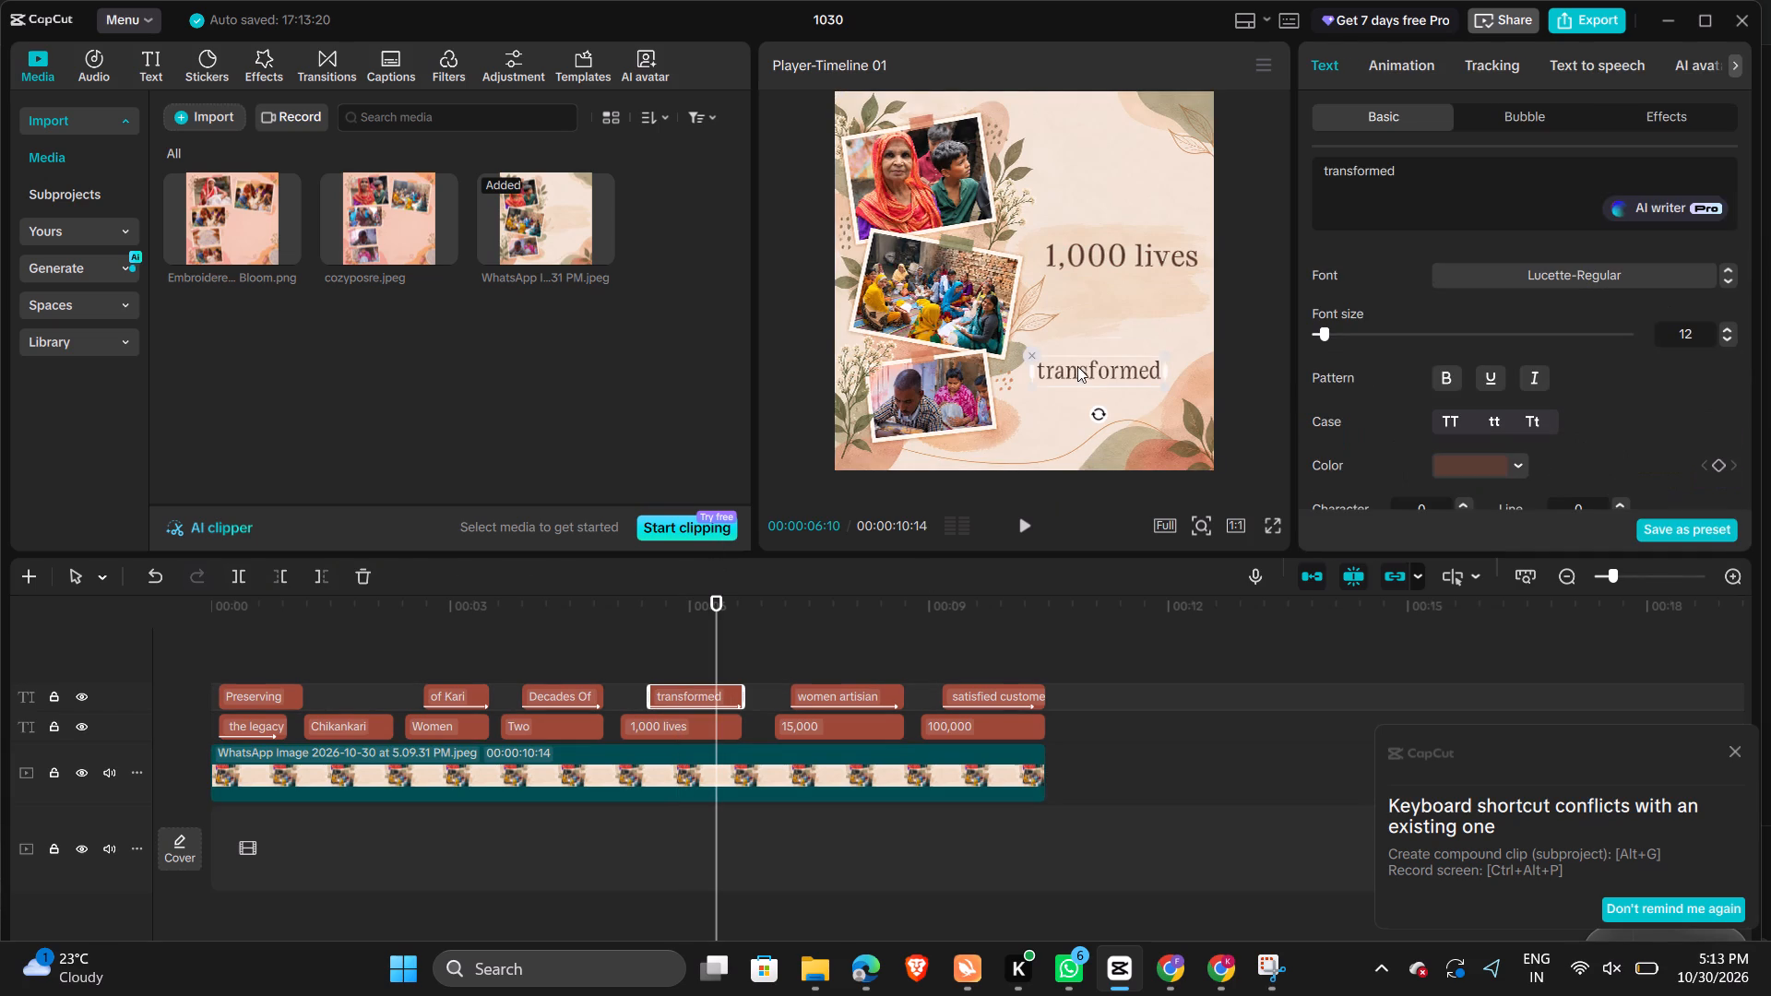
pyautogui.moveTo(1077, 366); pyautogui.dragTo(1095, 310)
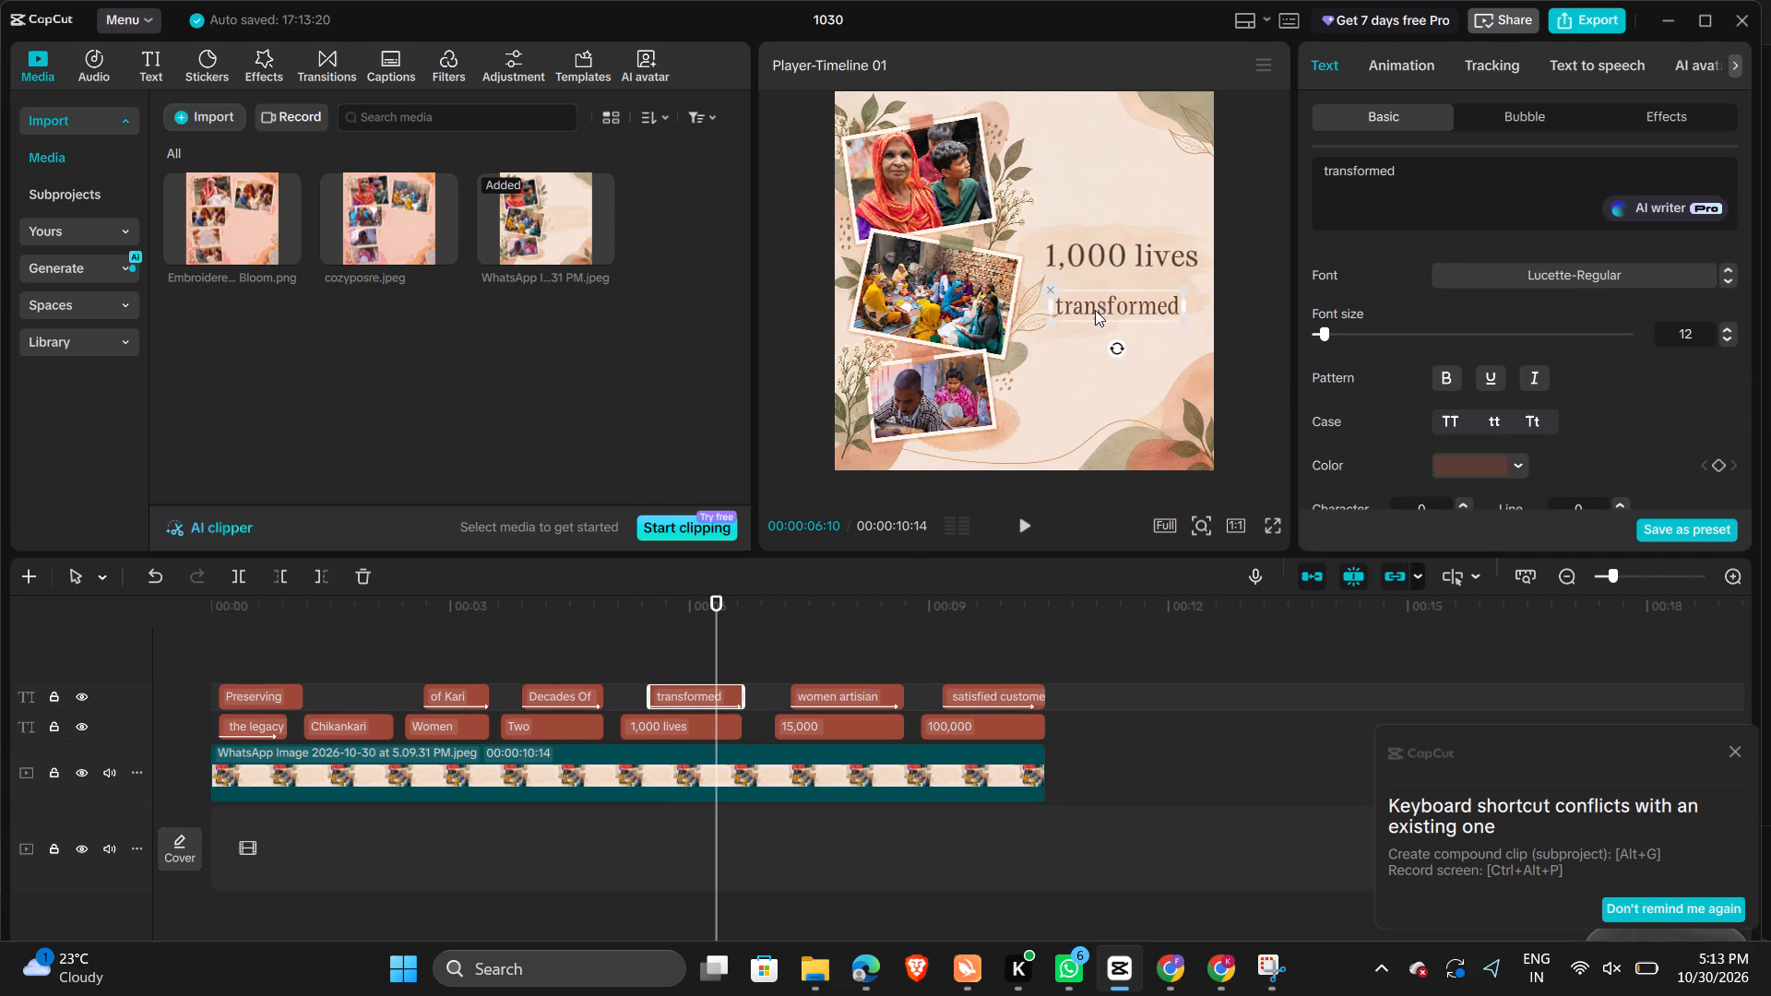
pyautogui.moveTo(1095, 310); pyautogui.dragTo(1098, 307)
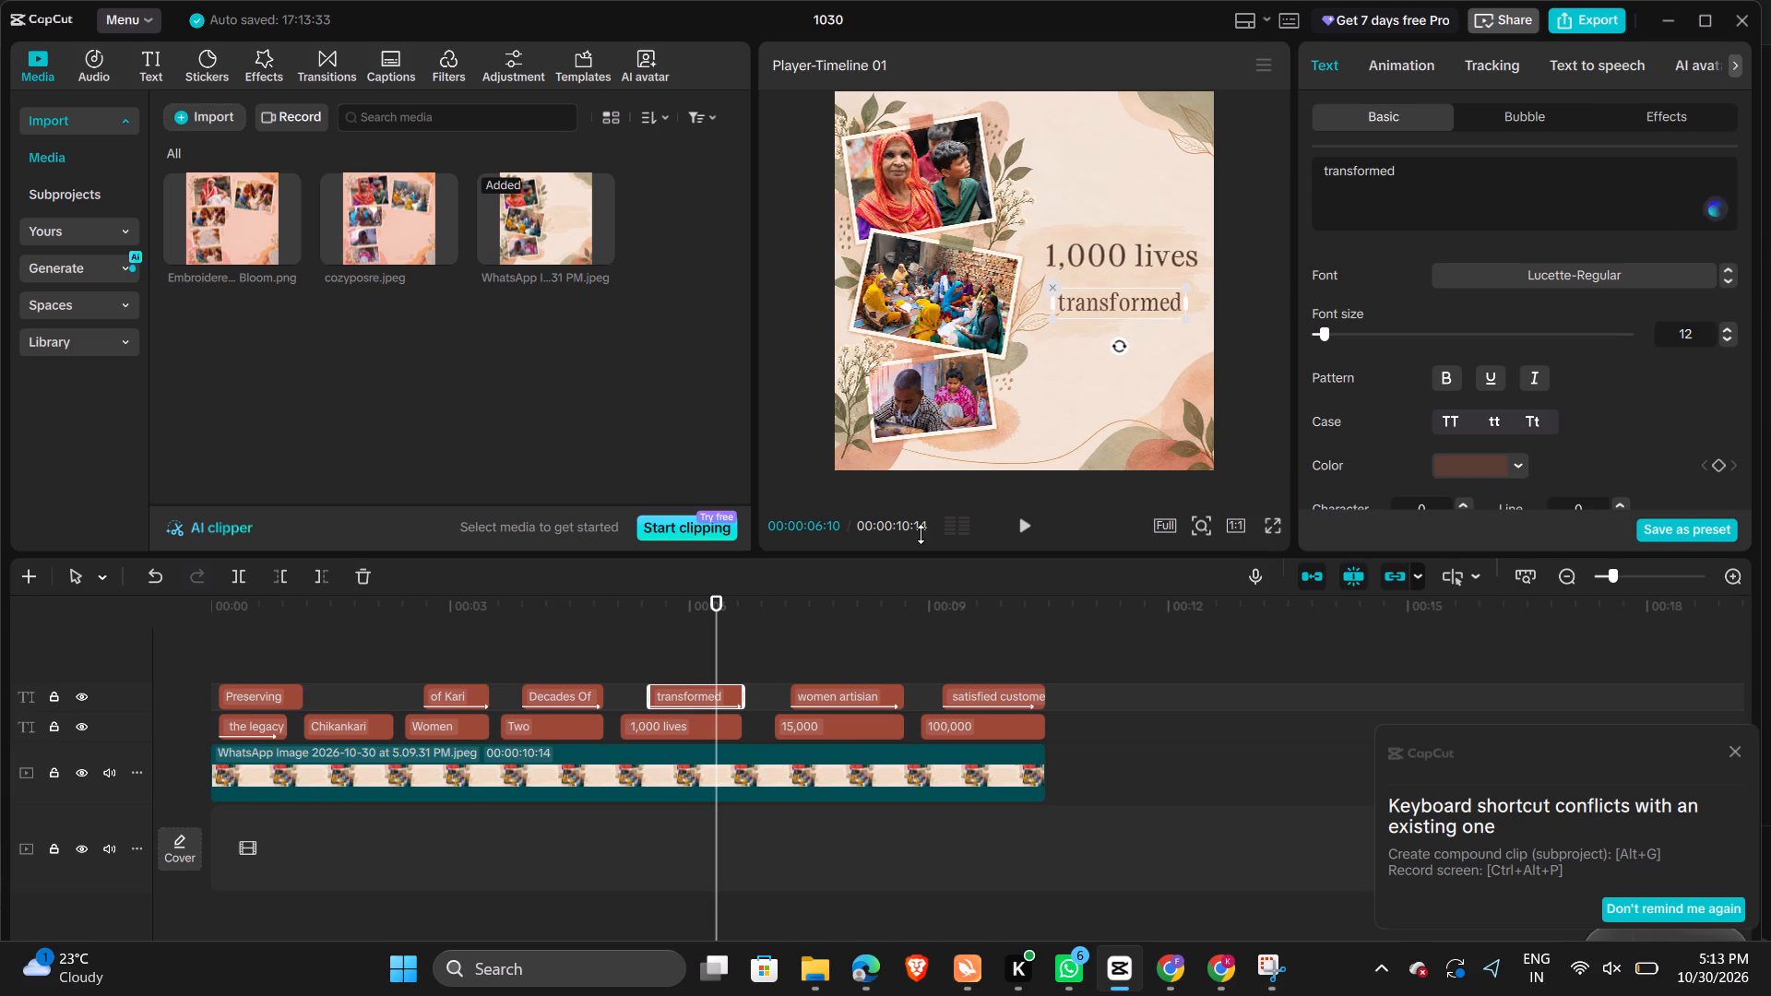
# Move the "15,000" caption up onto the beige brush stroke.
pyautogui.press('space')
pyautogui.press('space')
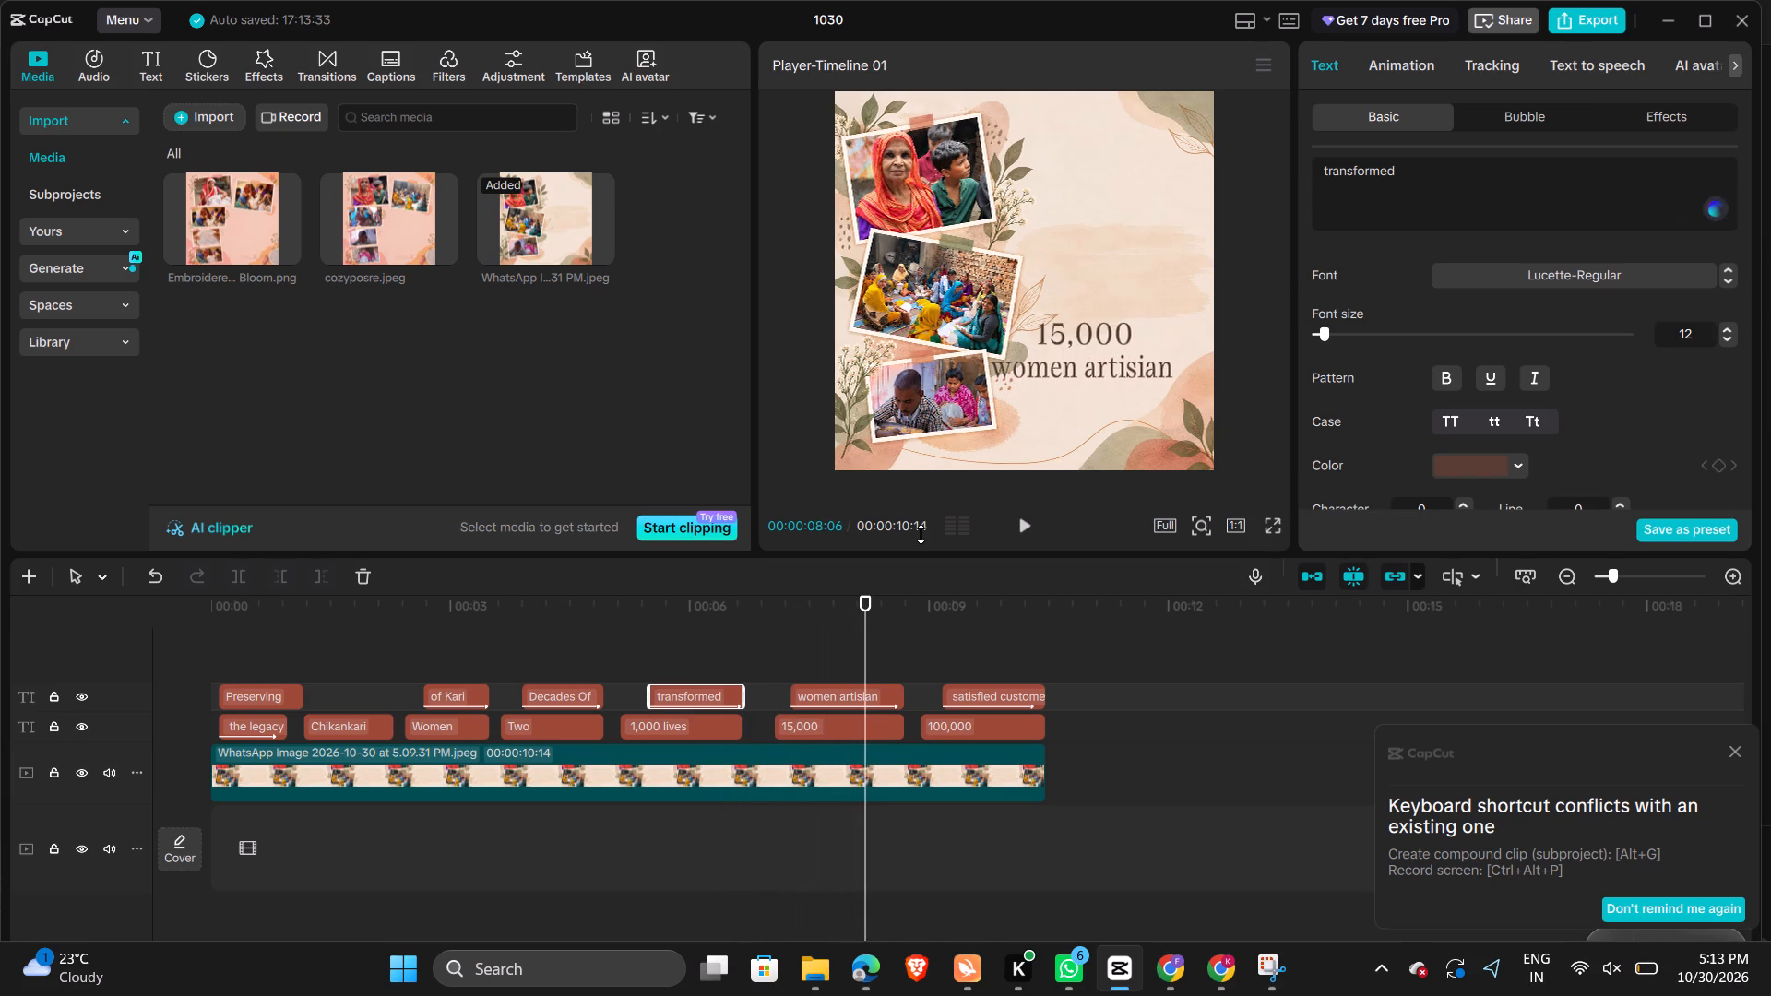
pyautogui.click(1076, 333)
pyautogui.moveTo(1076, 333); pyautogui.dragTo(1094, 247)
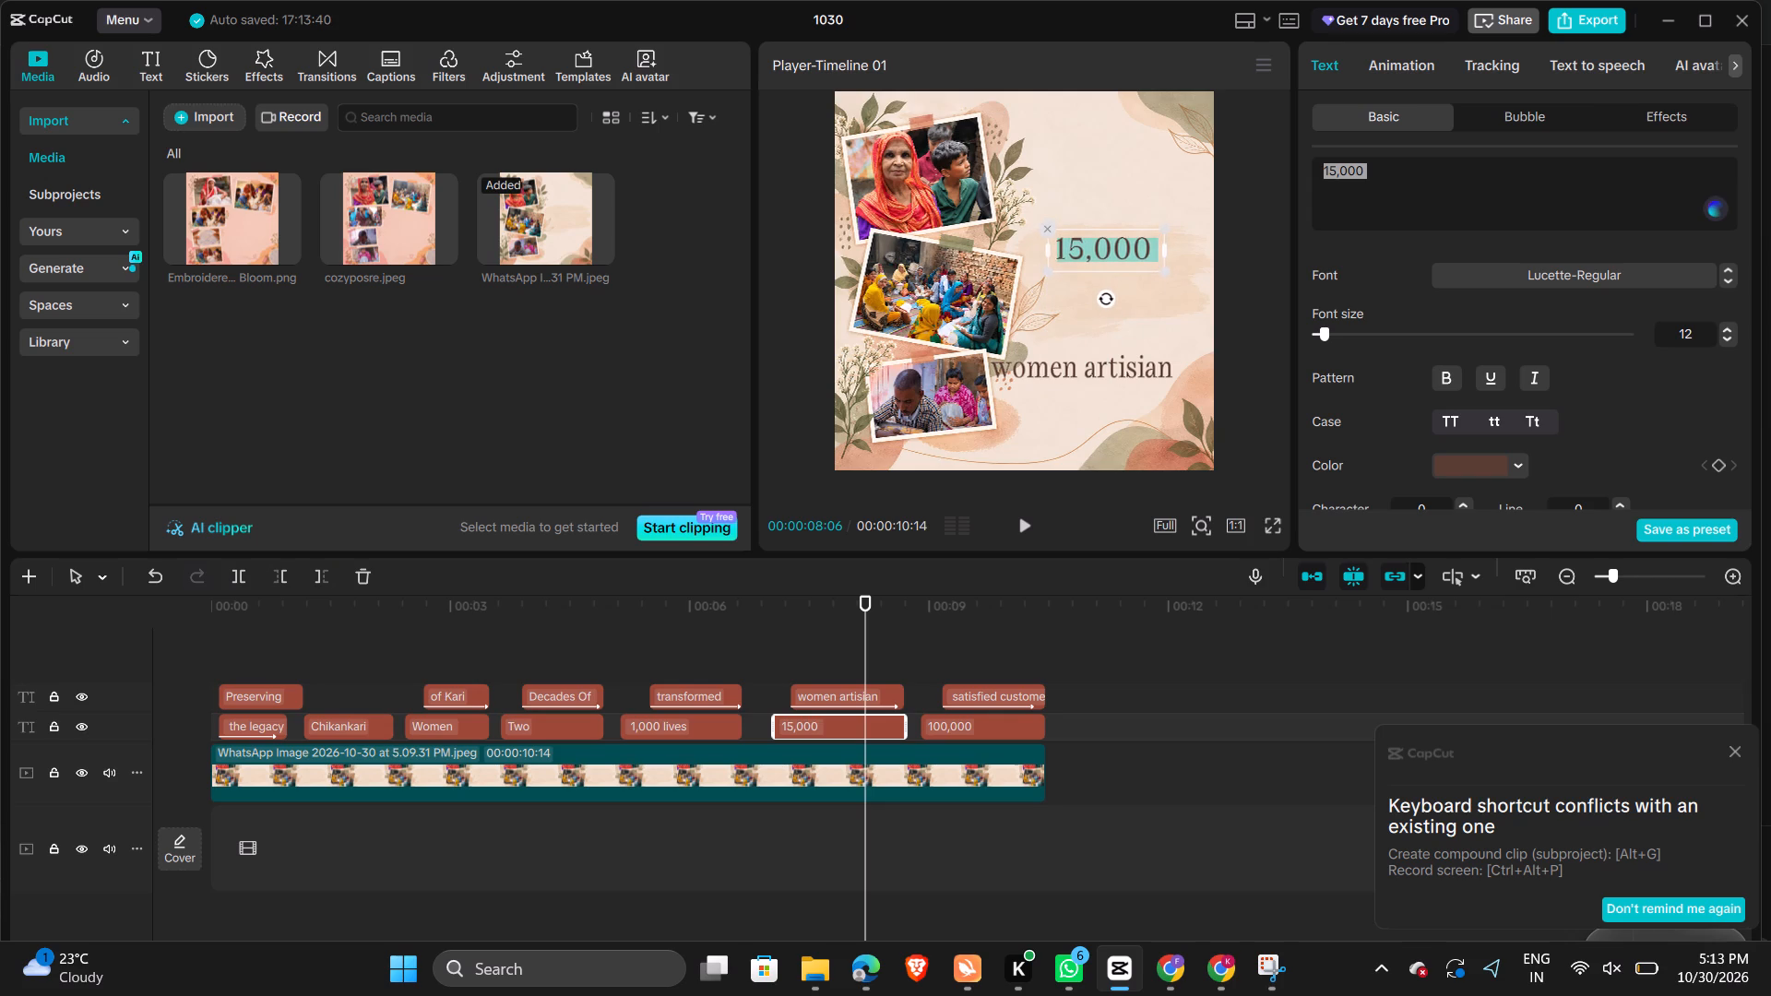
# Move the "women artisian" caption up beneath "15,000", keeping it within the frame's edge.
pyautogui.click(1063, 381)
pyautogui.moveTo(1063, 381); pyautogui.dragTo(1120, 309)
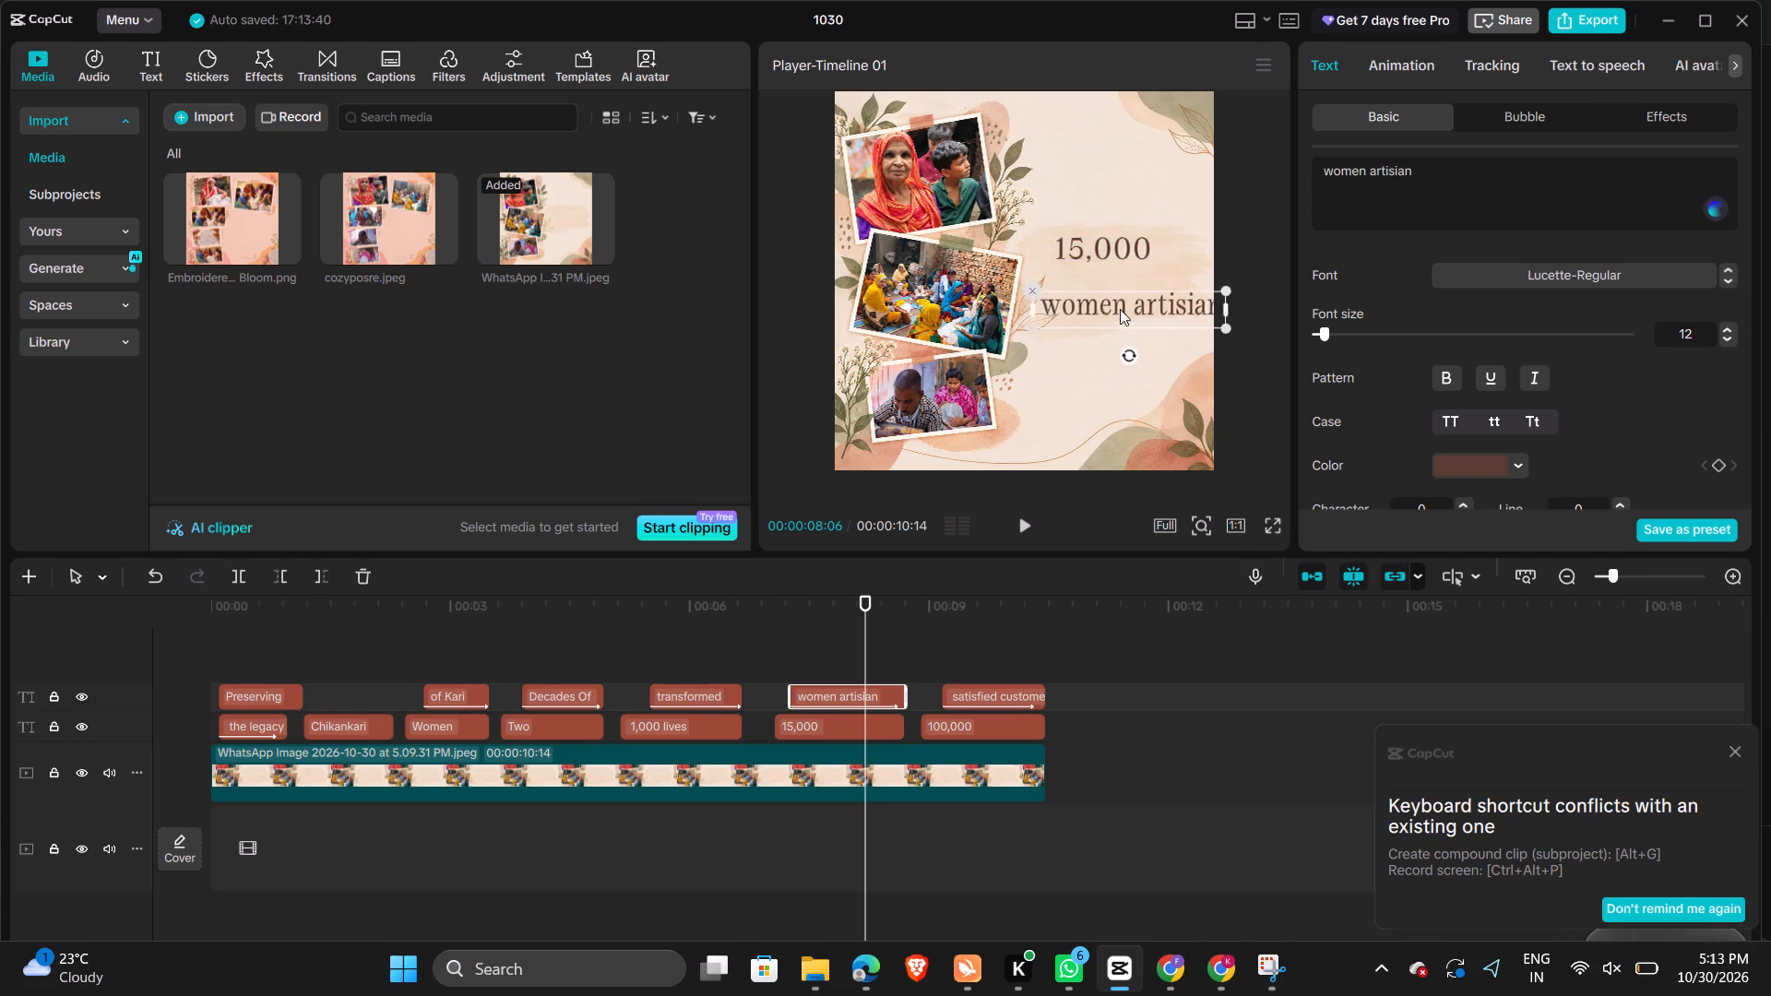
pyautogui.moveTo(1120, 309); pyautogui.dragTo(1099, 311)
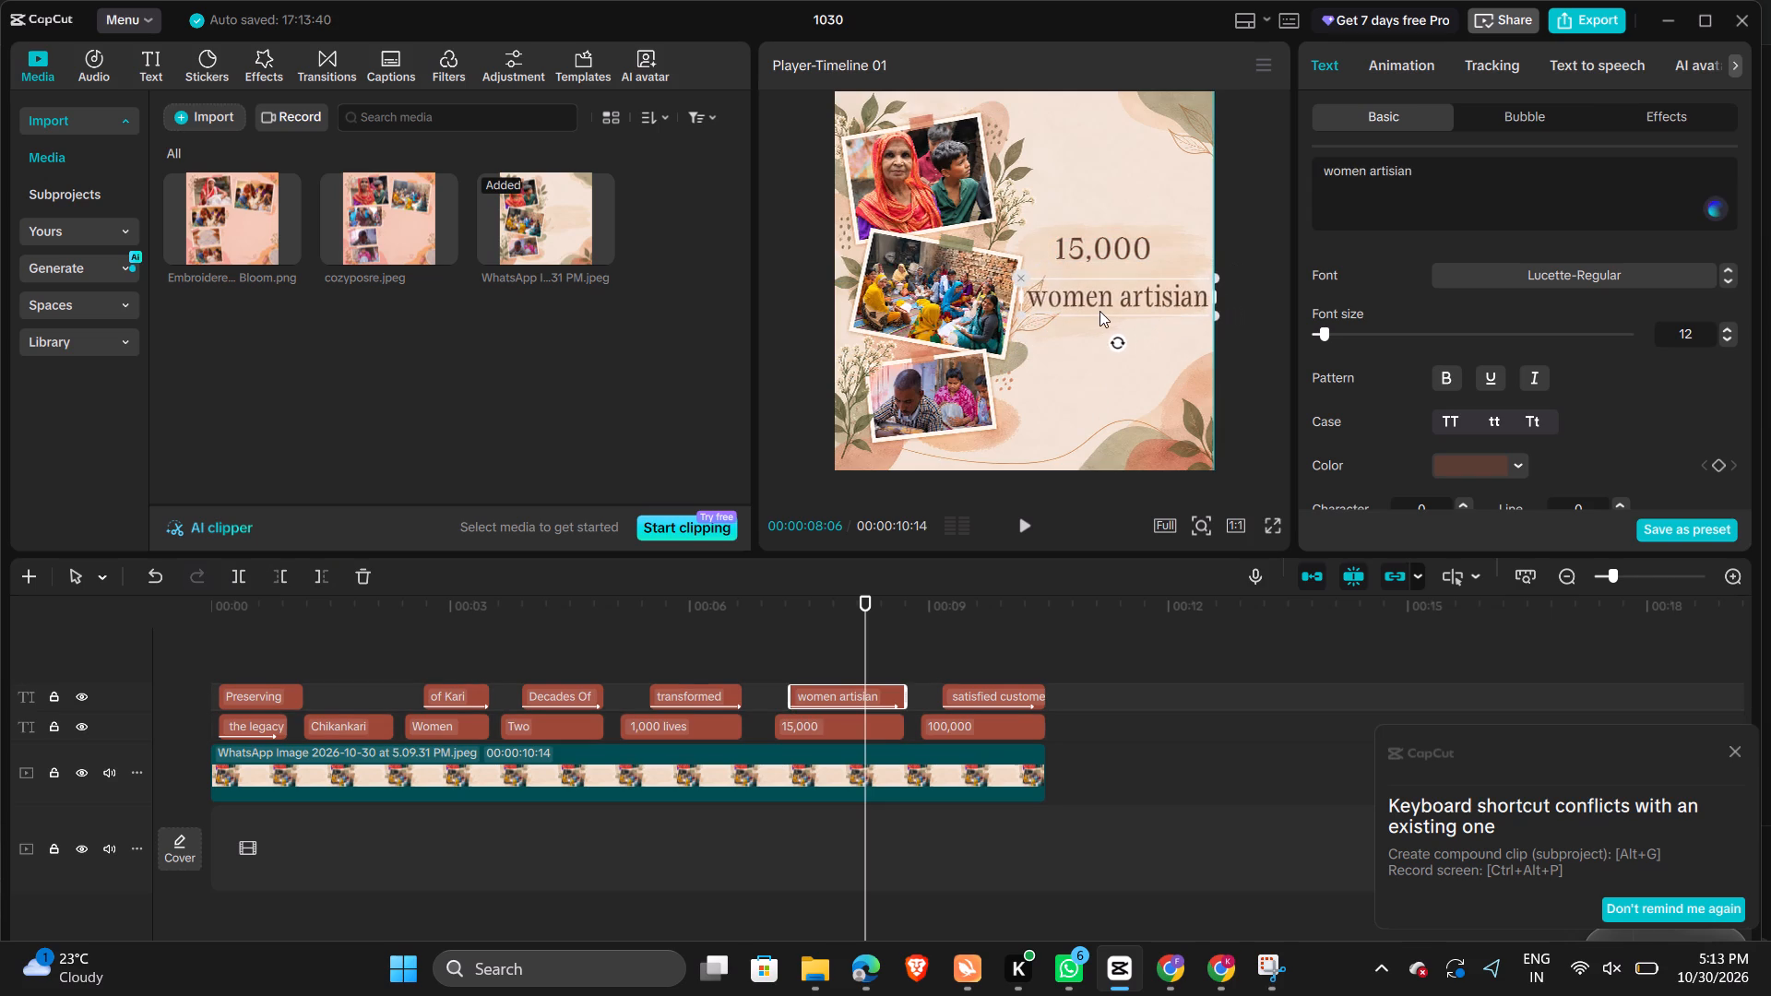
pyautogui.moveTo(1099, 311); pyautogui.dragTo(1105, 313)
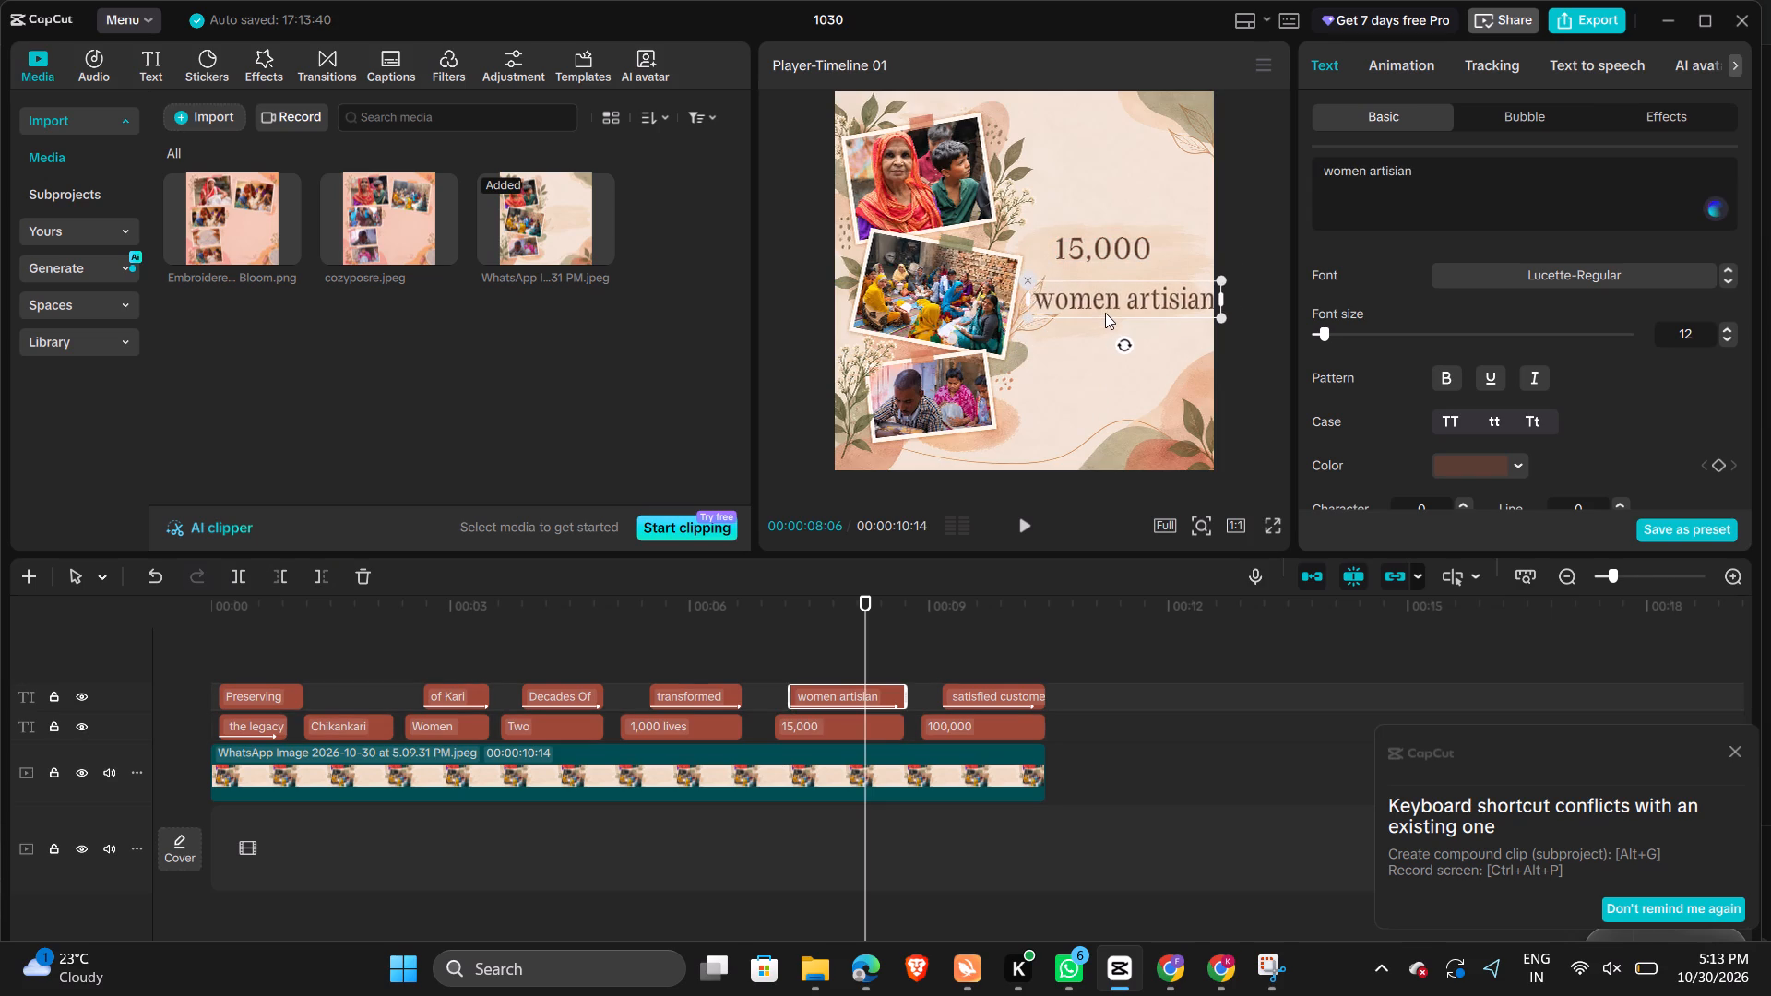
pyautogui.moveTo(1105, 313); pyautogui.dragTo(1101, 311)
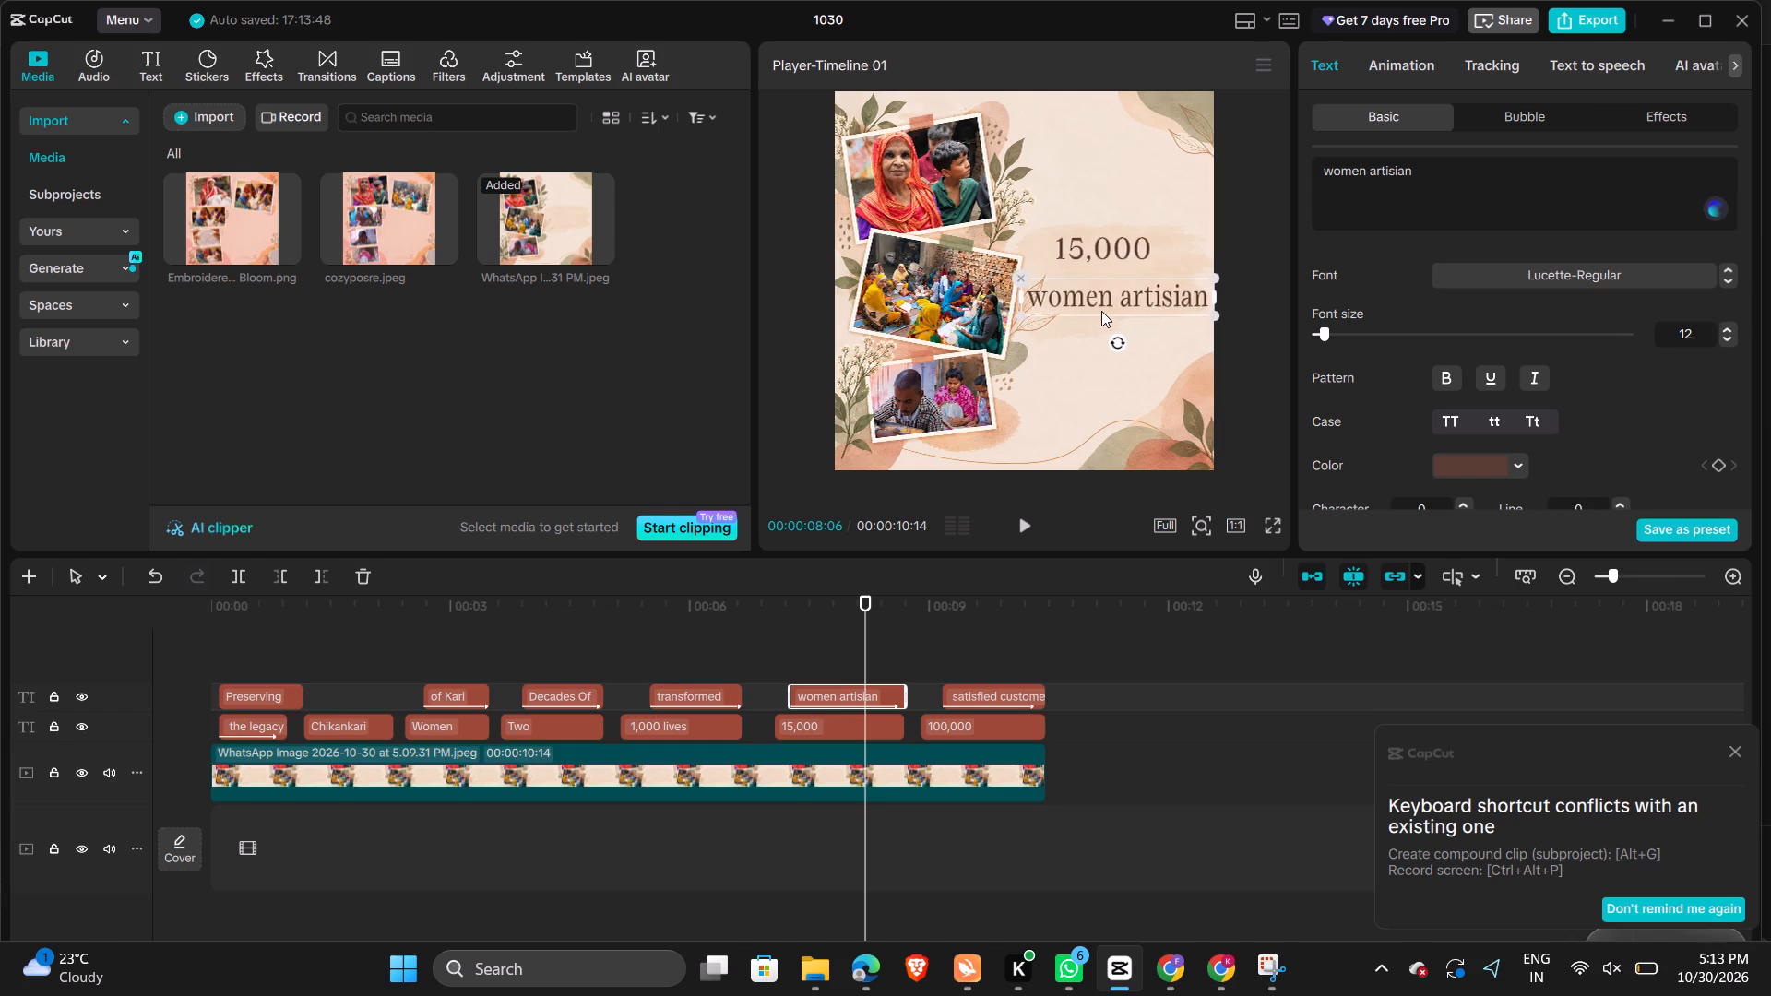
# Move the "100,000" caption up onto the beige brush stroke beside the photos.
pyautogui.press('space')
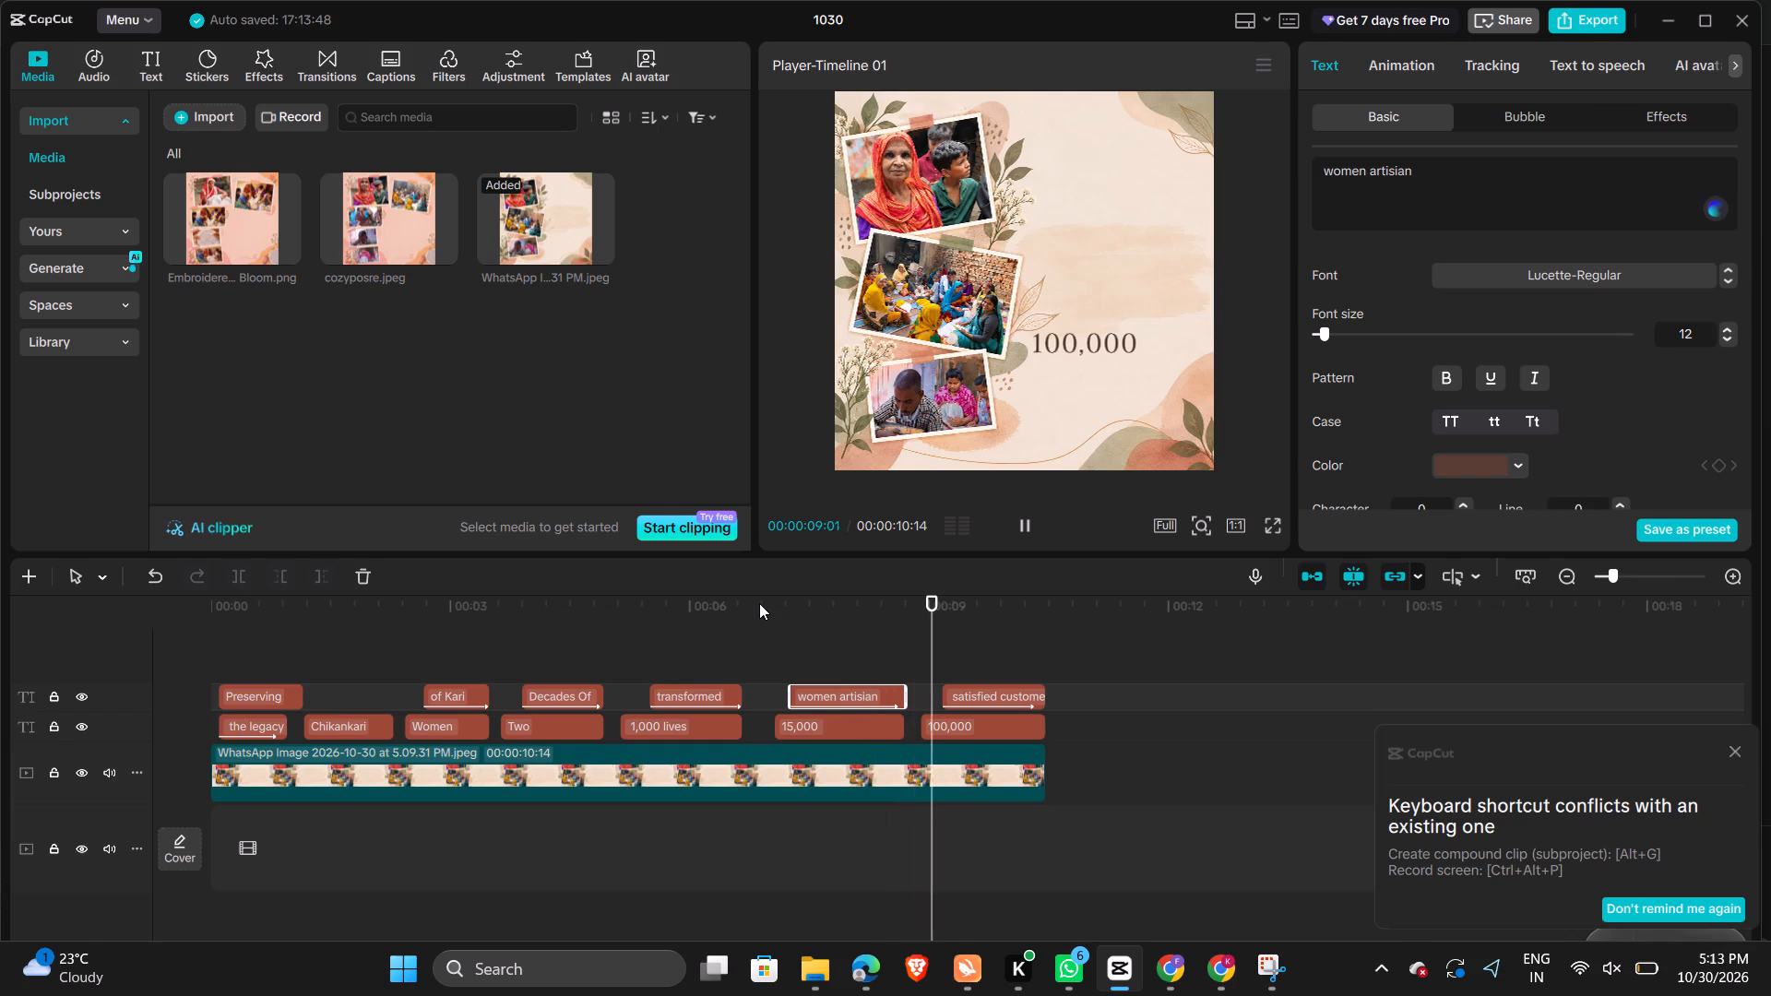
pyautogui.press('space')
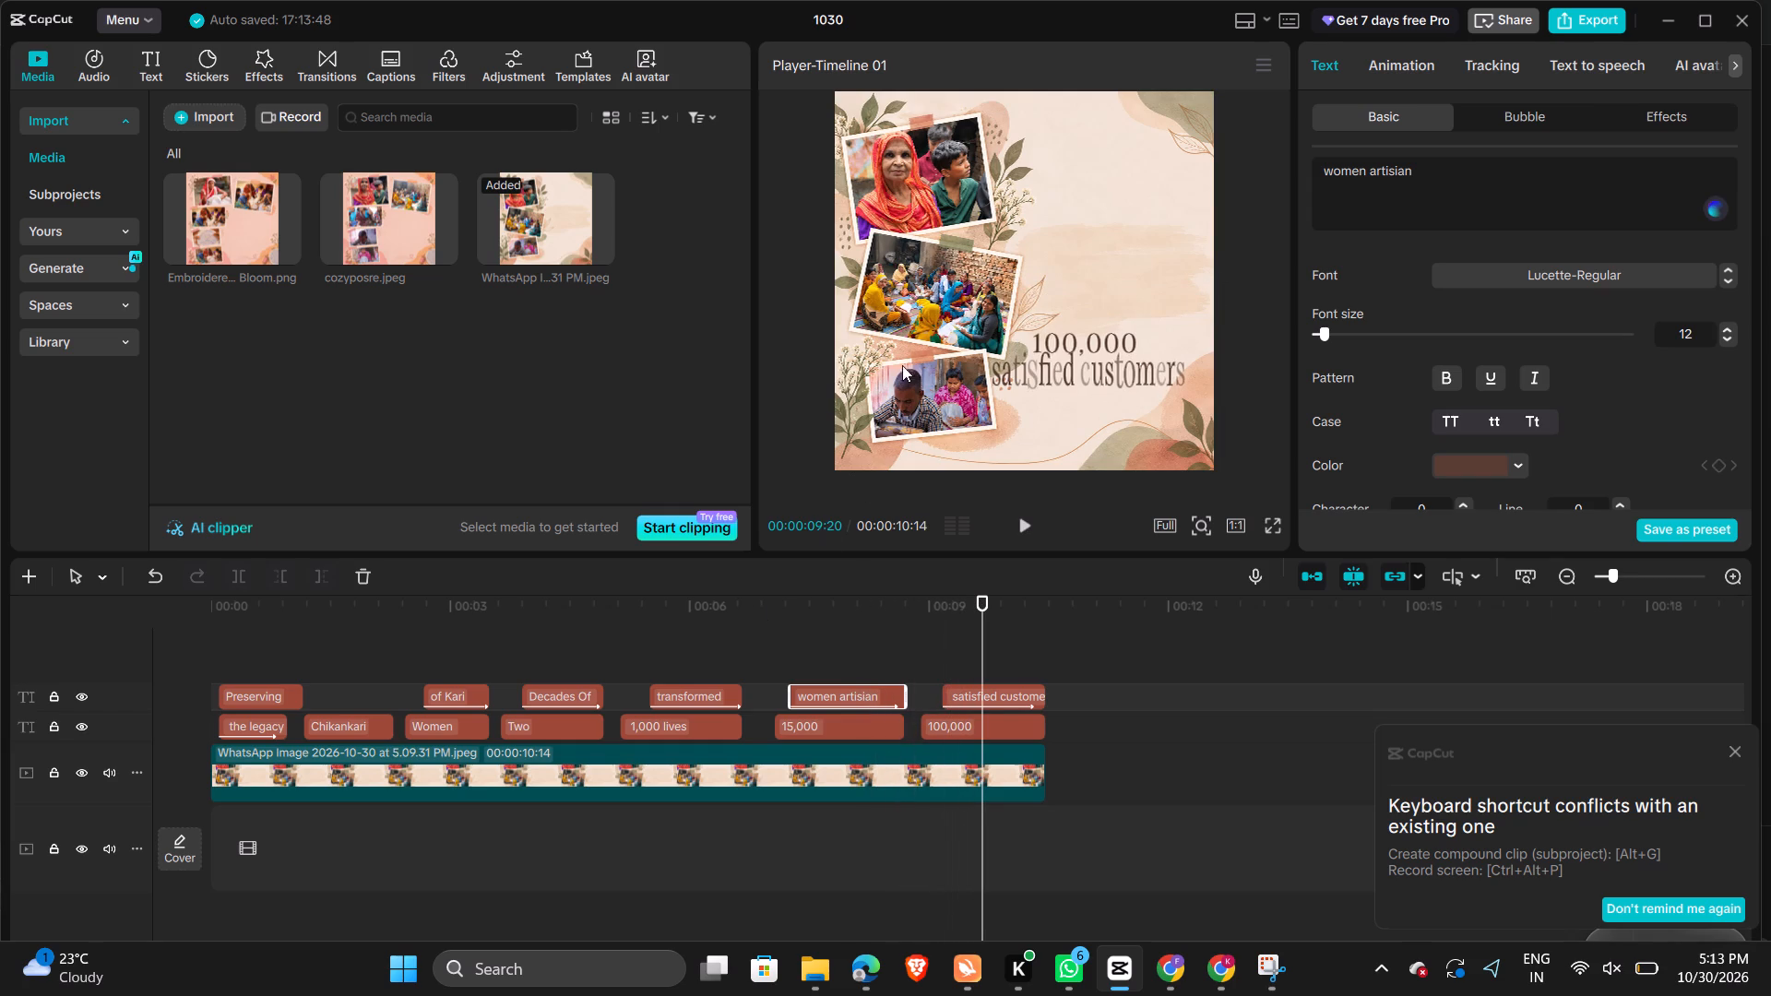
pyautogui.click(1067, 347)
pyautogui.moveTo(1067, 347); pyautogui.dragTo(1104, 221)
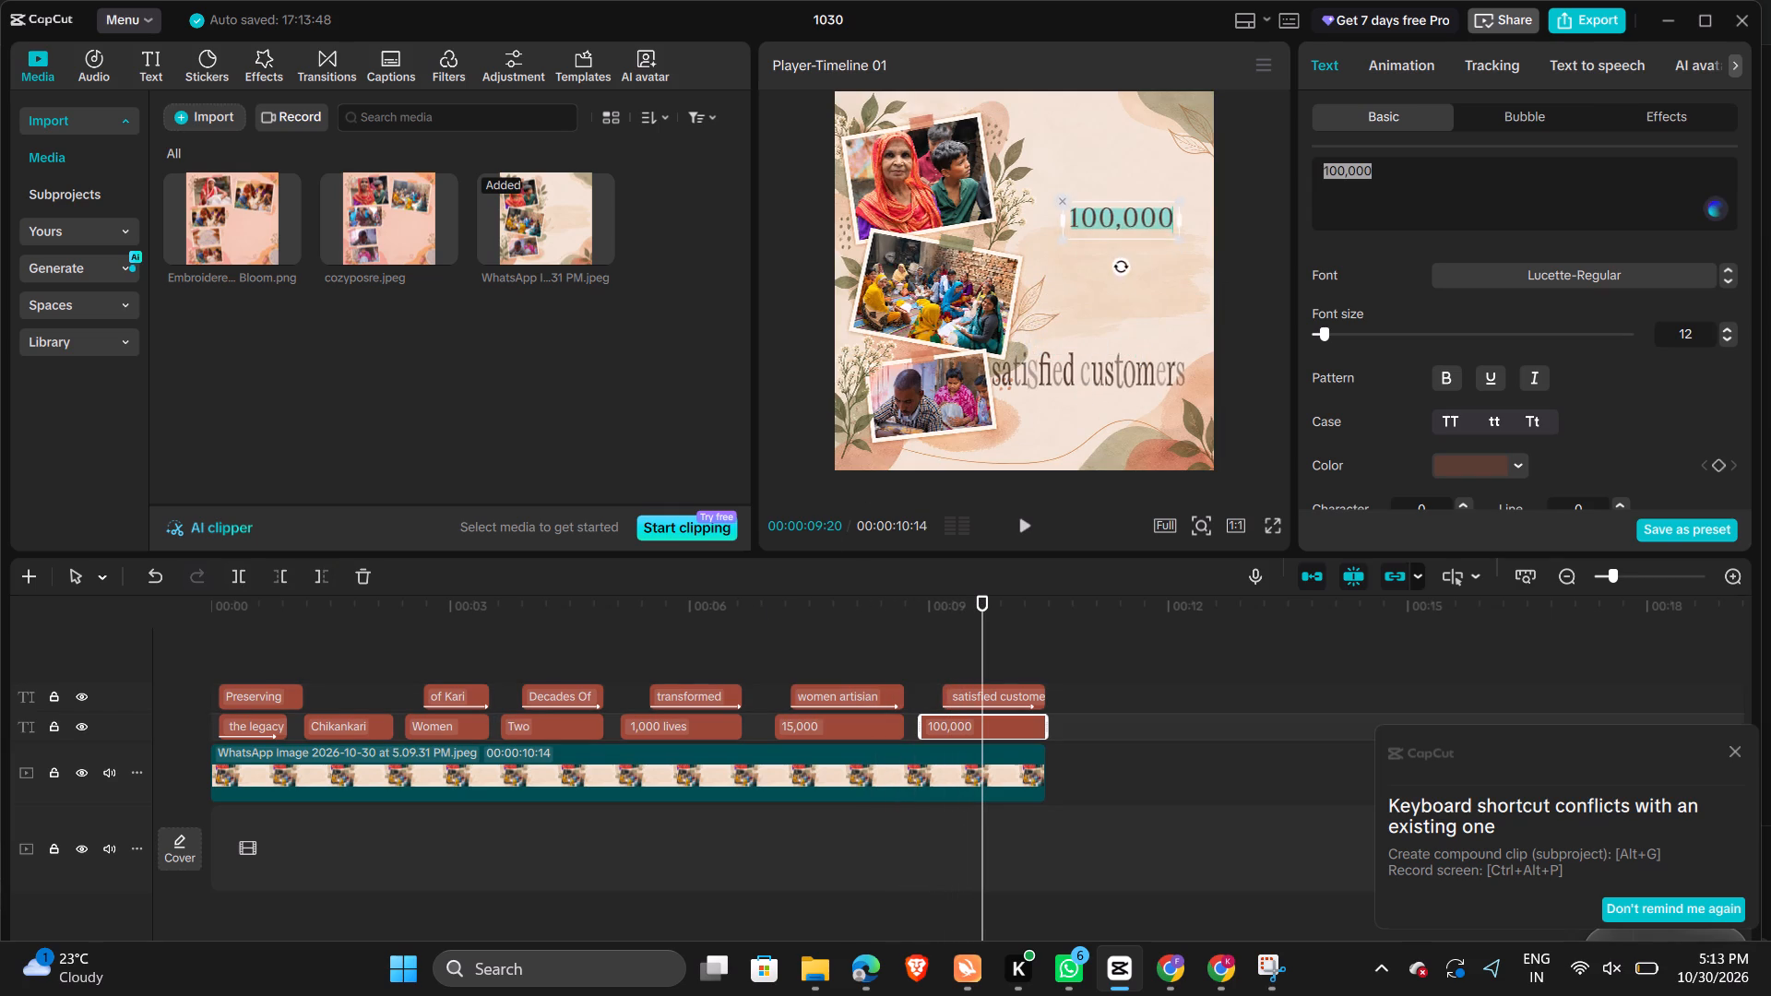
pyautogui.moveTo(1104, 221); pyautogui.dragTo(1094, 255)
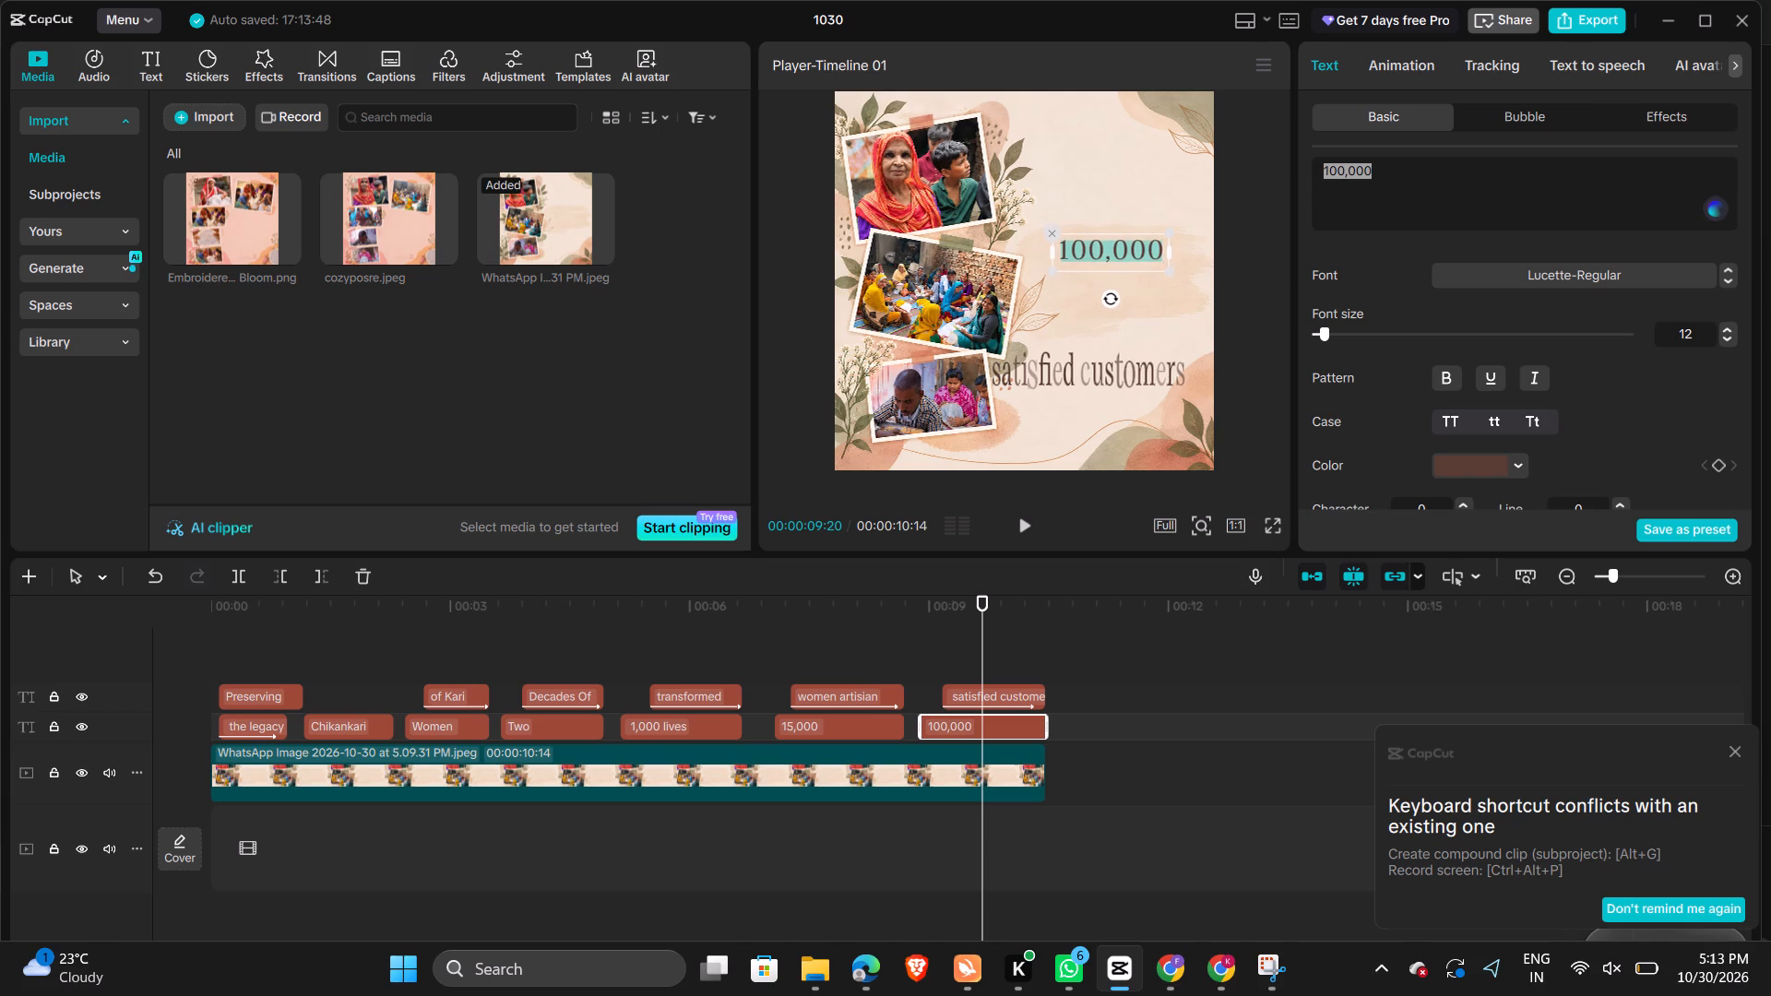
pyautogui.moveTo(1094, 255); pyautogui.dragTo(1090, 255)
# Move the "satisfied customers" caption up beneath "100,000".
pyautogui.click(1076, 373)
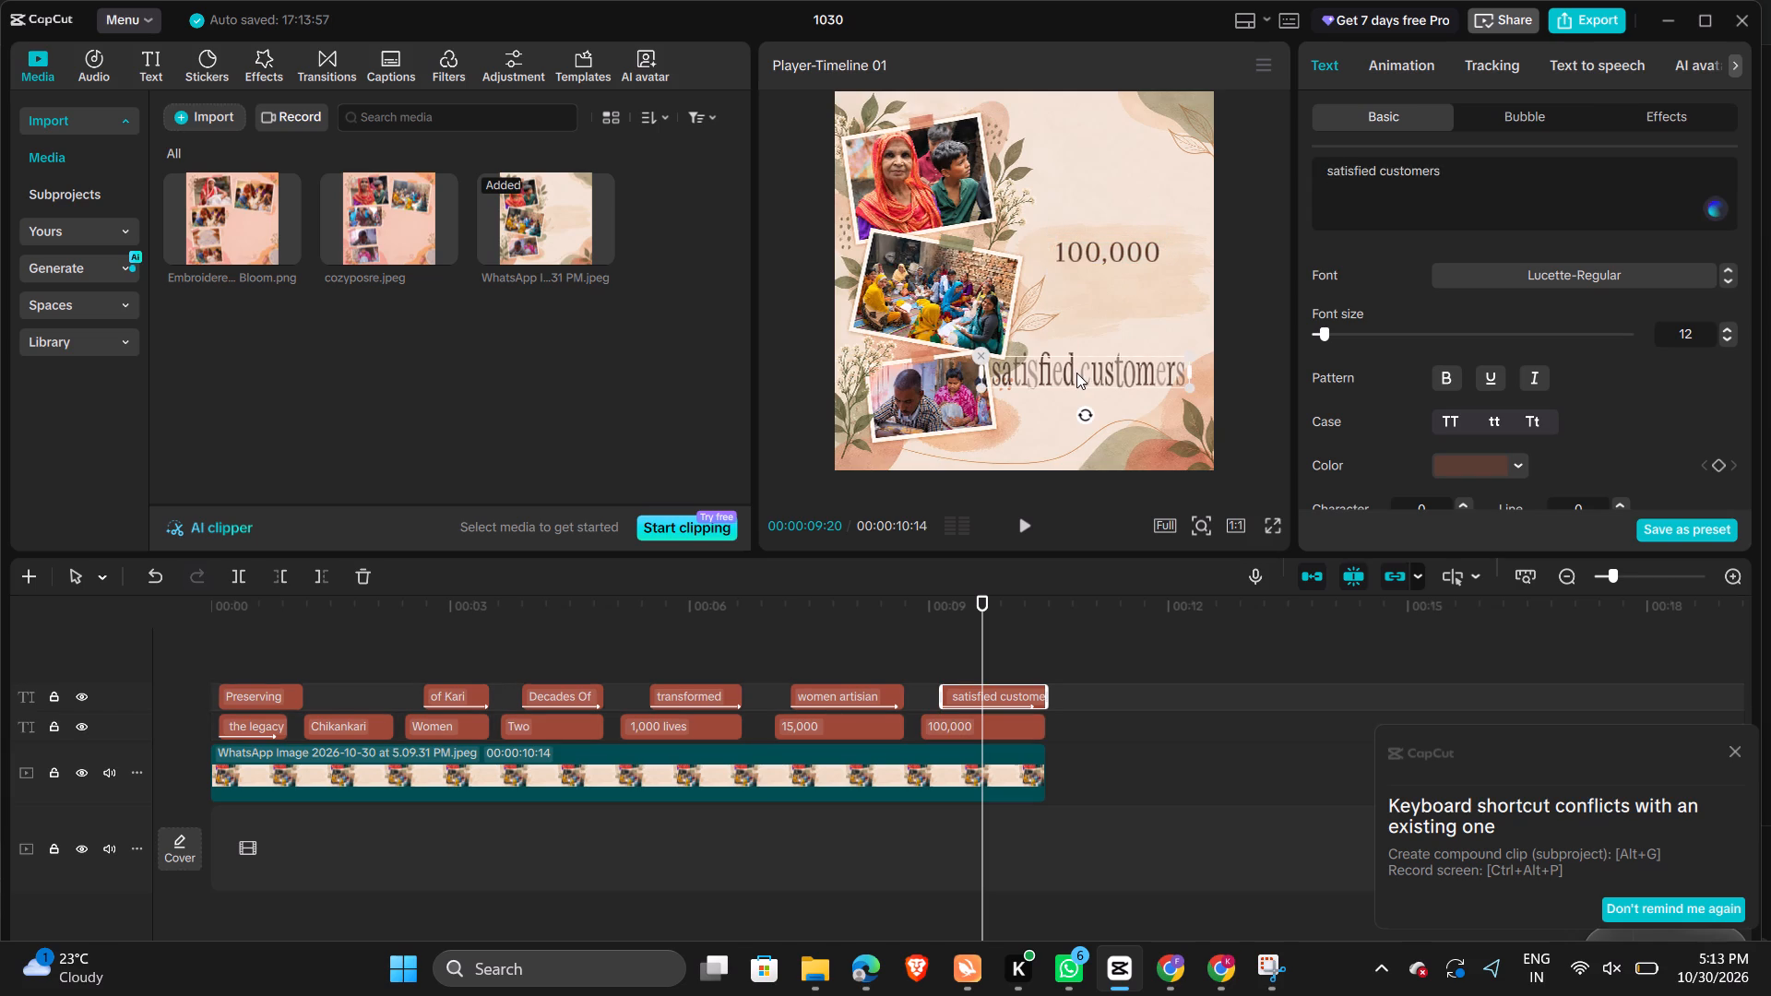
pyautogui.moveTo(1076, 373); pyautogui.dragTo(1111, 297)
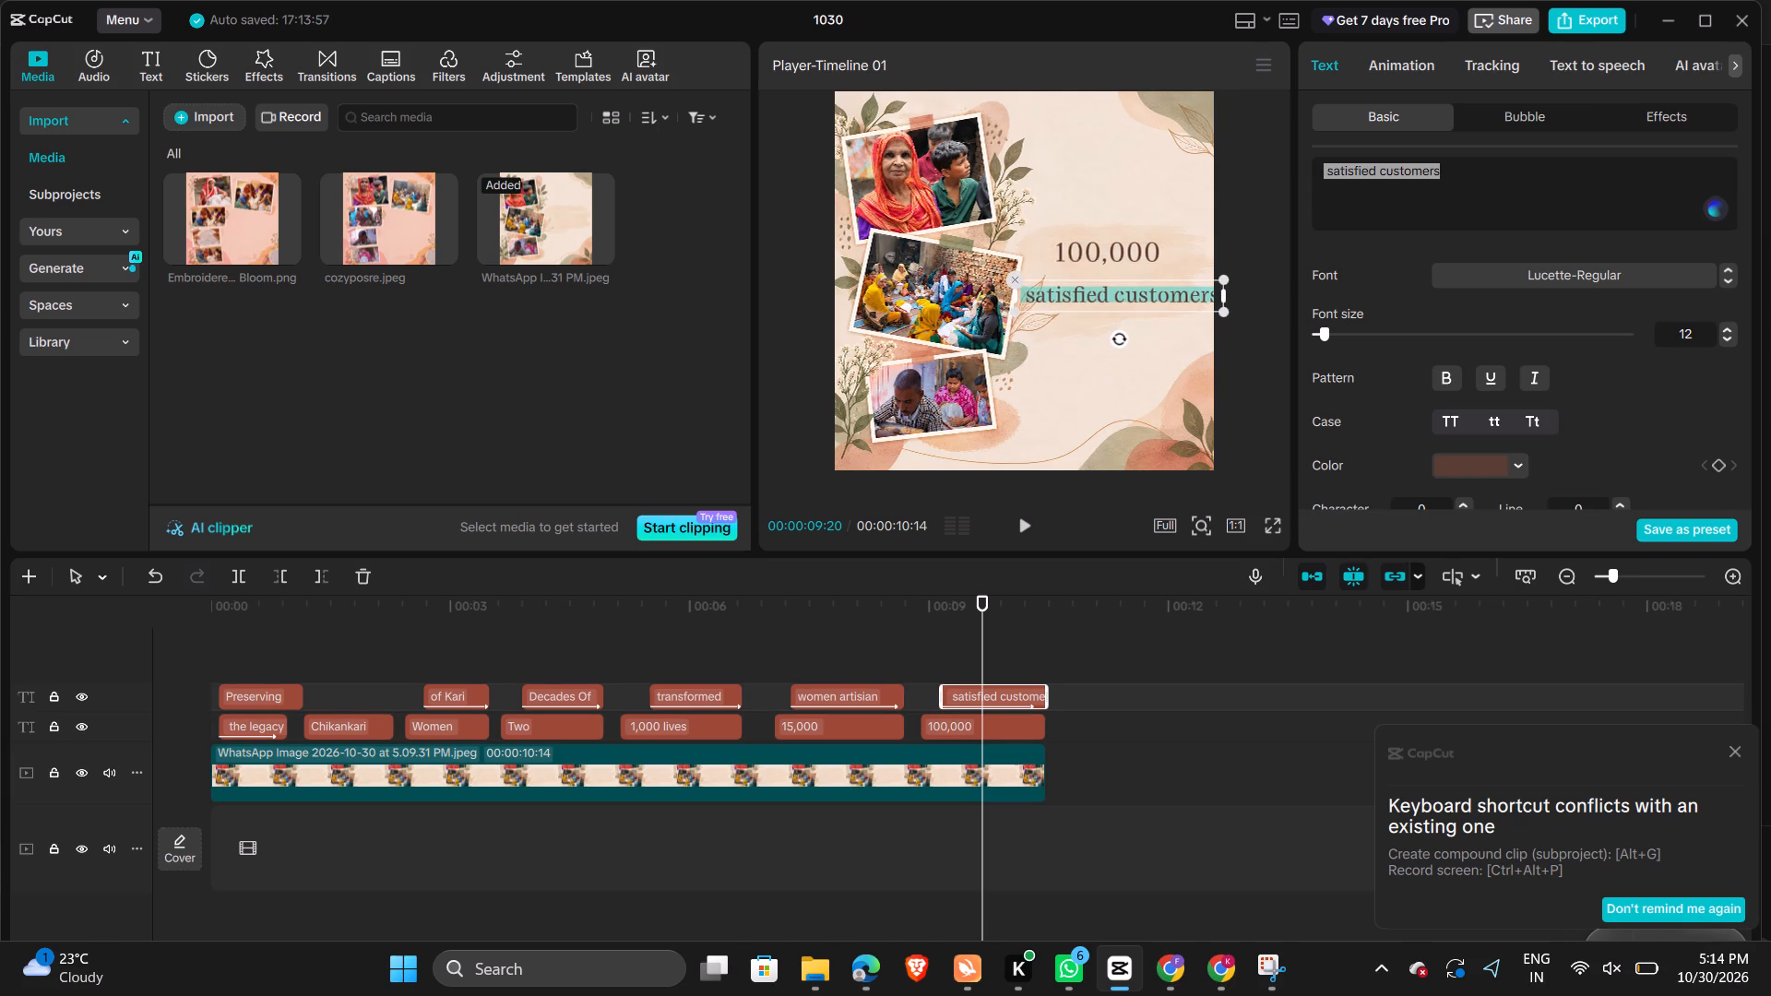
pyautogui.moveTo(1111, 297); pyautogui.dragTo(1055, 317)
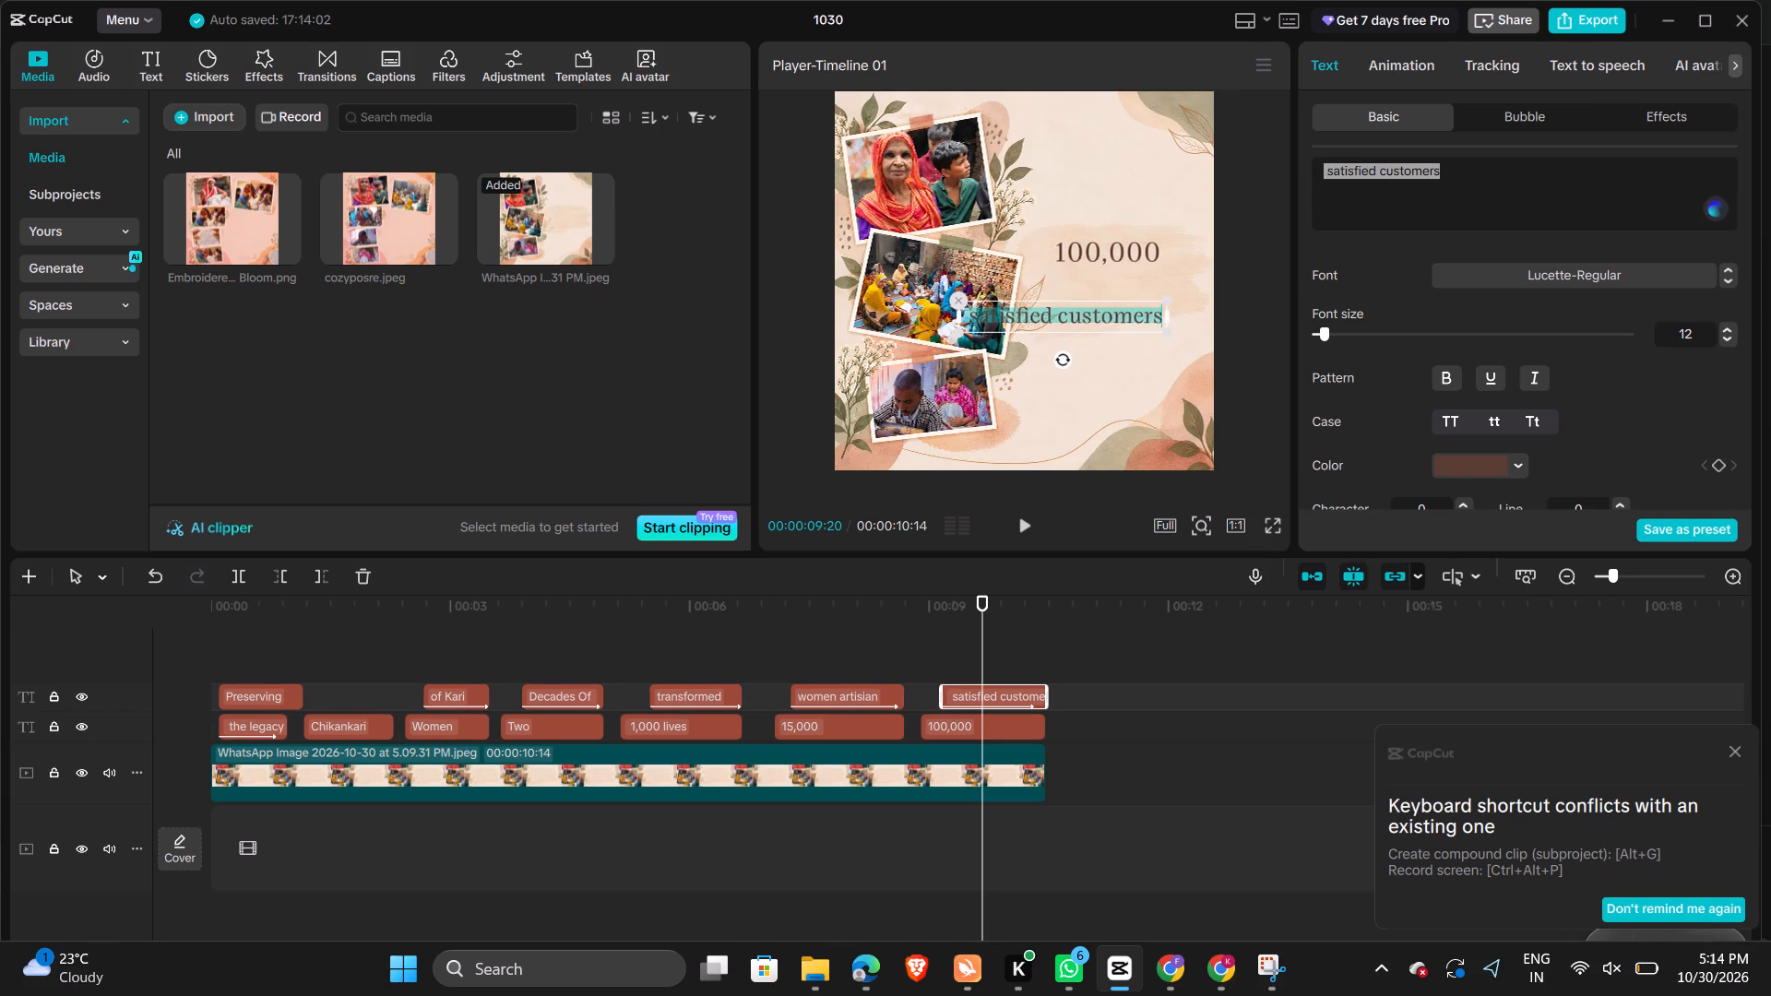
# Capitalise both words of the "satisfied customers" caption and split it into two lines, "Satisfied" and "Customers".
pyautogui.click(1378, 174)
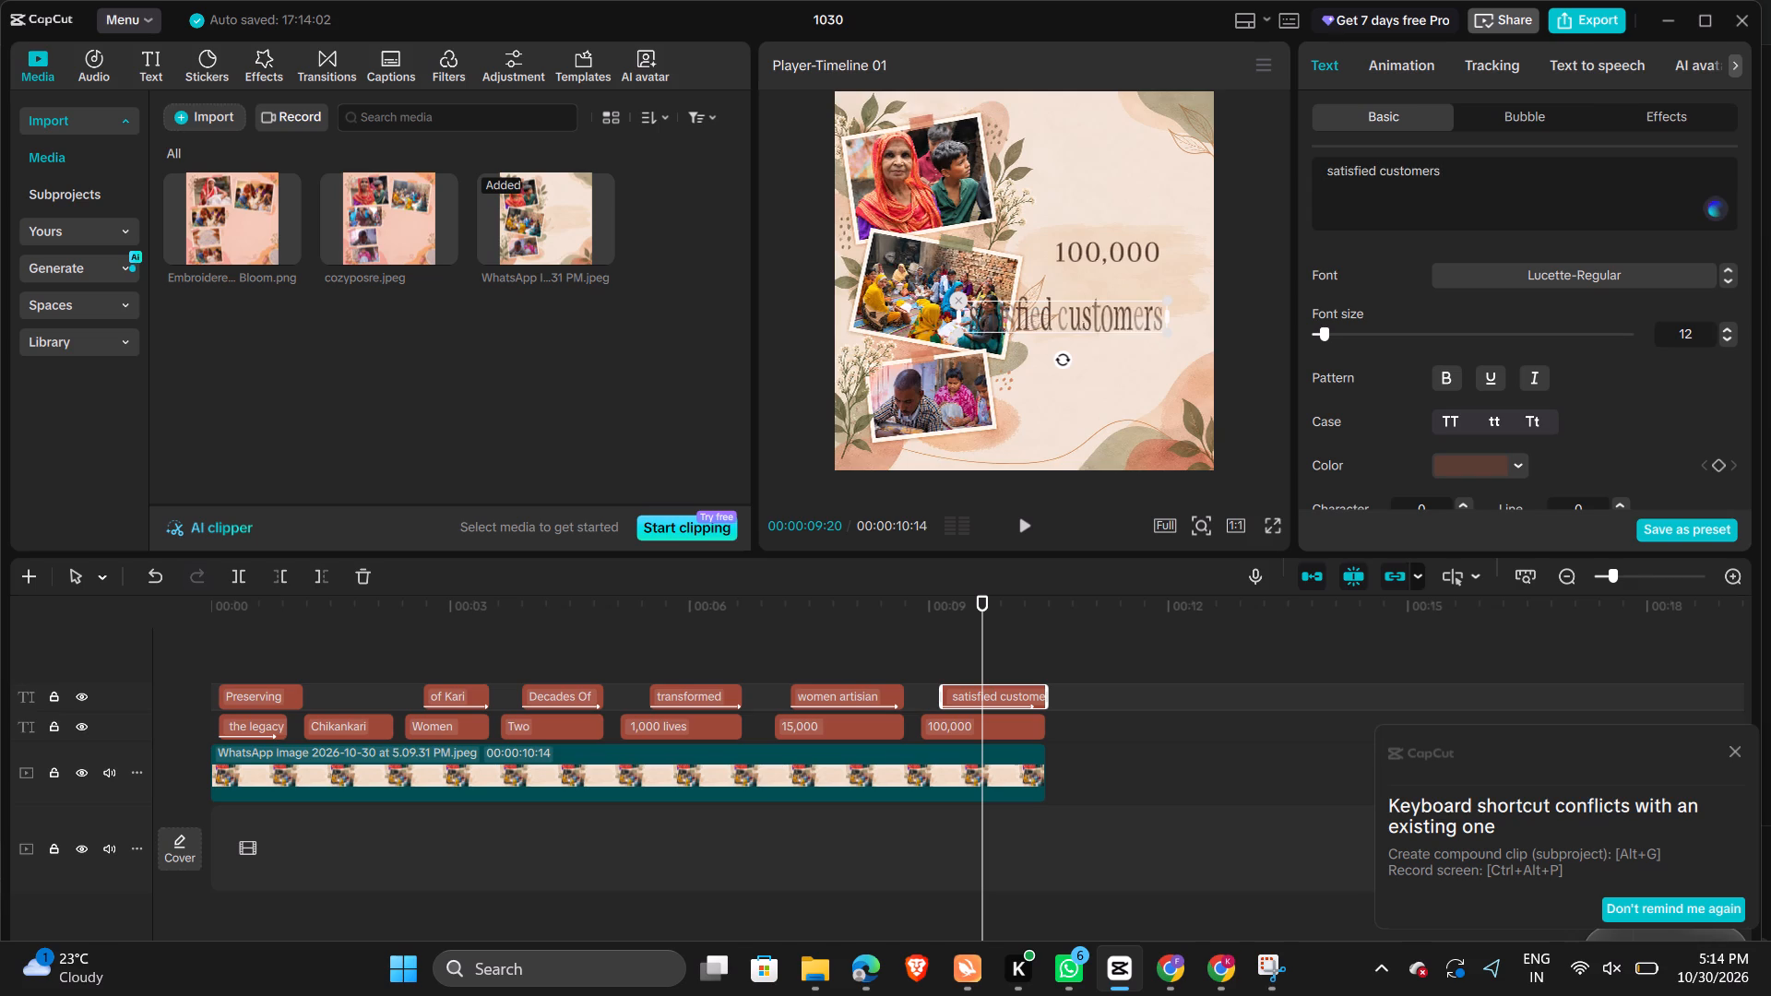
pyautogui.click(1386, 168)
pyautogui.press('BackSpace')
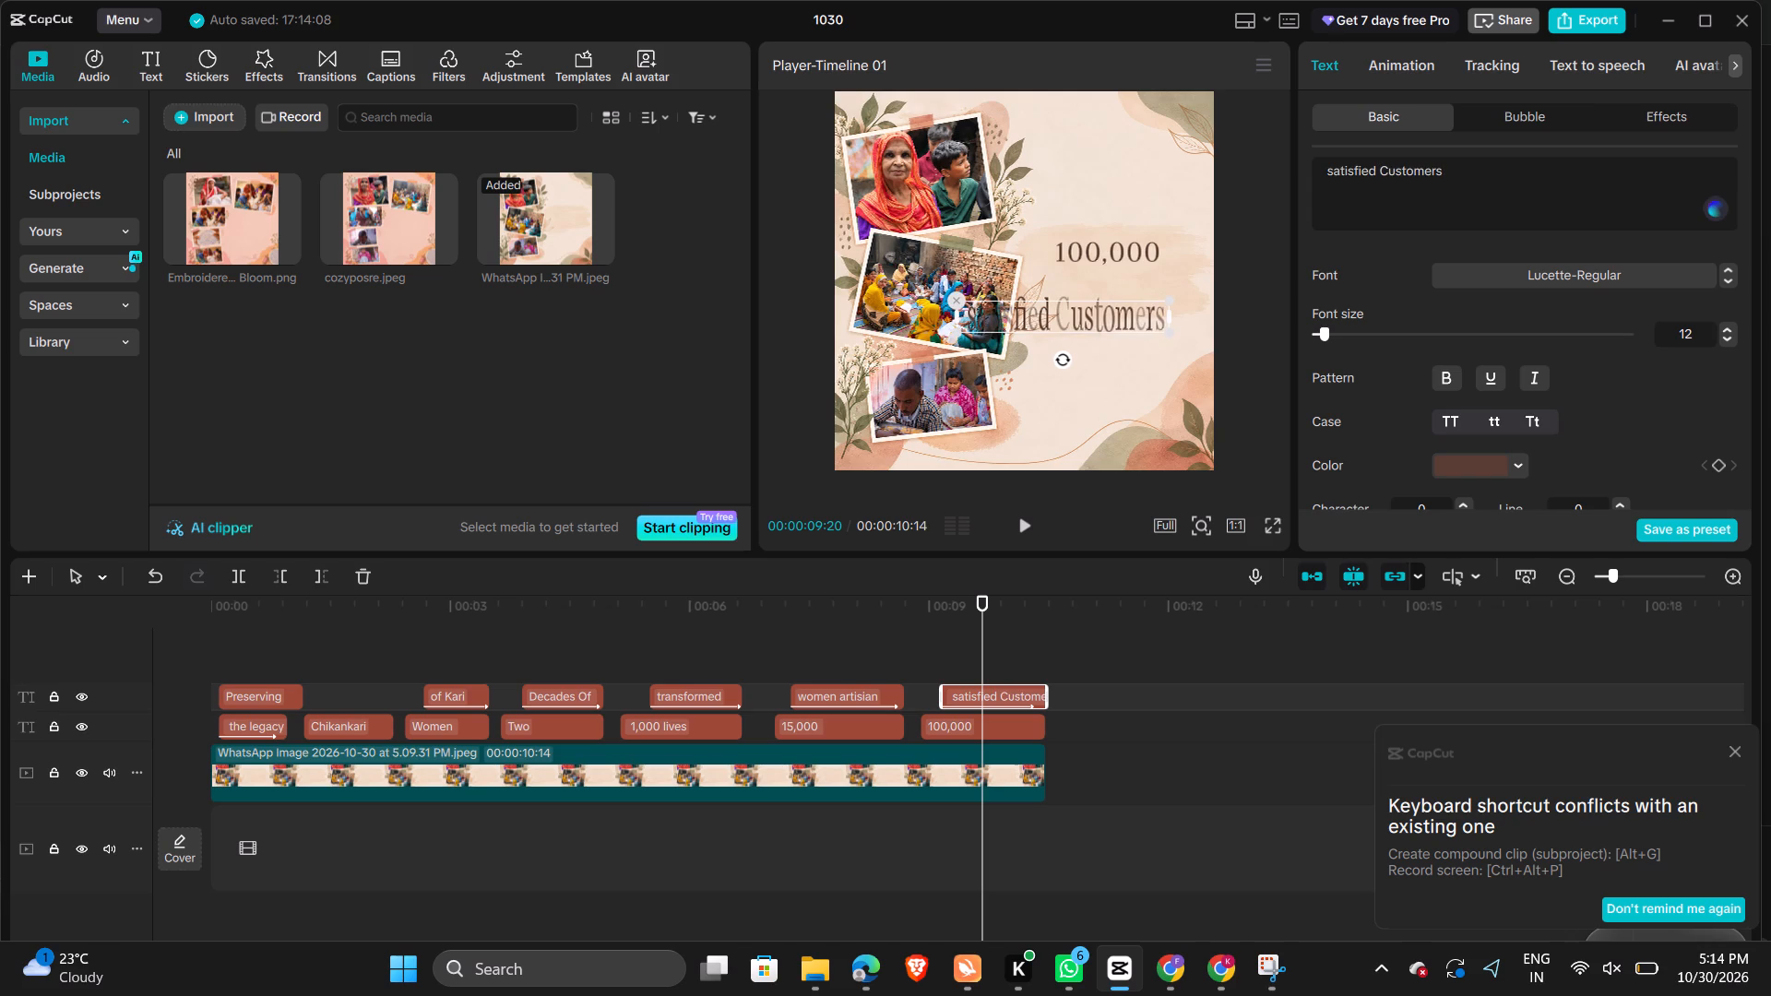
pyautogui.click(1333, 172)
pyautogui.click(1333, 172)
pyautogui.press('s')
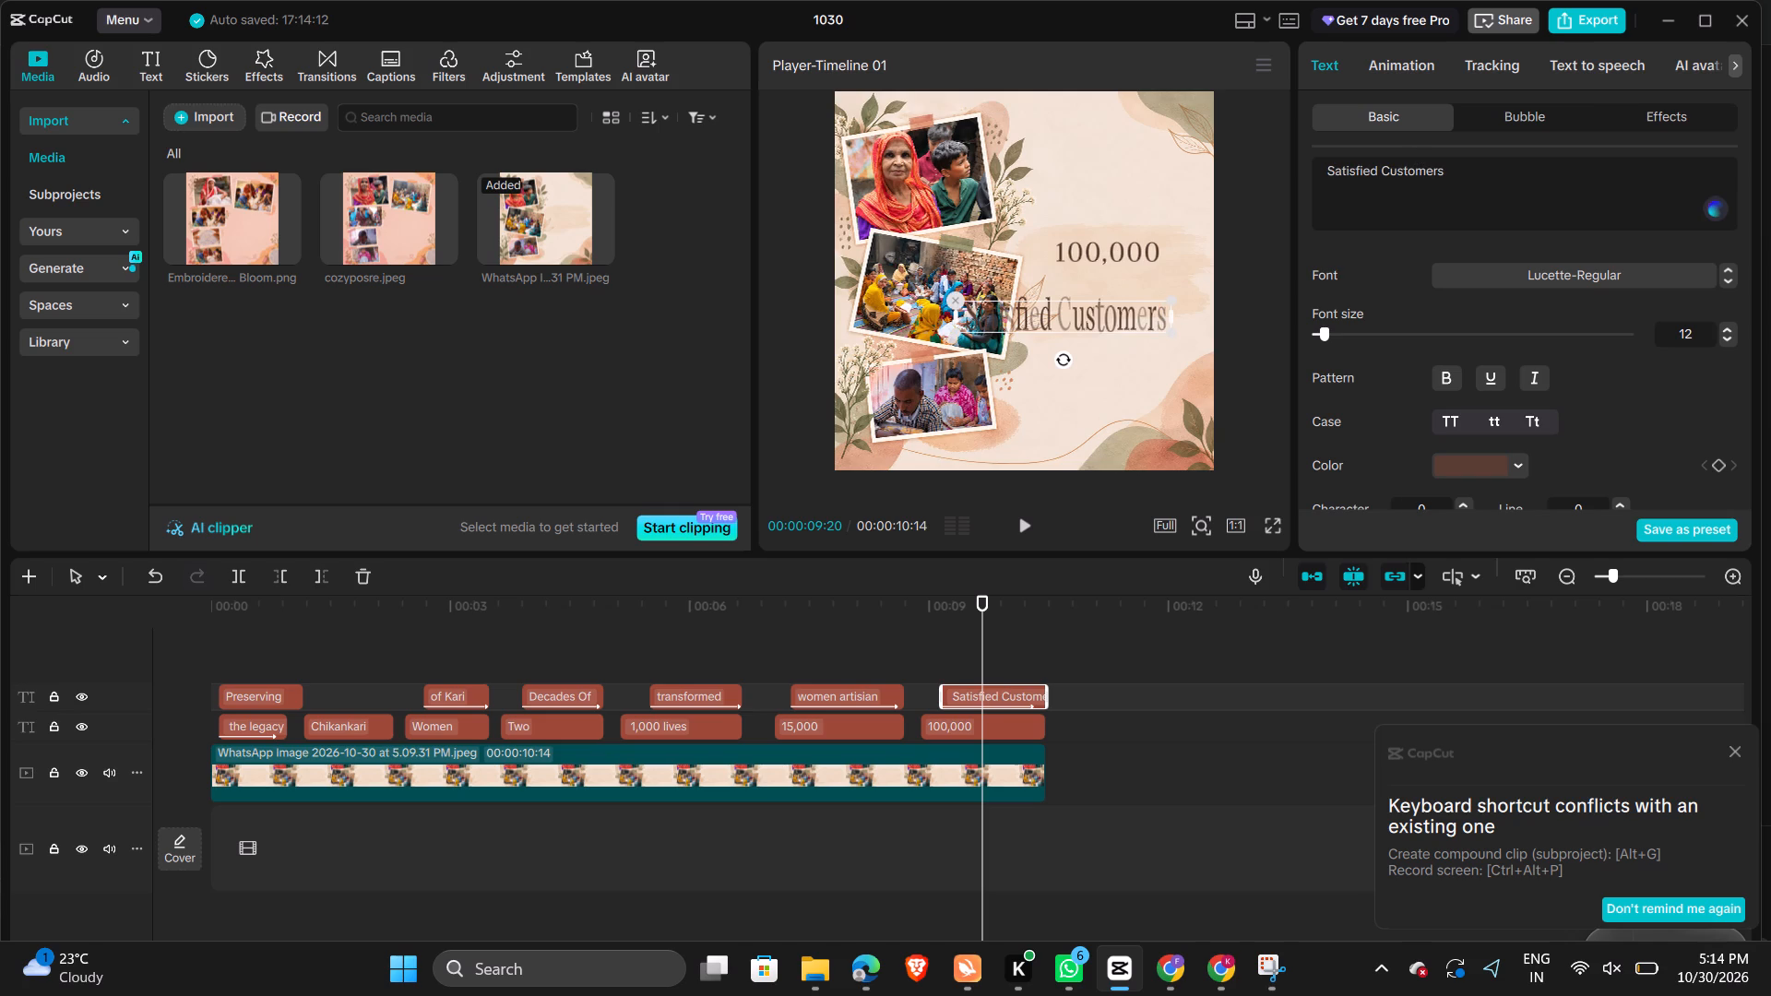
pyautogui.click(1379, 166)
pyautogui.press('Return')
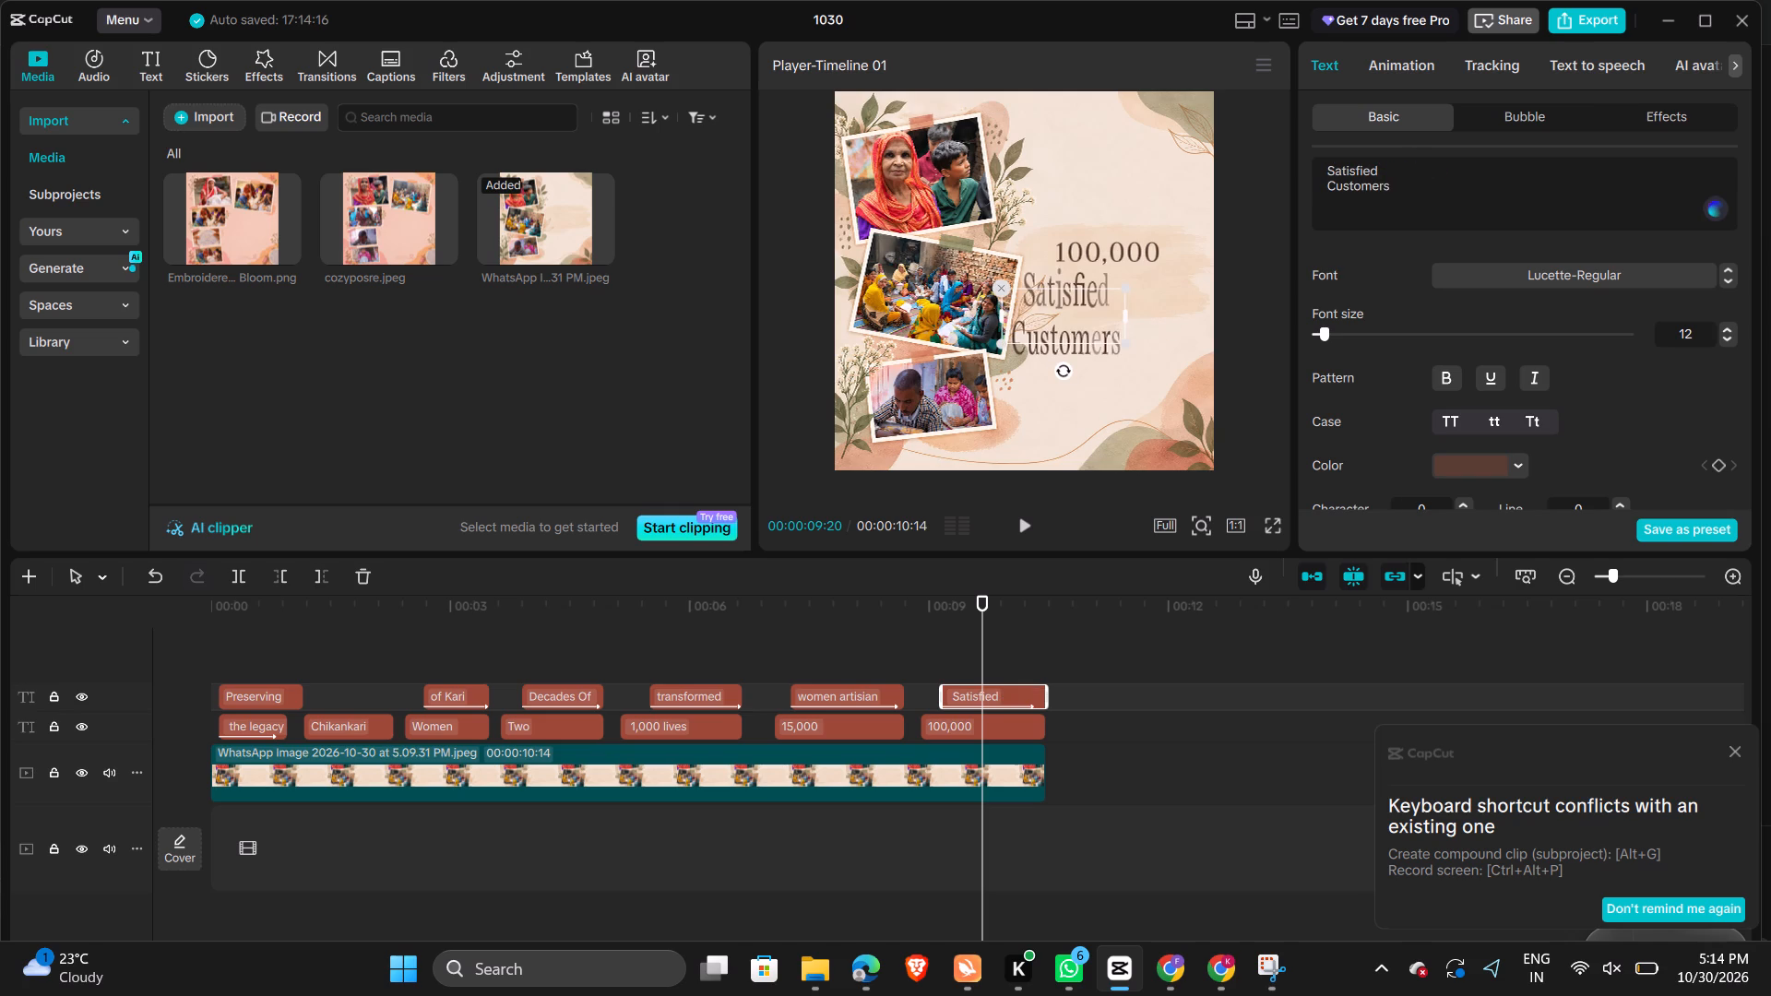
# Centre the two-line "Satisfied Customers" caption beneath "100,000" and play the video back to check the captions.
pyautogui.moveTo(1049, 329); pyautogui.dragTo(1077, 329)
pyautogui.moveTo(1077, 329); pyautogui.dragTo(1099, 328)
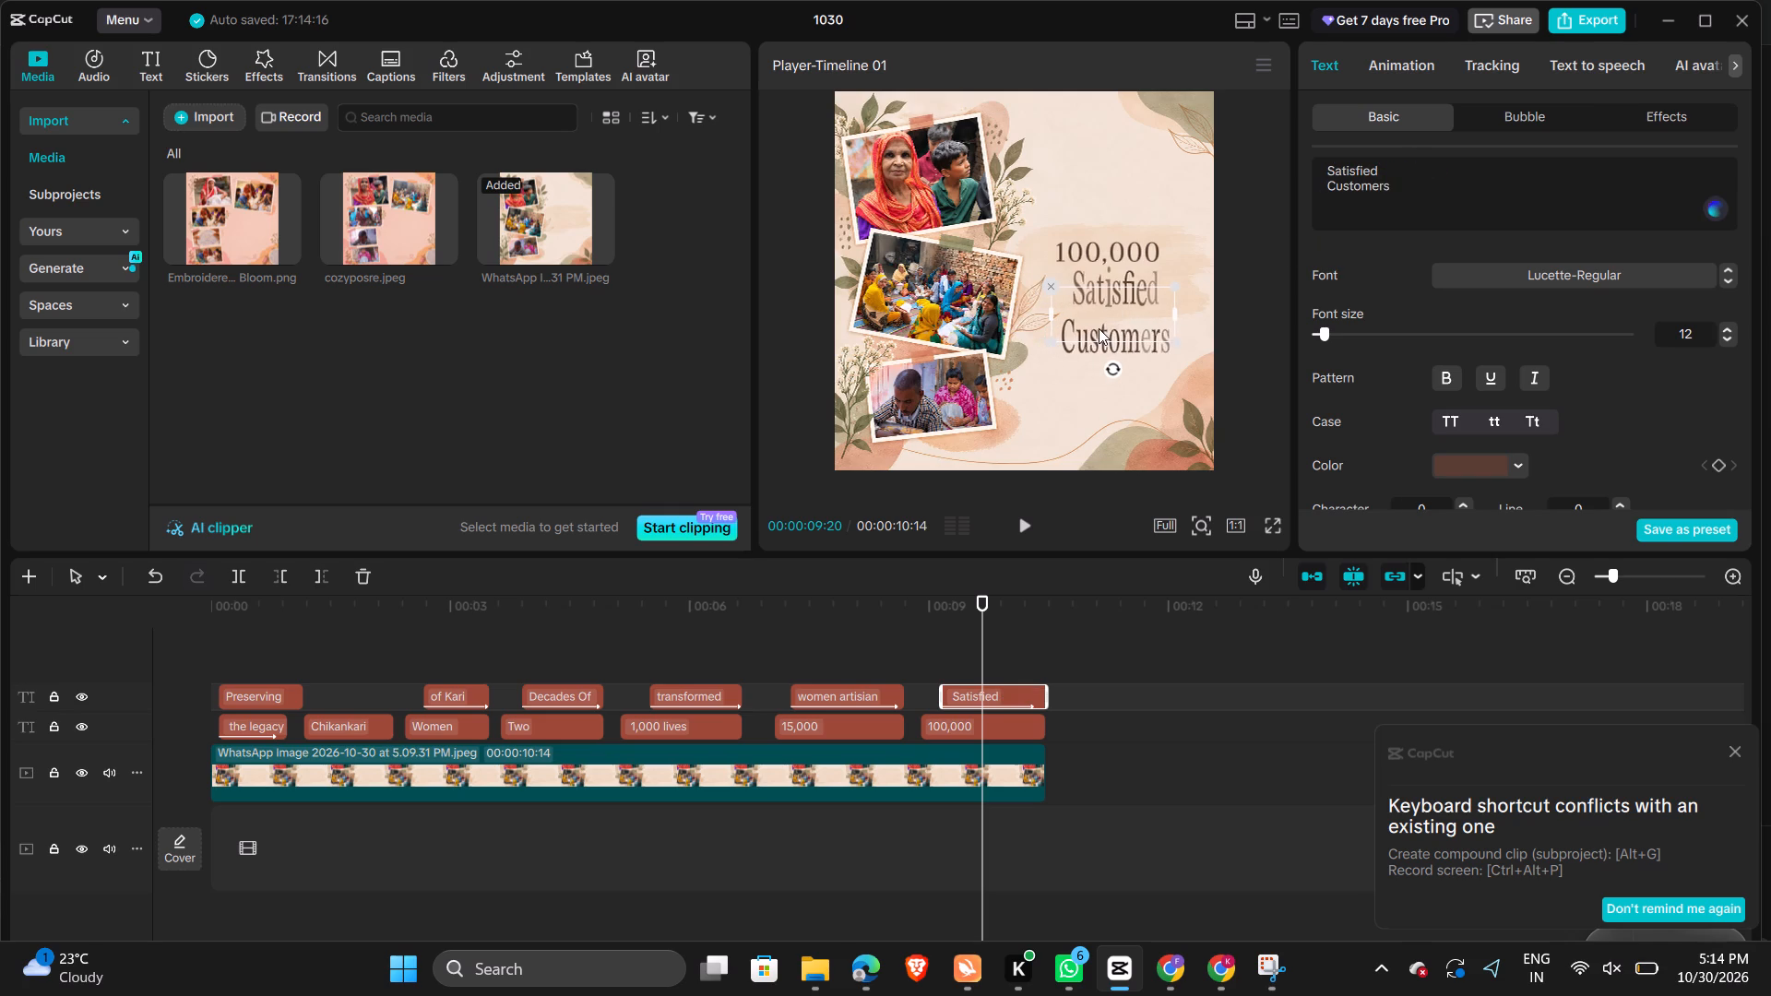
pyautogui.moveTo(1099, 328); pyautogui.dragTo(1091, 334)
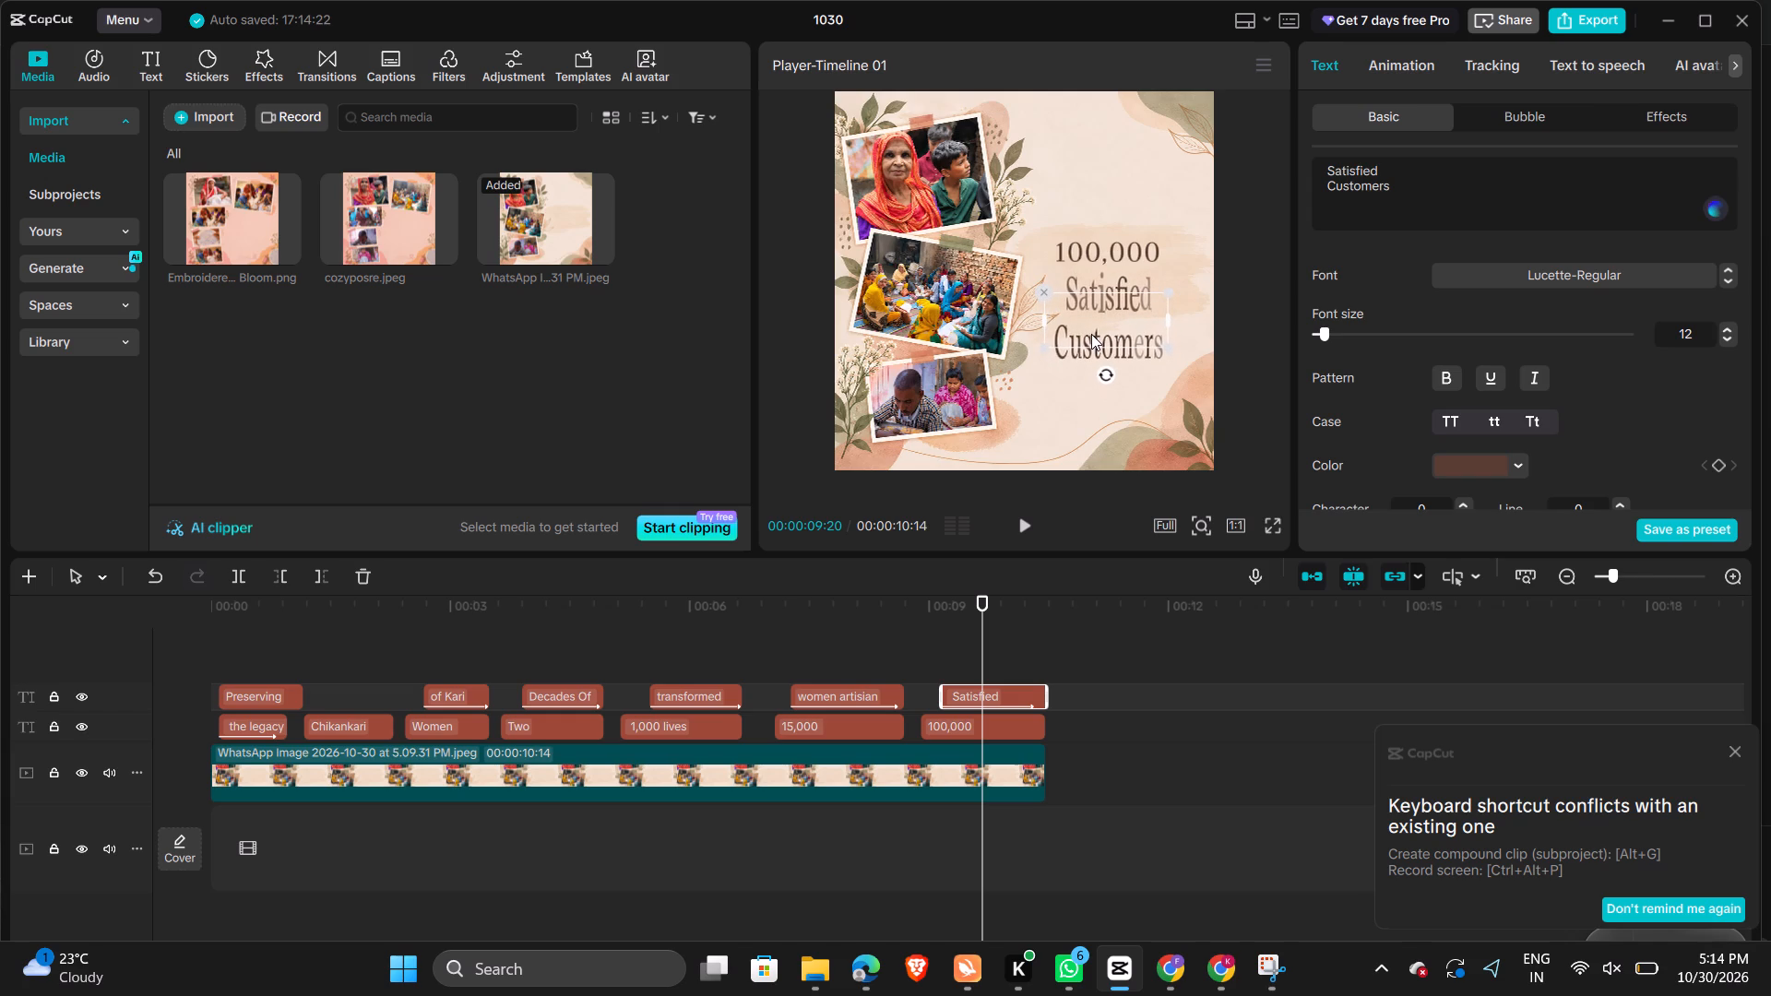
pyautogui.press('space')
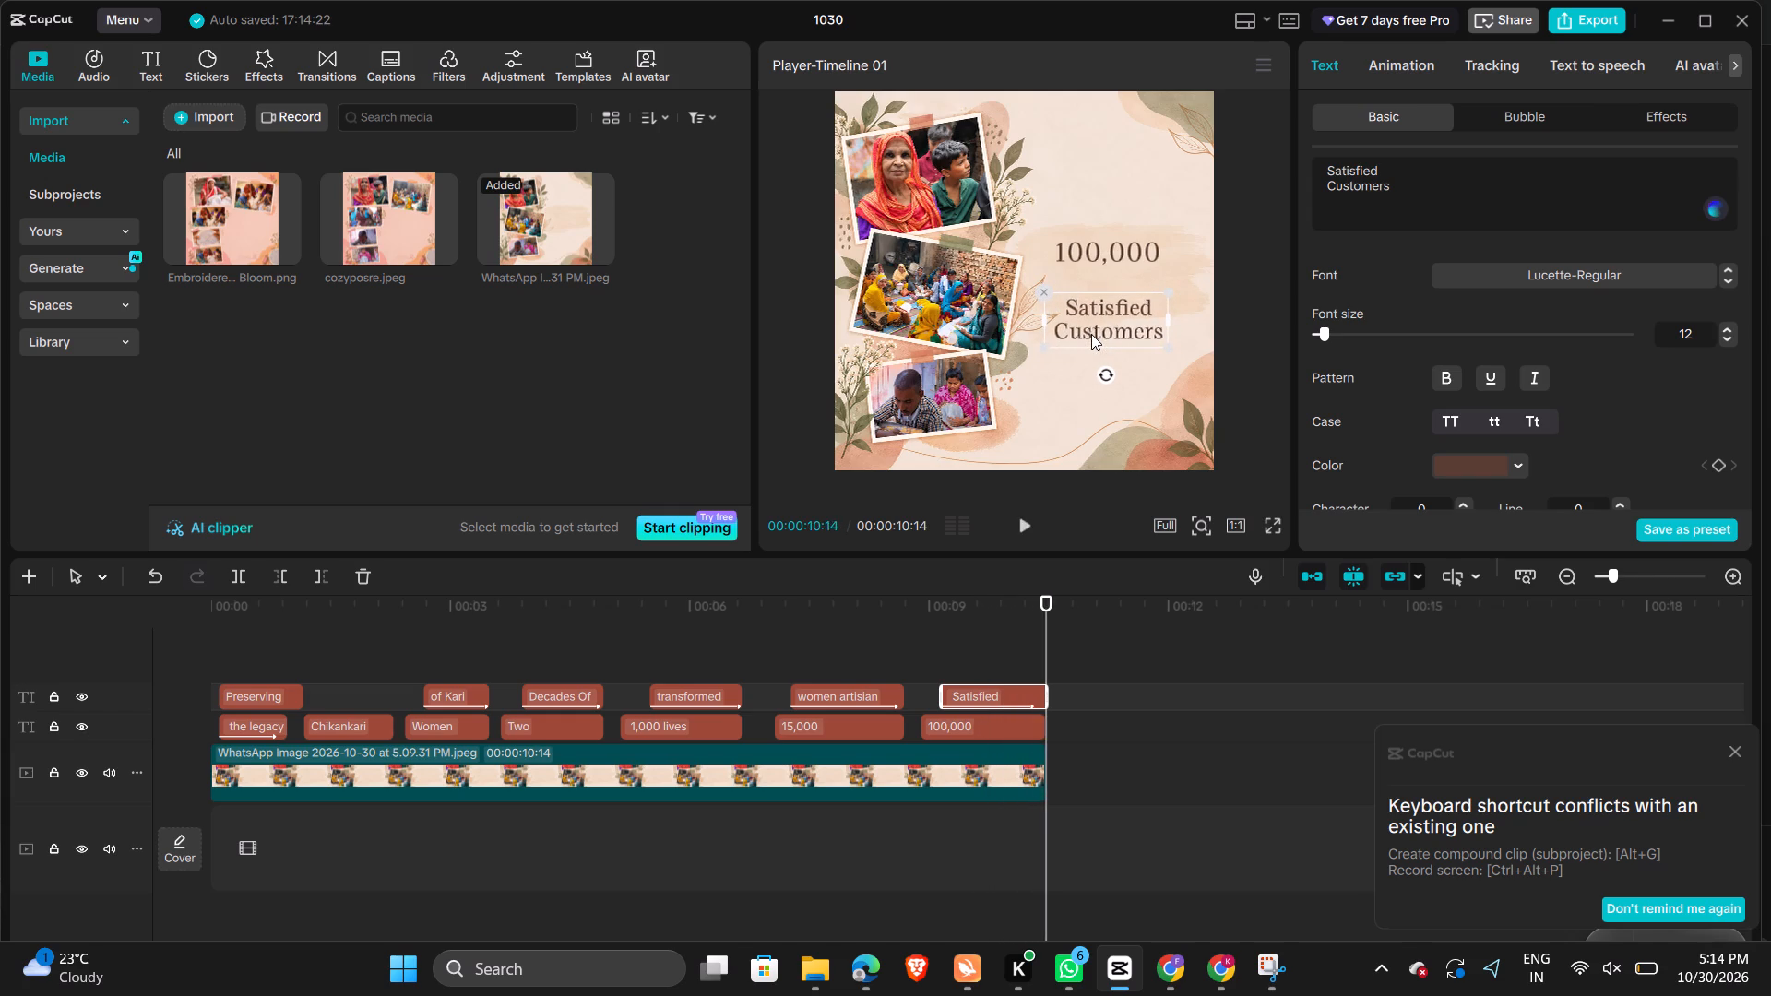
pyautogui.press('space')
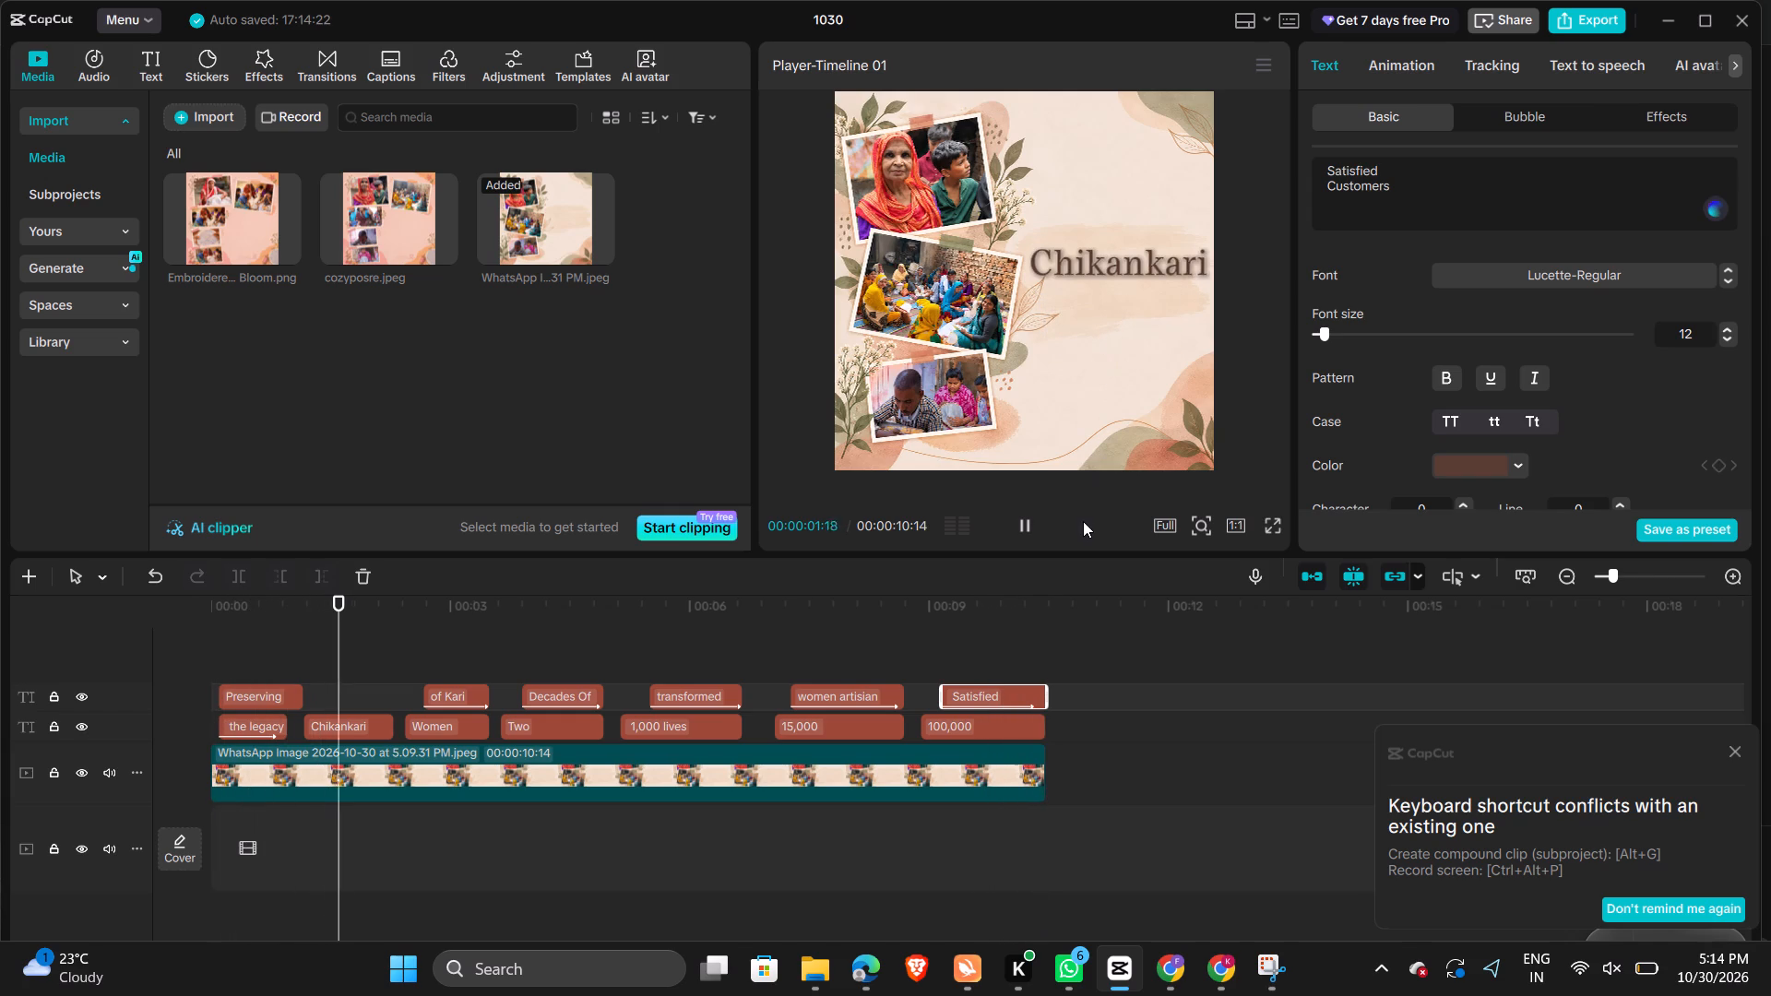
# Copy the word "Customers" and remove it from the two-line caption, leaving only "Satisfied".
pyautogui.moveTo(1401, 187); pyautogui.dragTo(1304, 190)
pyautogui.hotkey('ctrl', 'c')
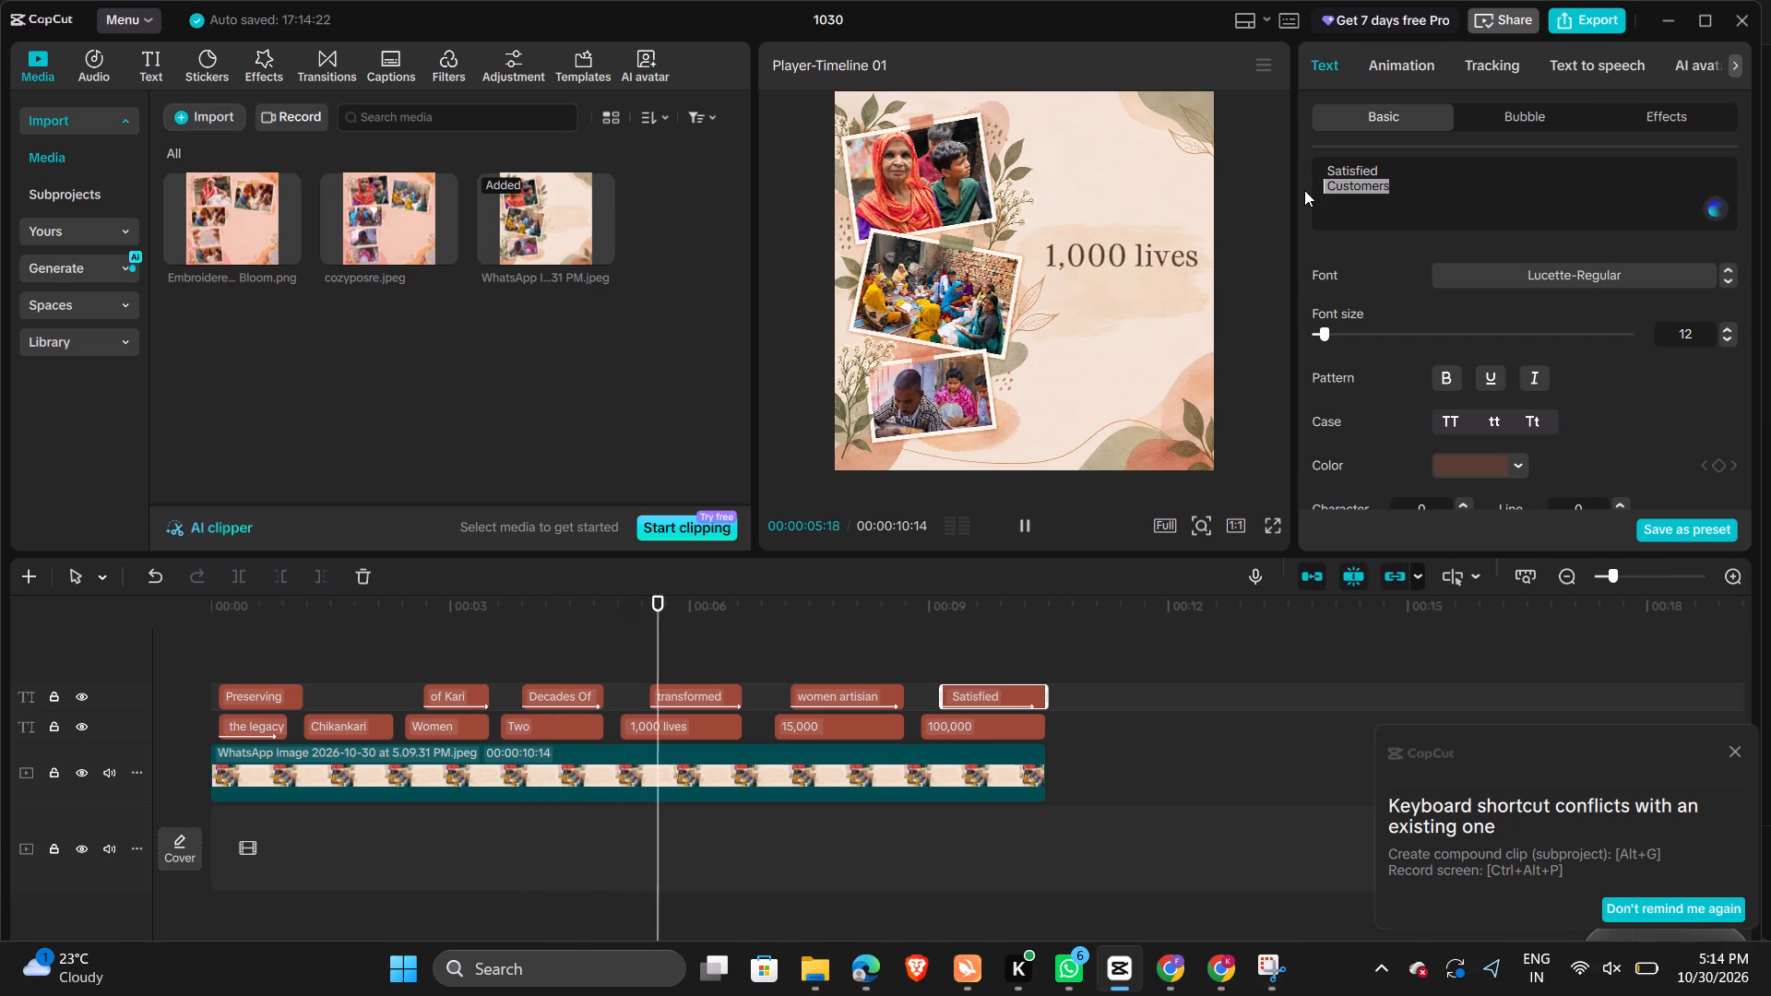
pyautogui.press('BackSpace')
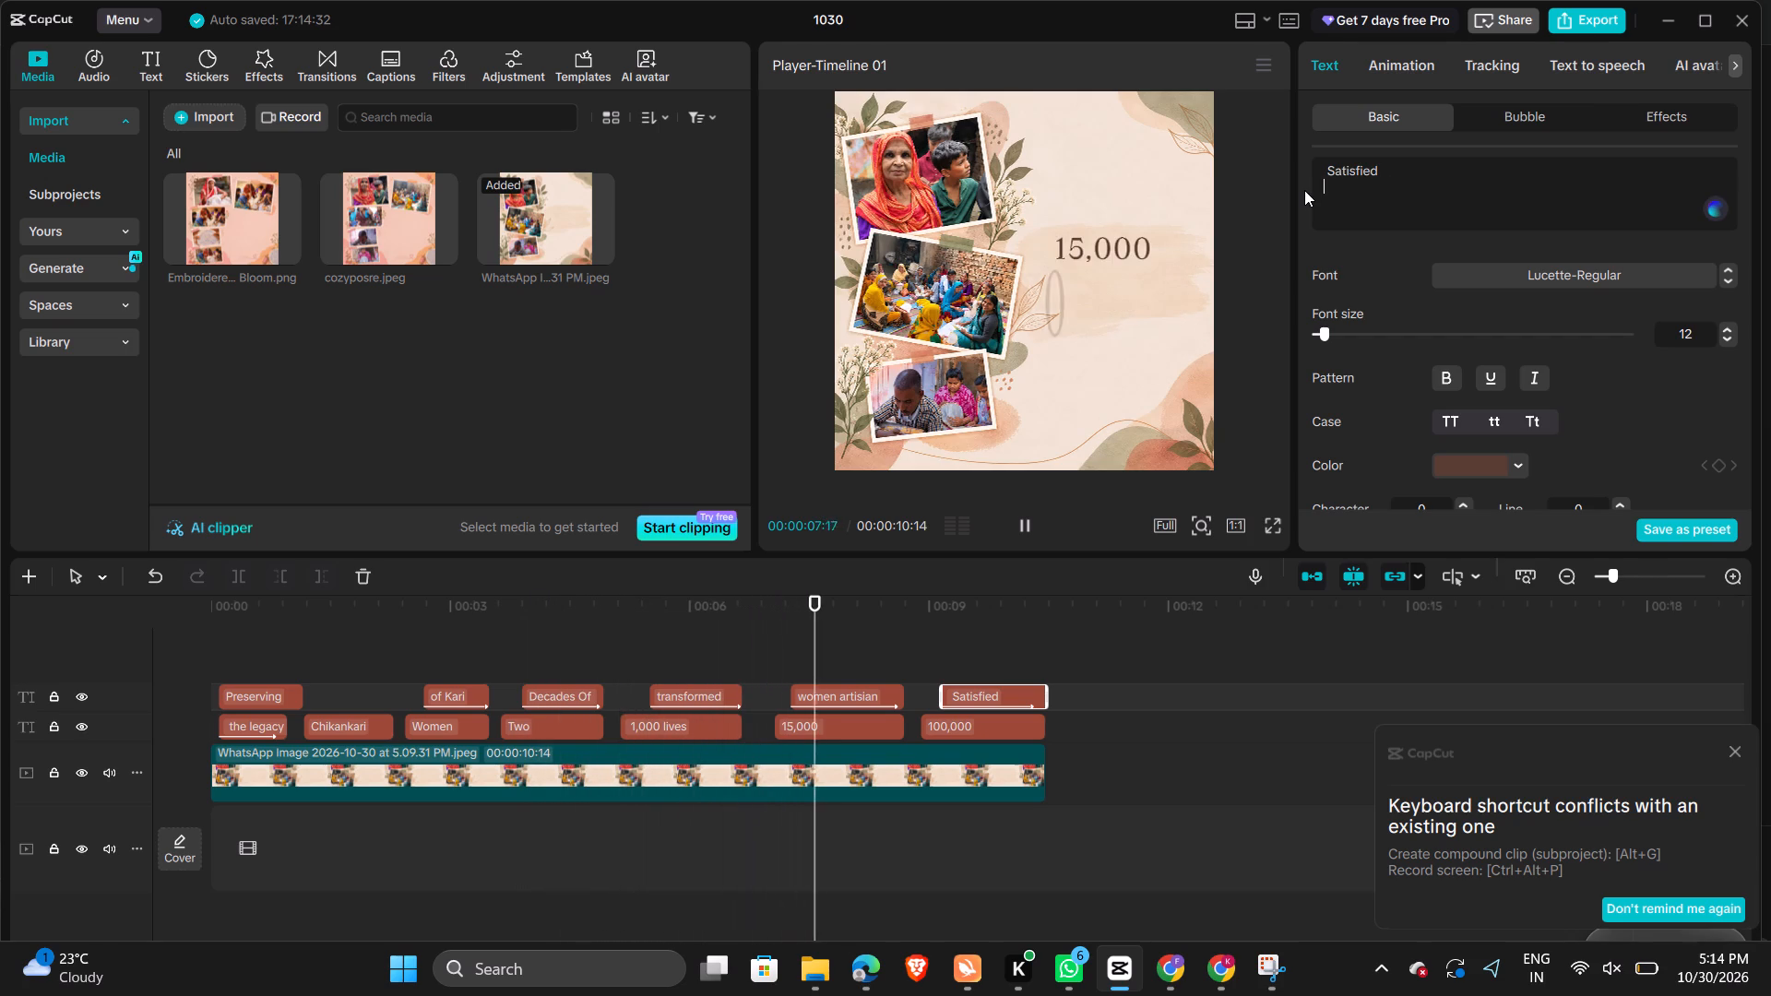
pyautogui.click(1193, 240)
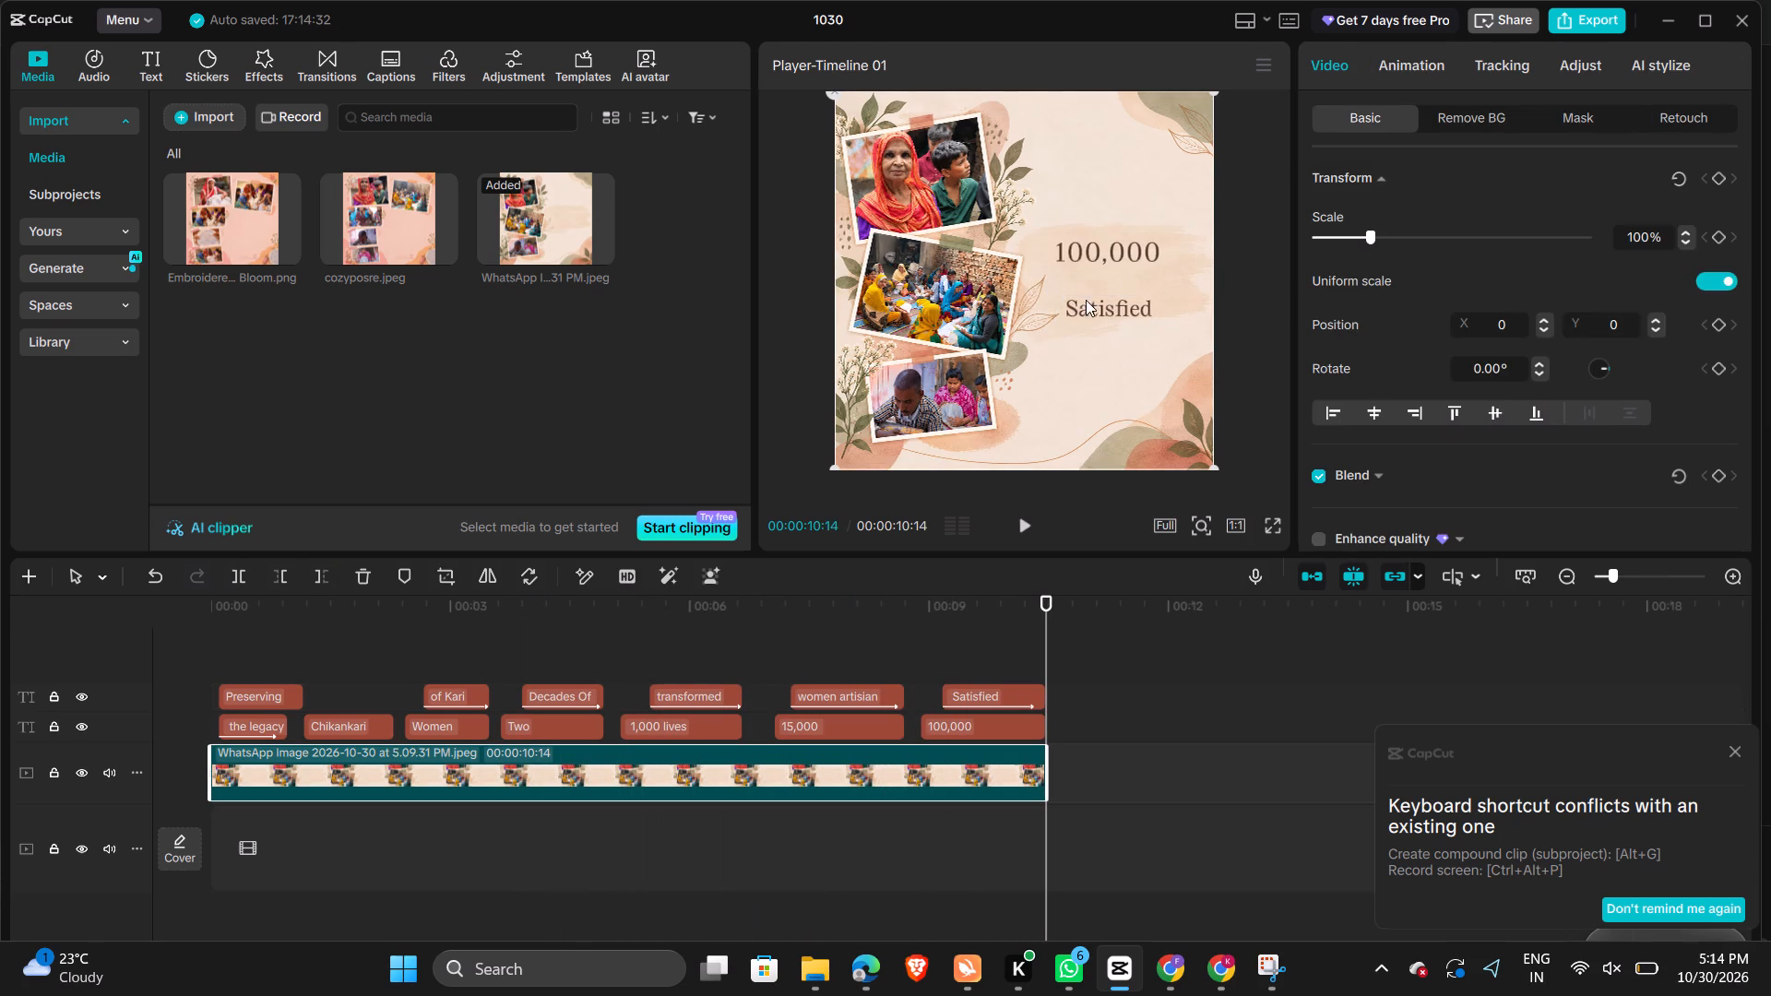
# Move the "Satisfied" caption up close beneath "100,000", slightly right of the number's centre.
pyautogui.click(1101, 314)
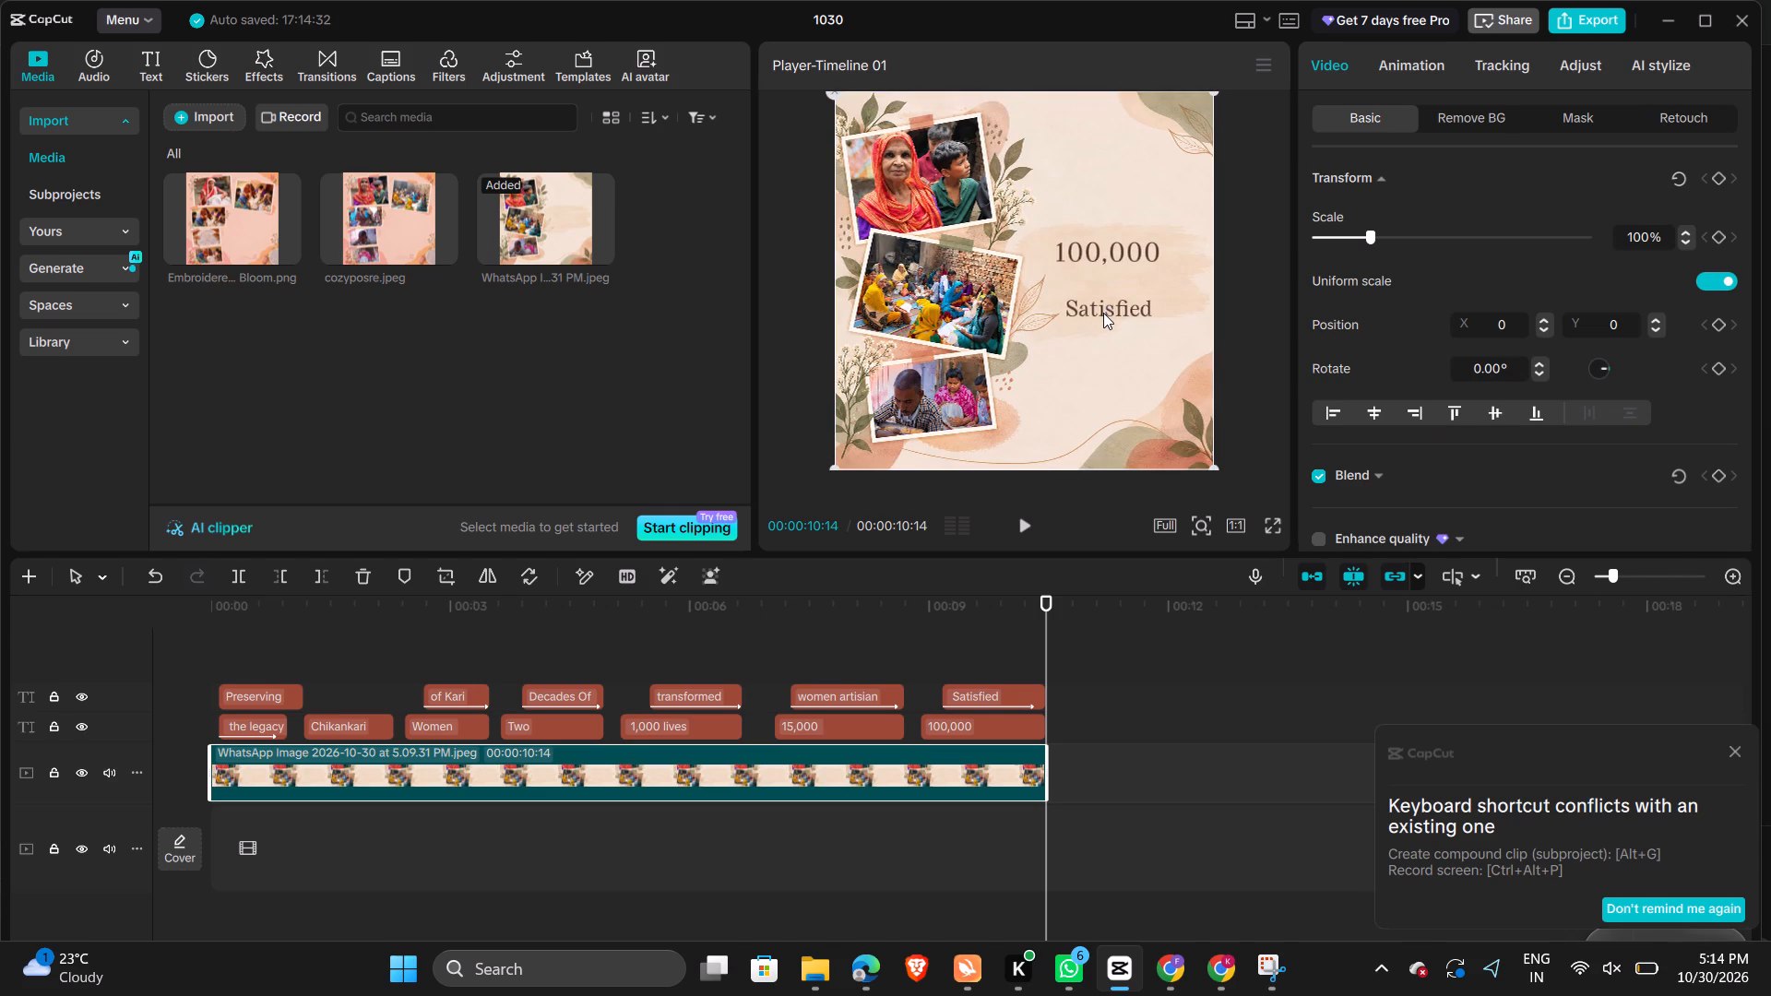
pyautogui.hotkey('ctrl', 'z')
pyautogui.click(1103, 308)
pyautogui.moveTo(1105, 309); pyautogui.dragTo(1109, 290)
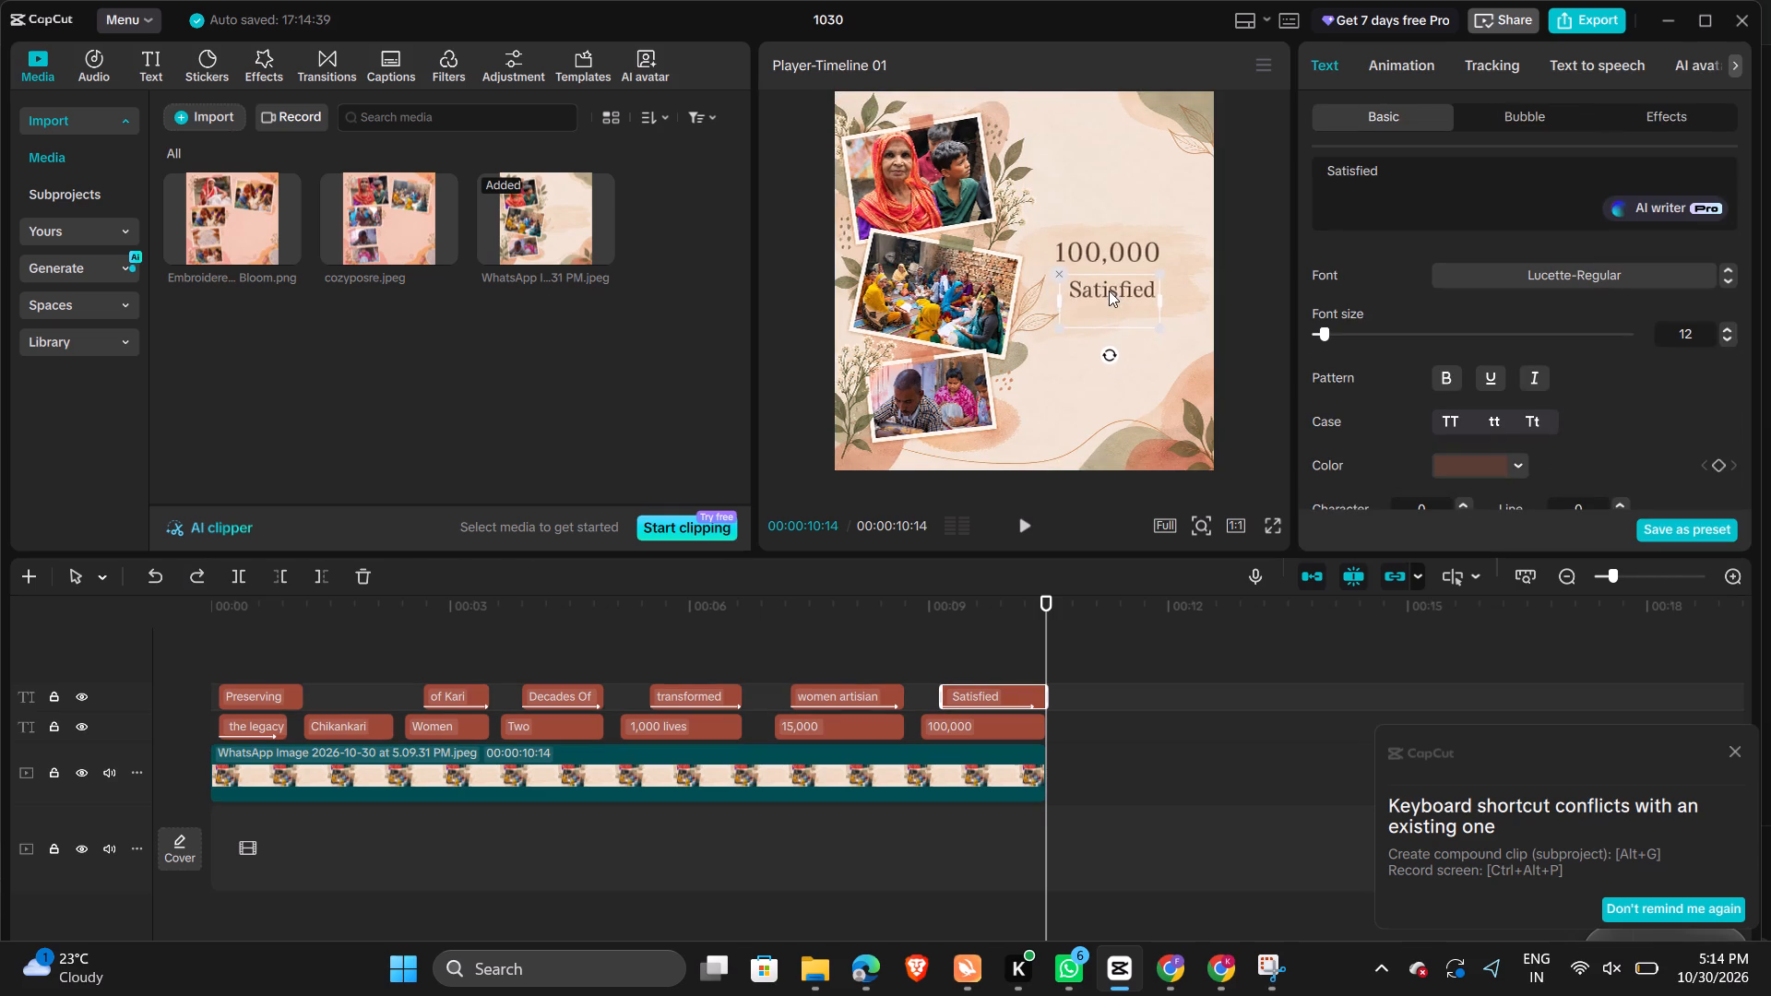
pyautogui.moveTo(1109, 290); pyautogui.dragTo(1103, 294)
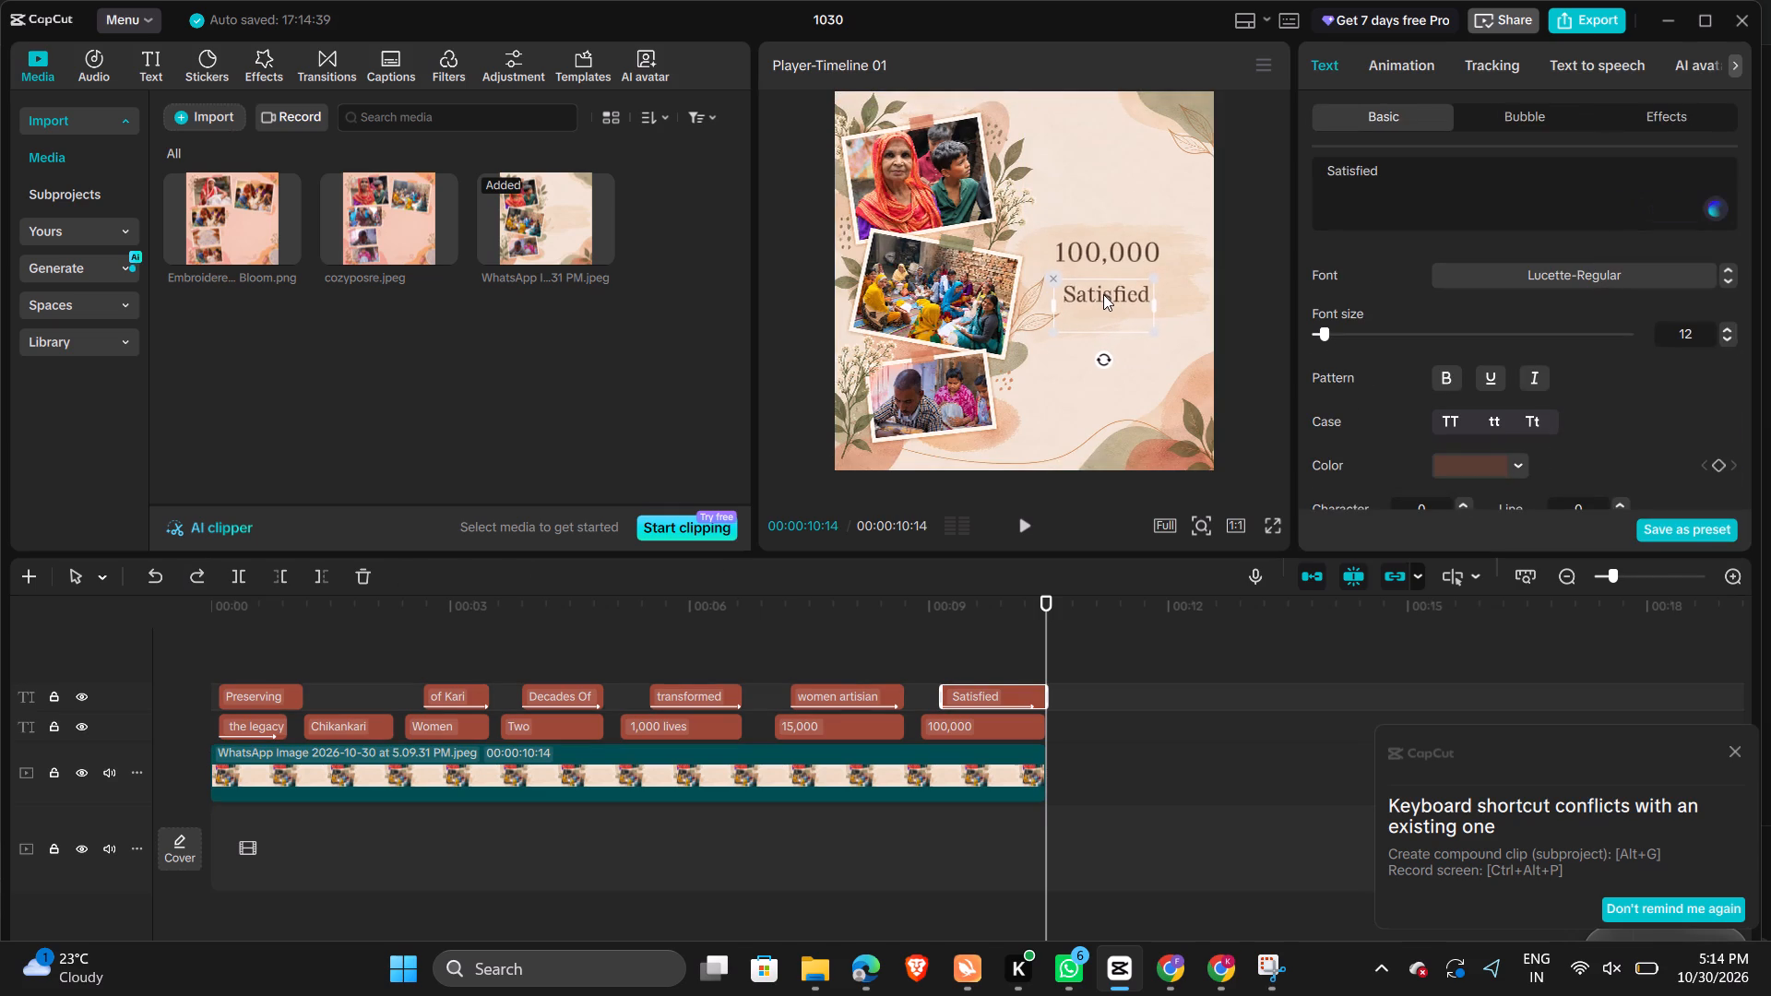
pyautogui.moveTo(1103, 294); pyautogui.dragTo(1103, 291)
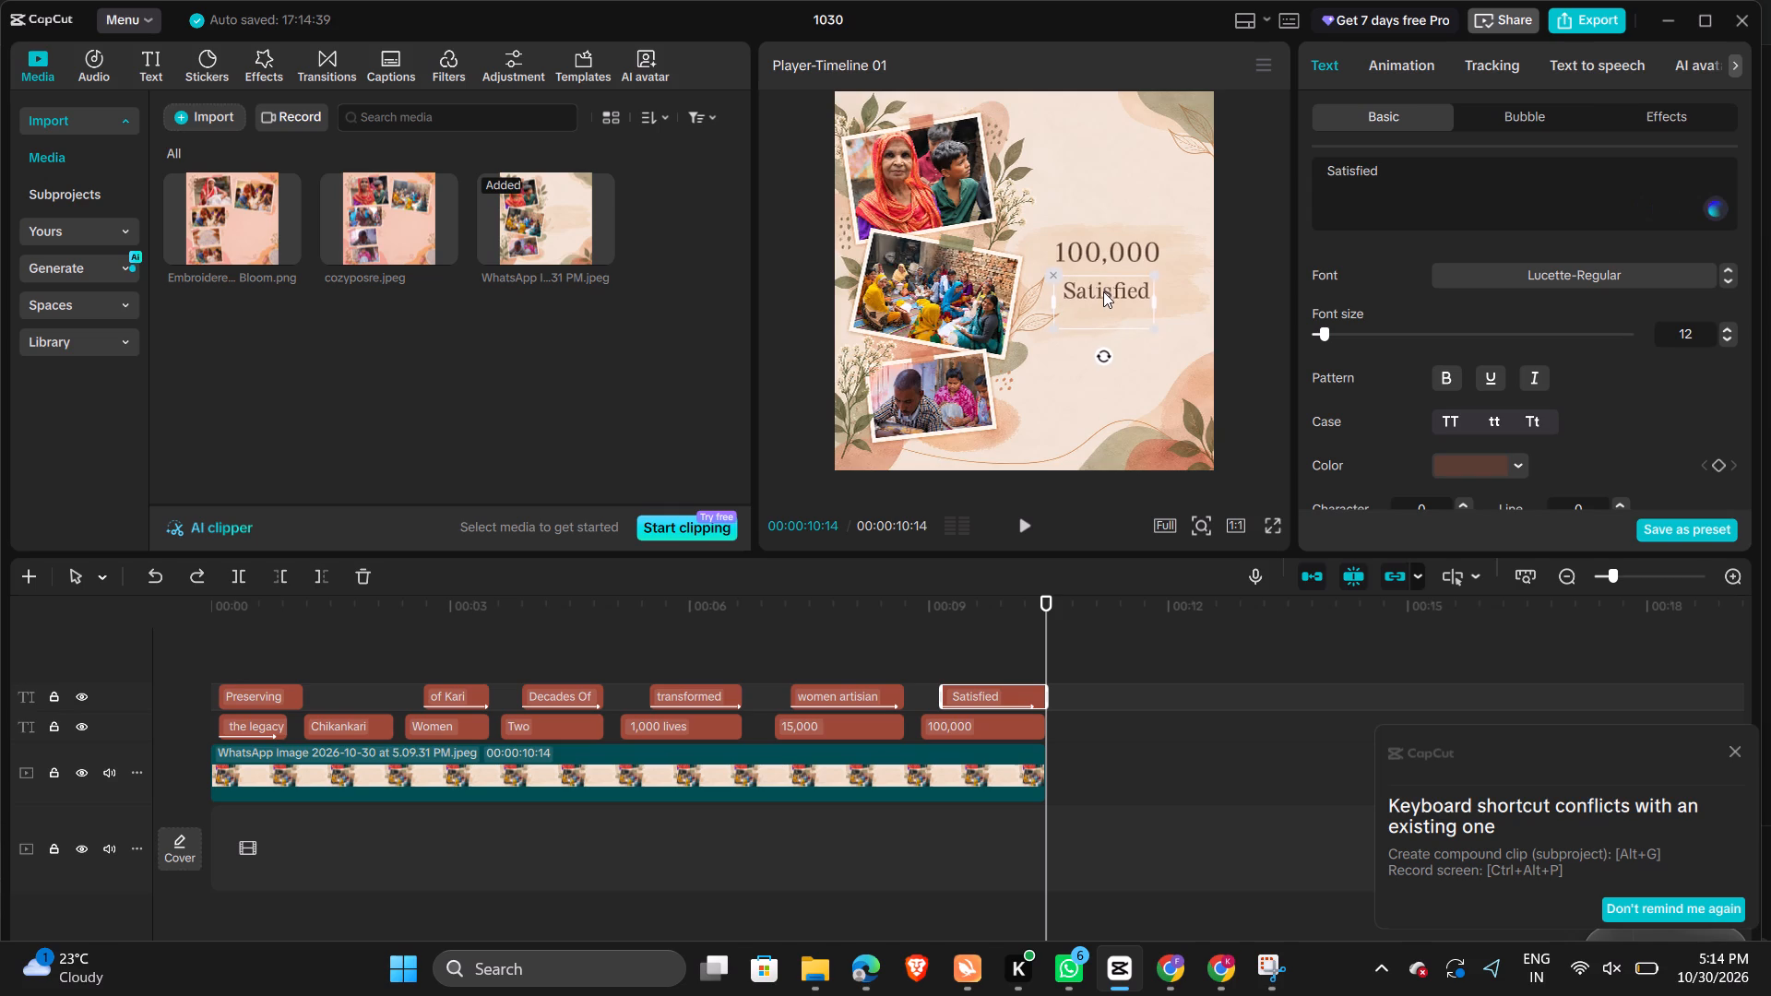
pyautogui.moveTo(1103, 291); pyautogui.dragTo(1123, 293)
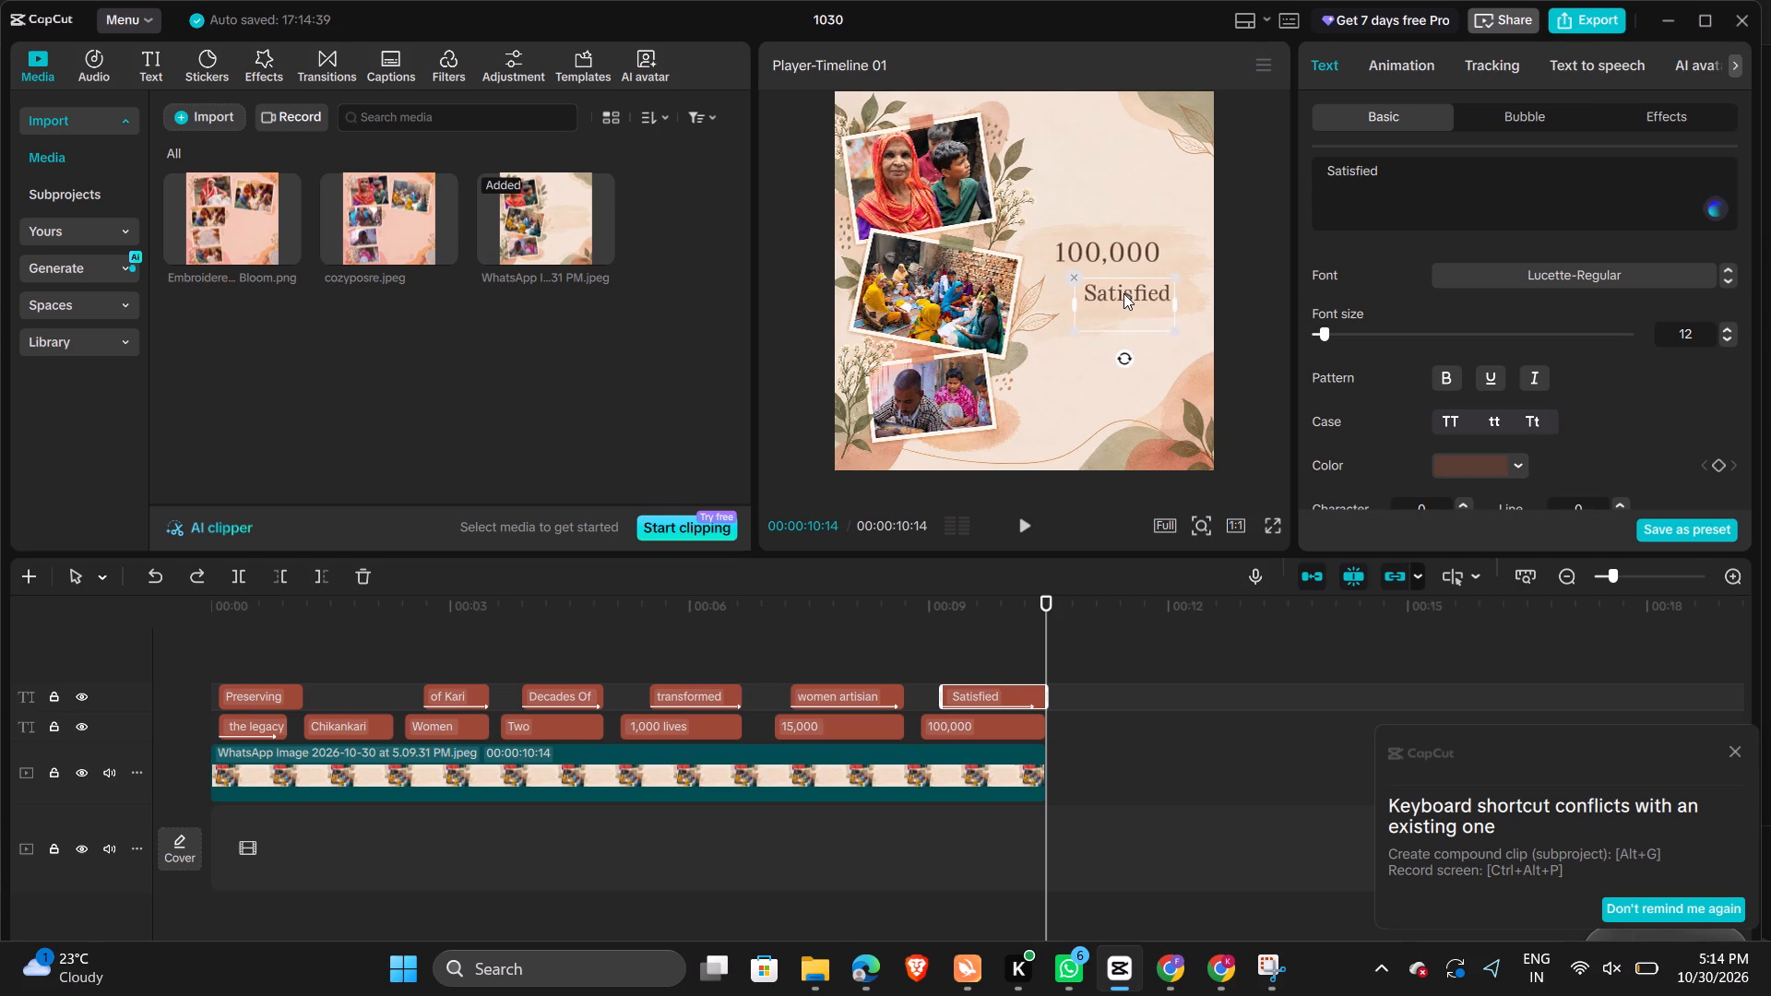
pyautogui.moveTo(1123, 293); pyautogui.dragTo(1121, 292)
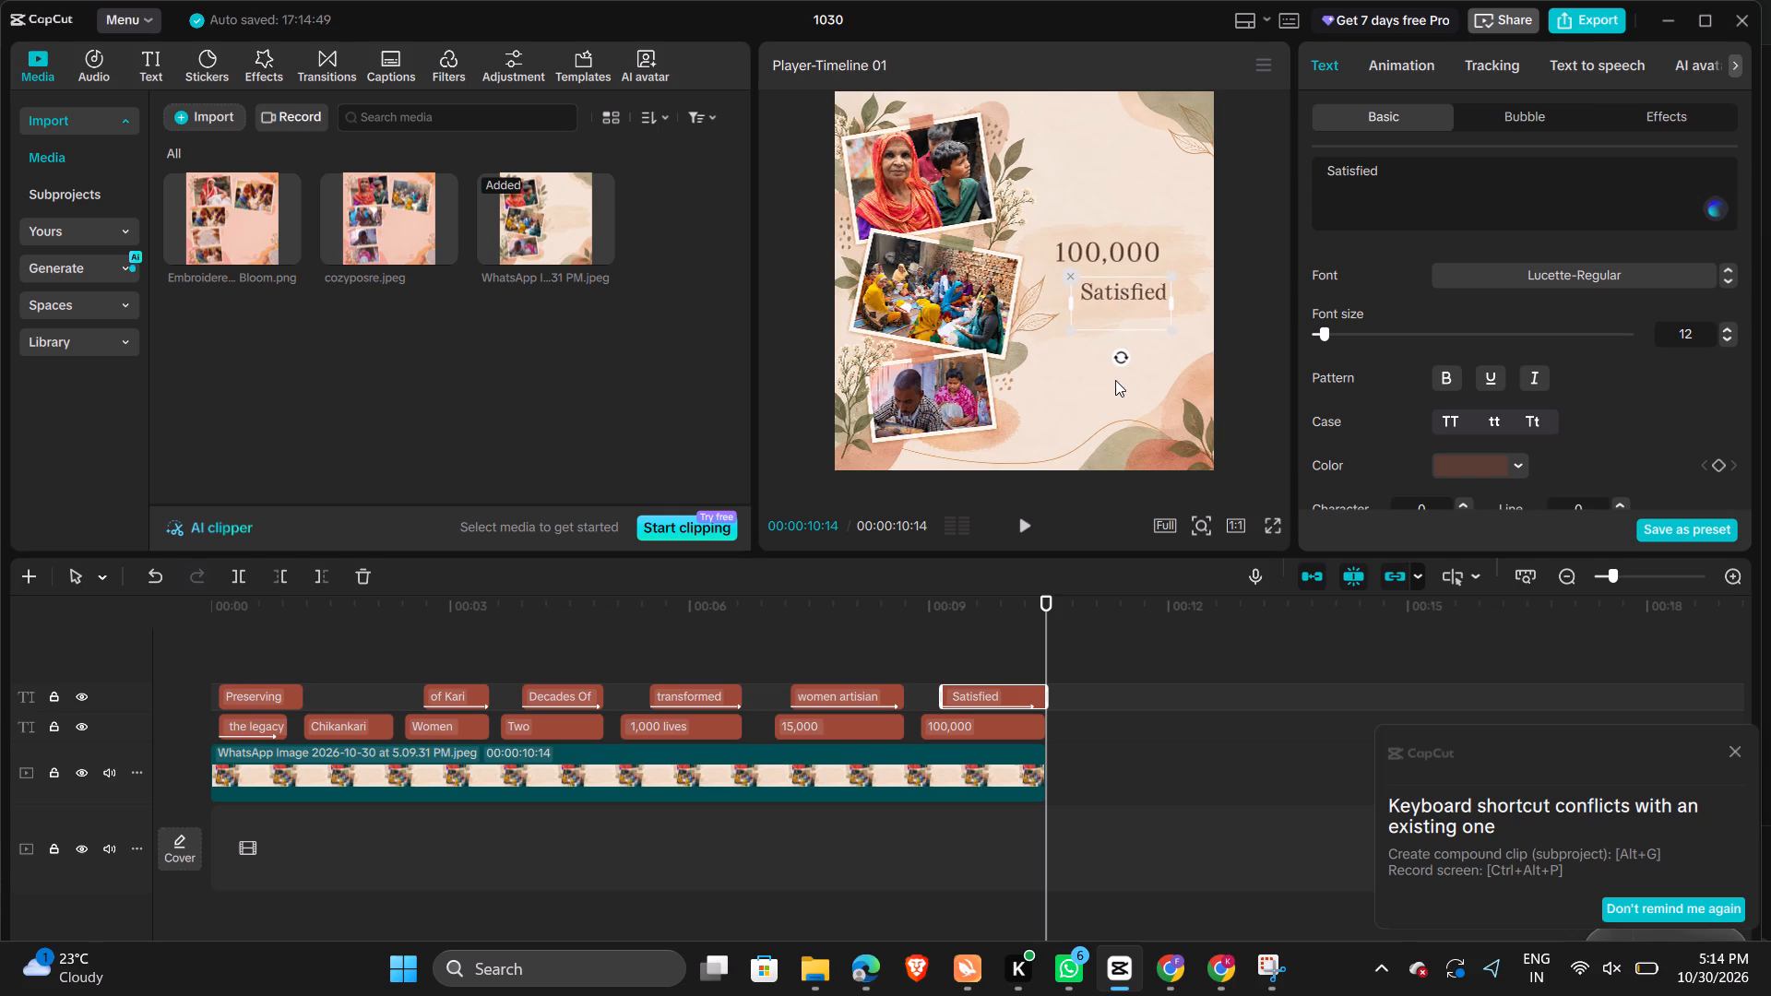
pyautogui.click(1109, 374)
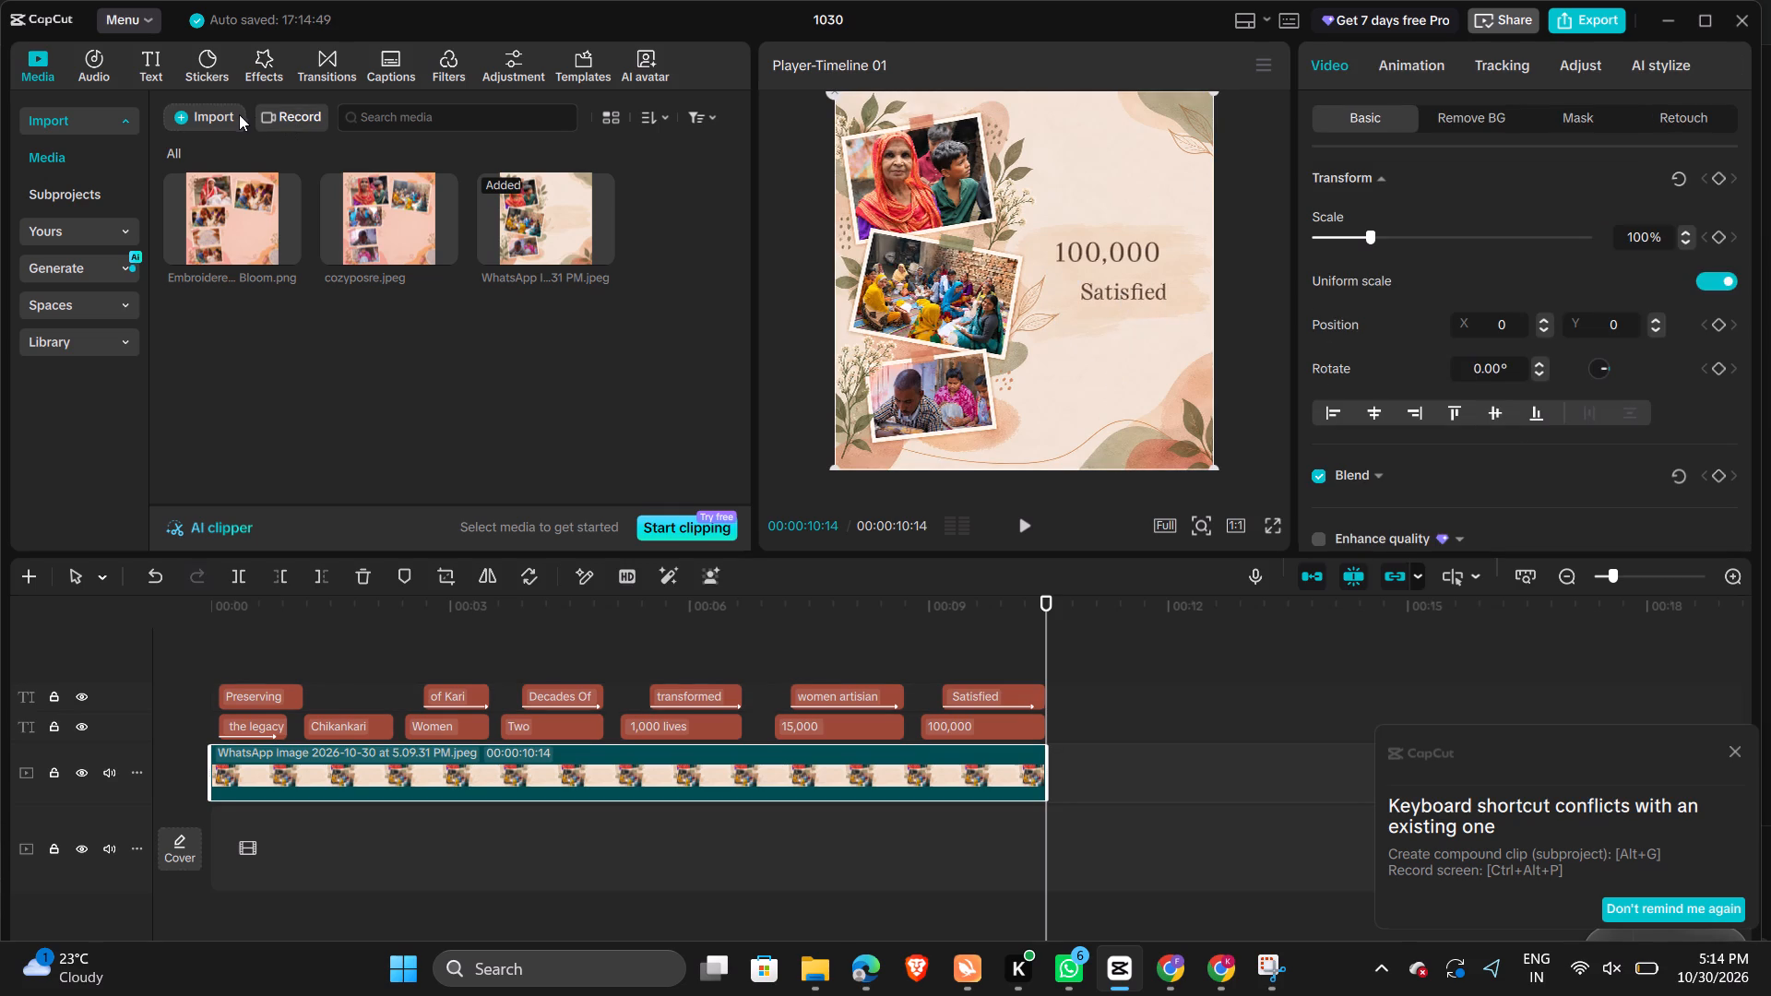
# Add a default text clip, shorten it and place it on a new track above the "Satisfied" clip, ending with the background image.
pyautogui.click(196, 122)
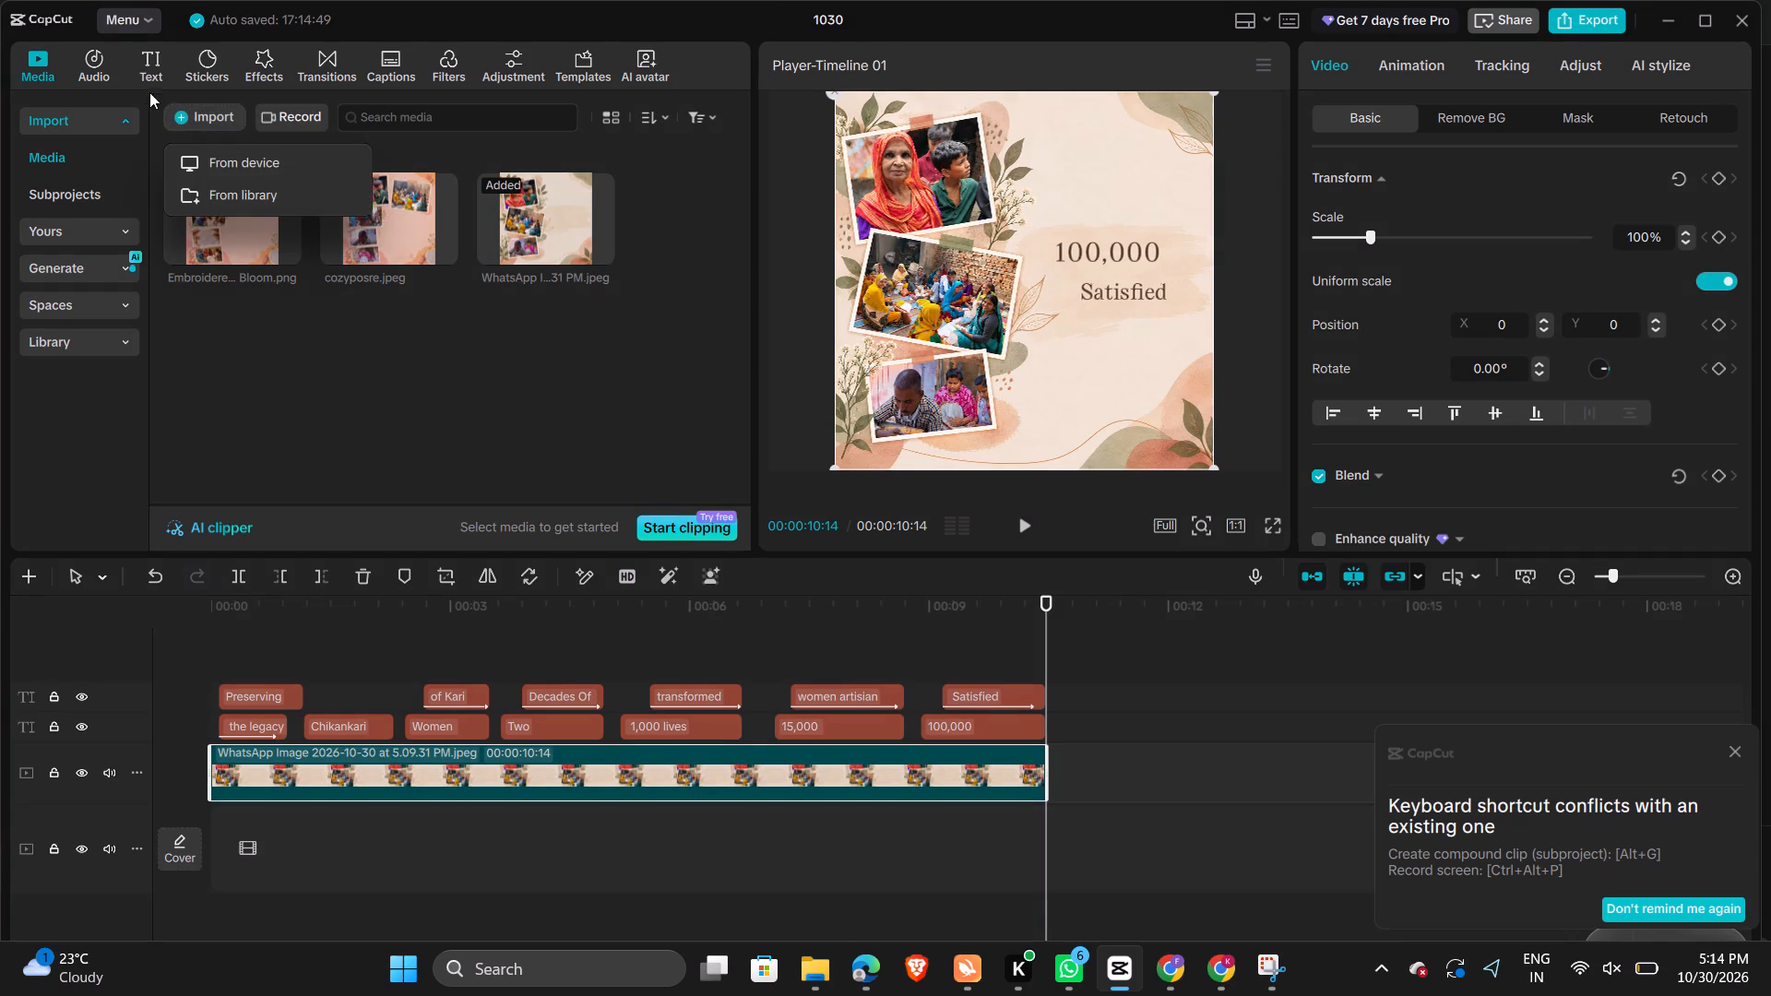
pyautogui.click(150, 78)
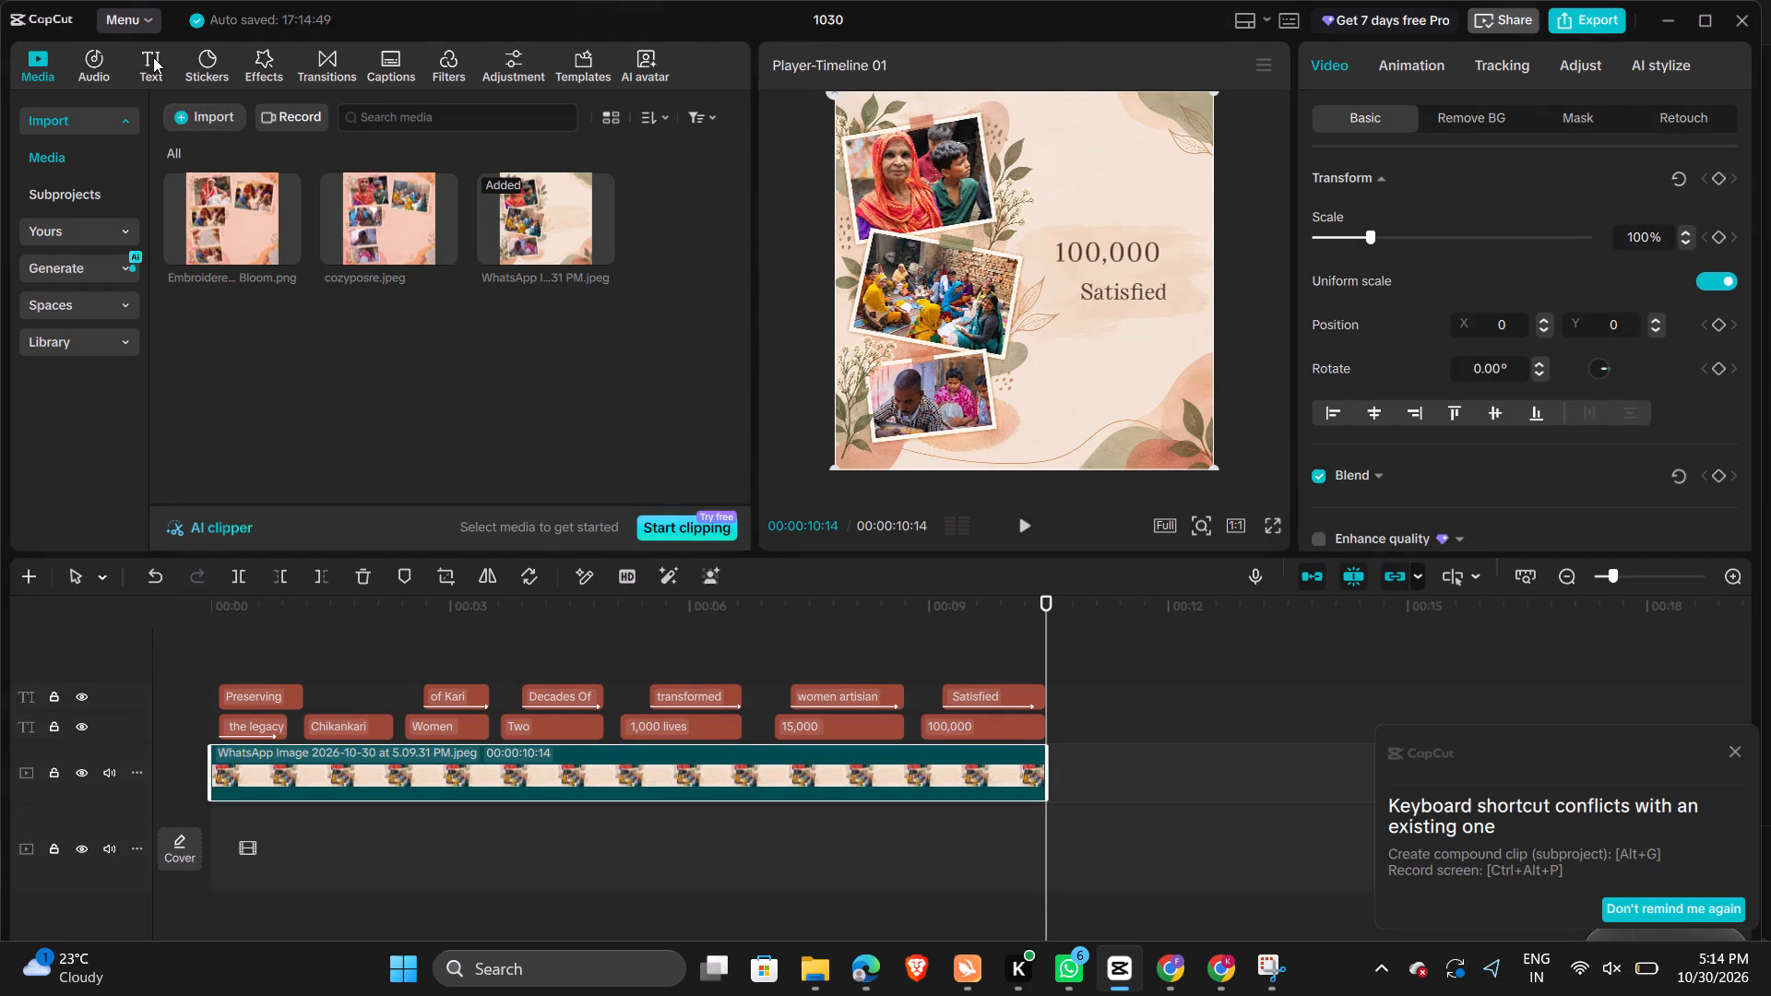
pyautogui.click(153, 57)
pyautogui.click(145, 74)
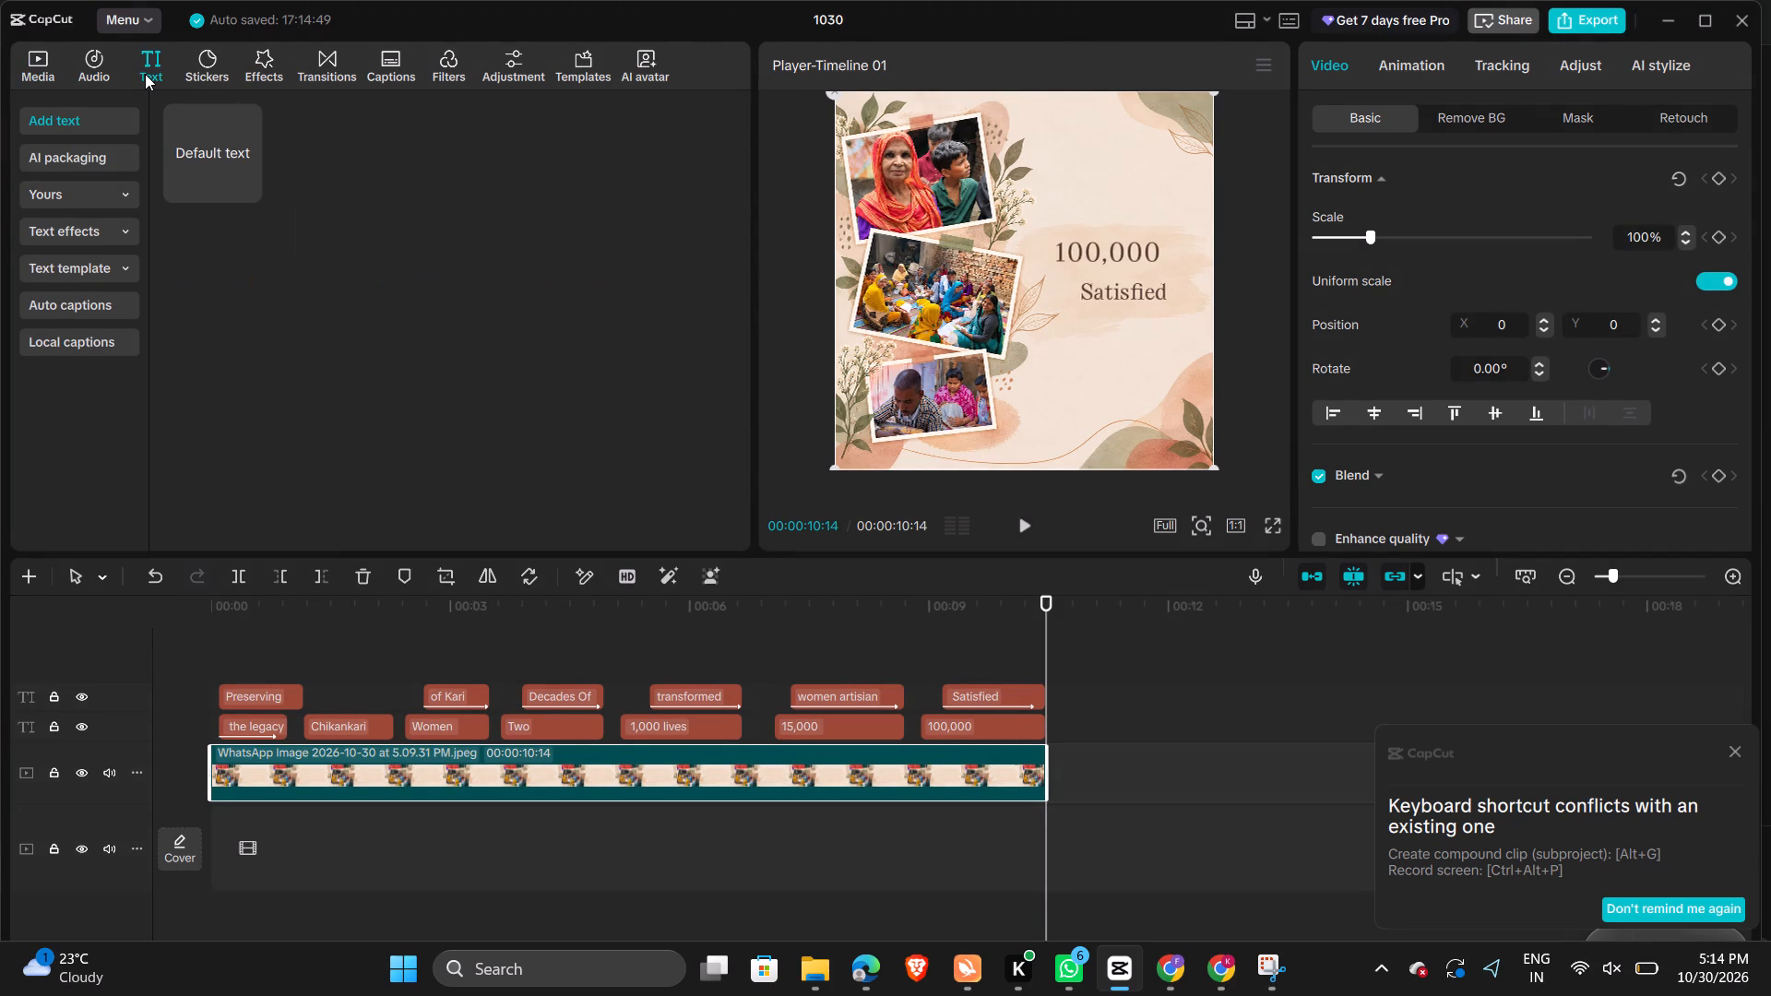
pyautogui.click(246, 184)
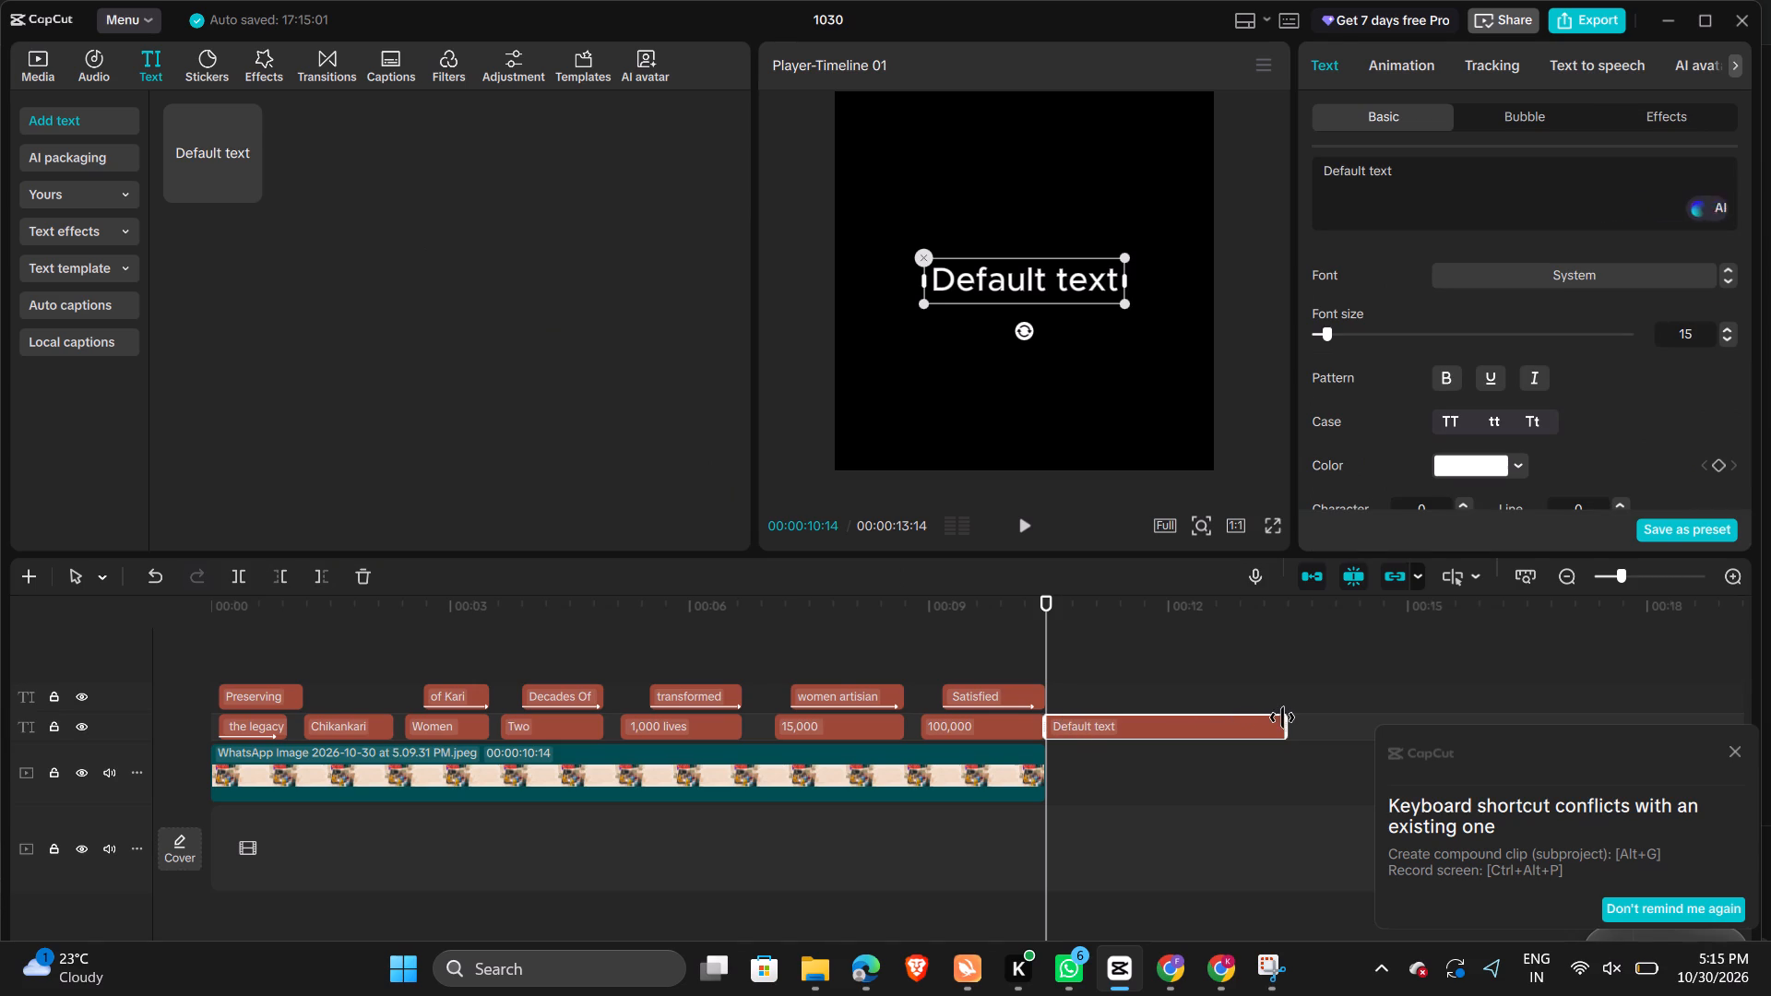
pyautogui.moveTo(1282, 717); pyautogui.dragTo(1151, 729)
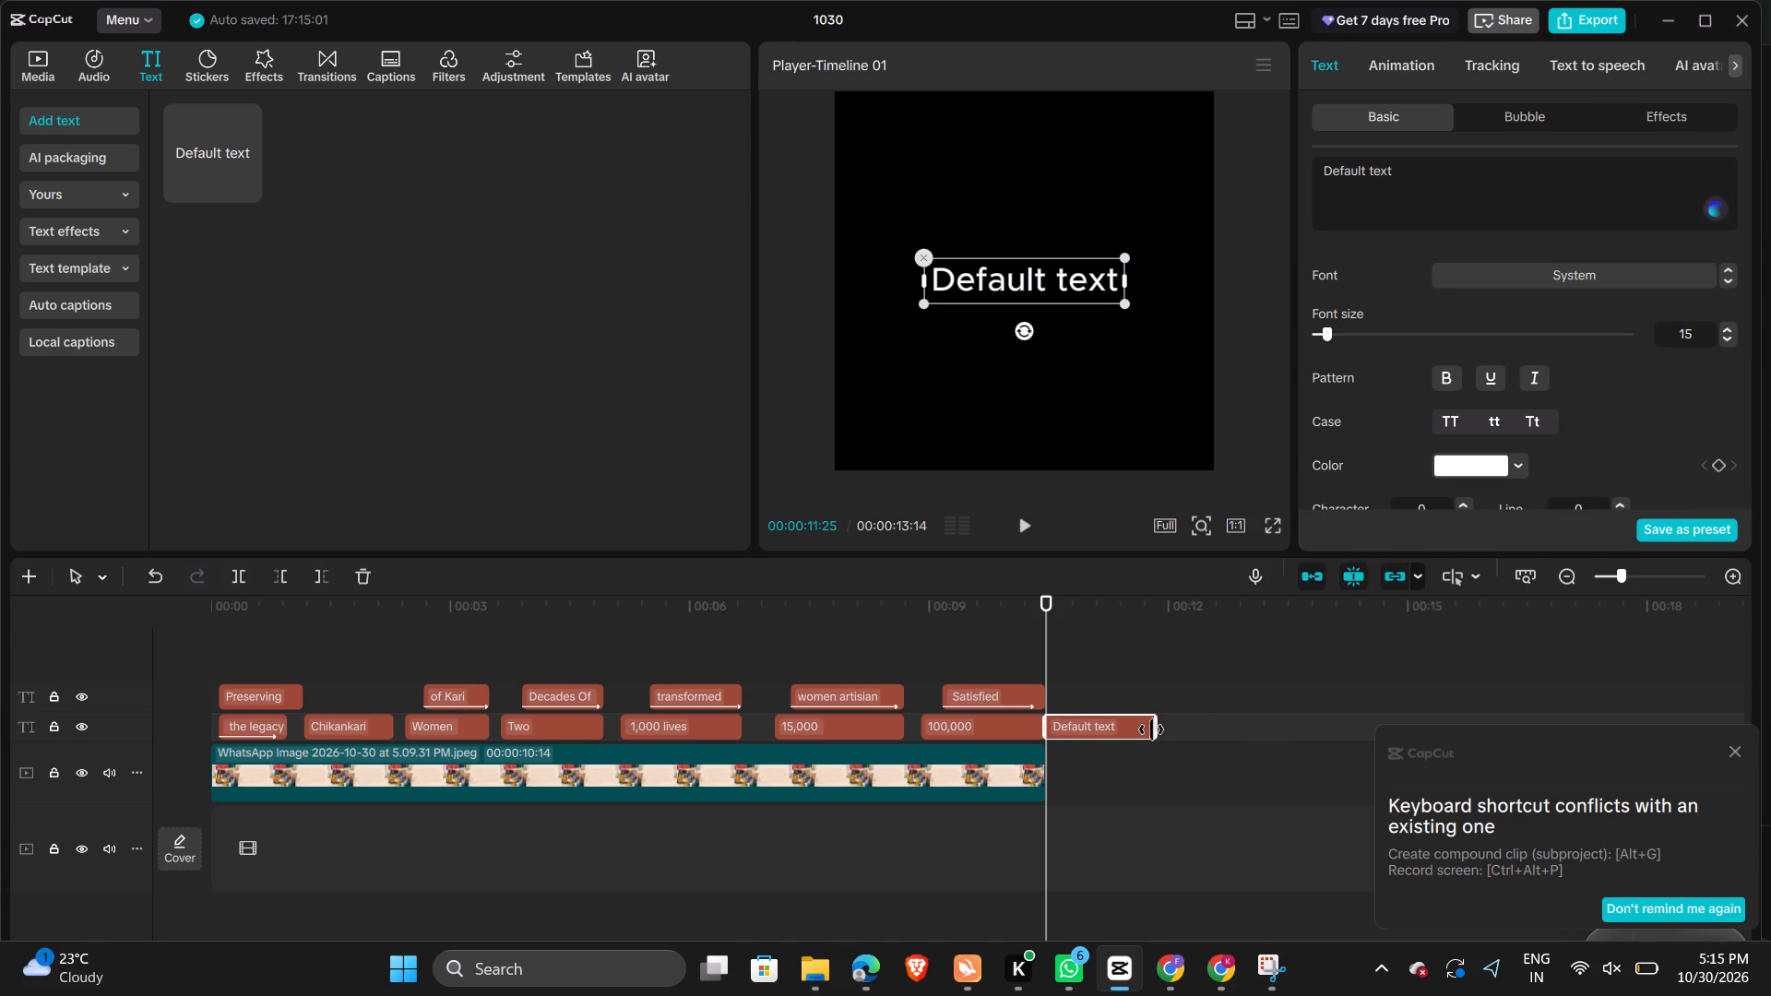
pyautogui.moveTo(1103, 727); pyautogui.dragTo(1005, 658)
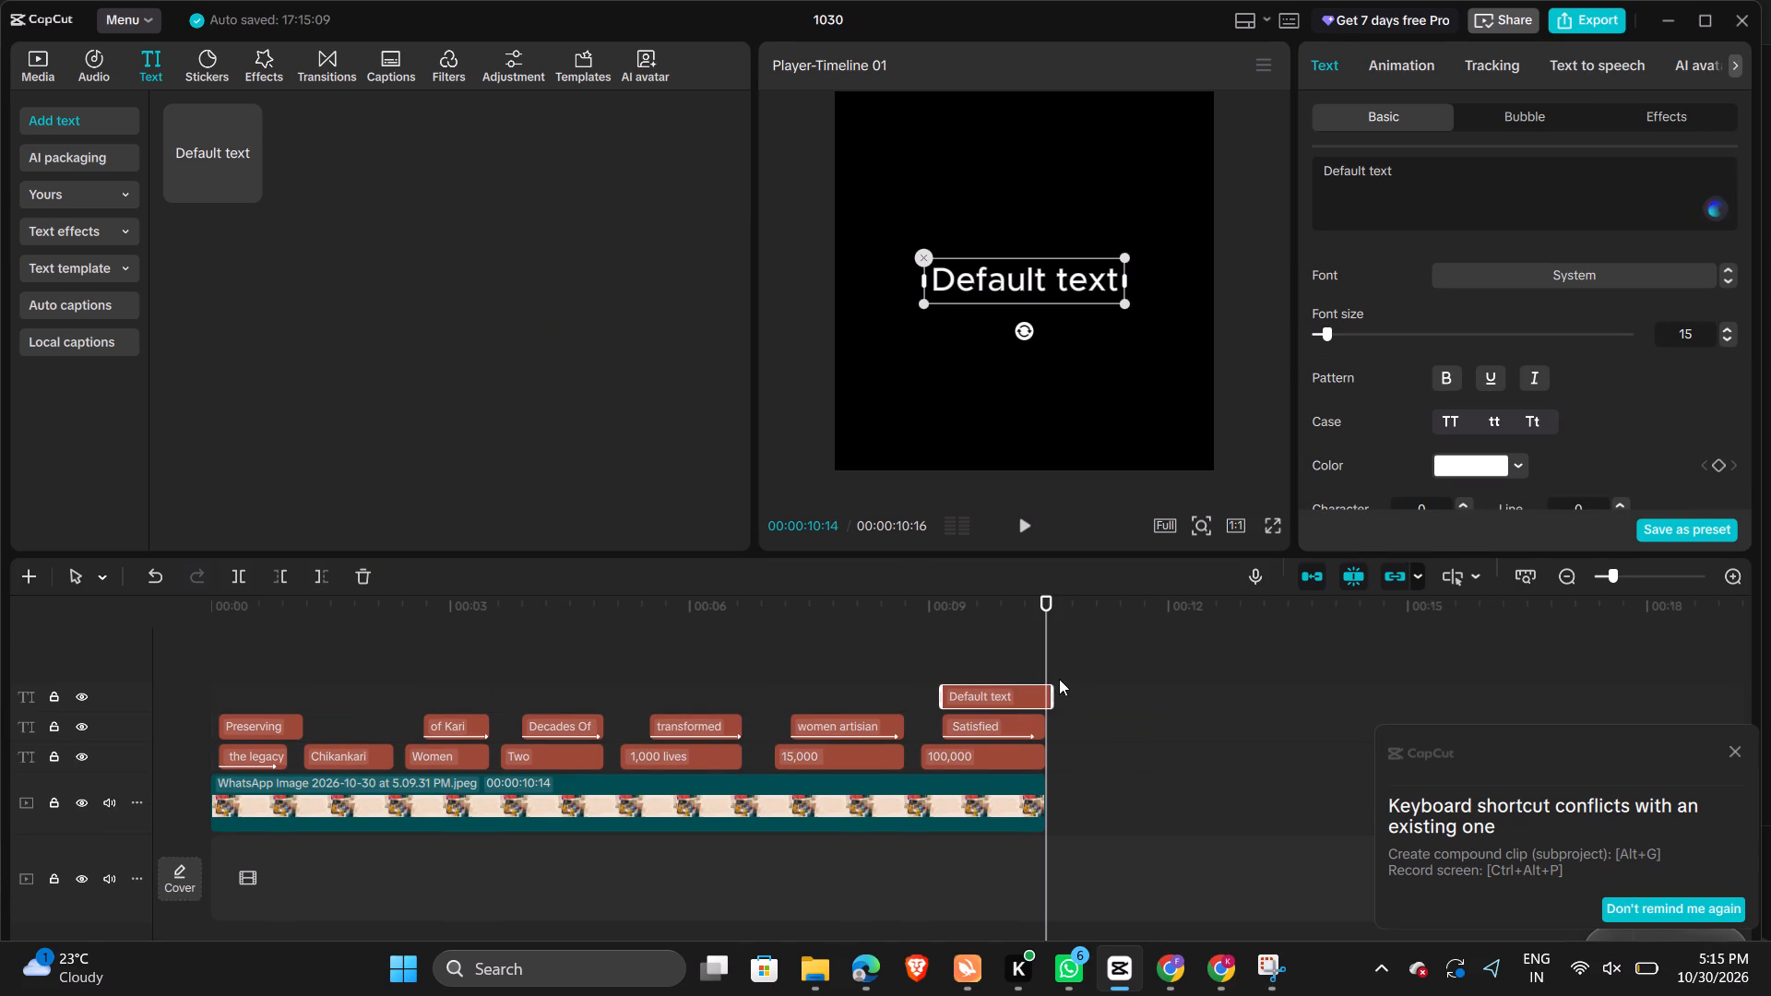
pyautogui.moveTo(1053, 694); pyautogui.dragTo(1044, 697)
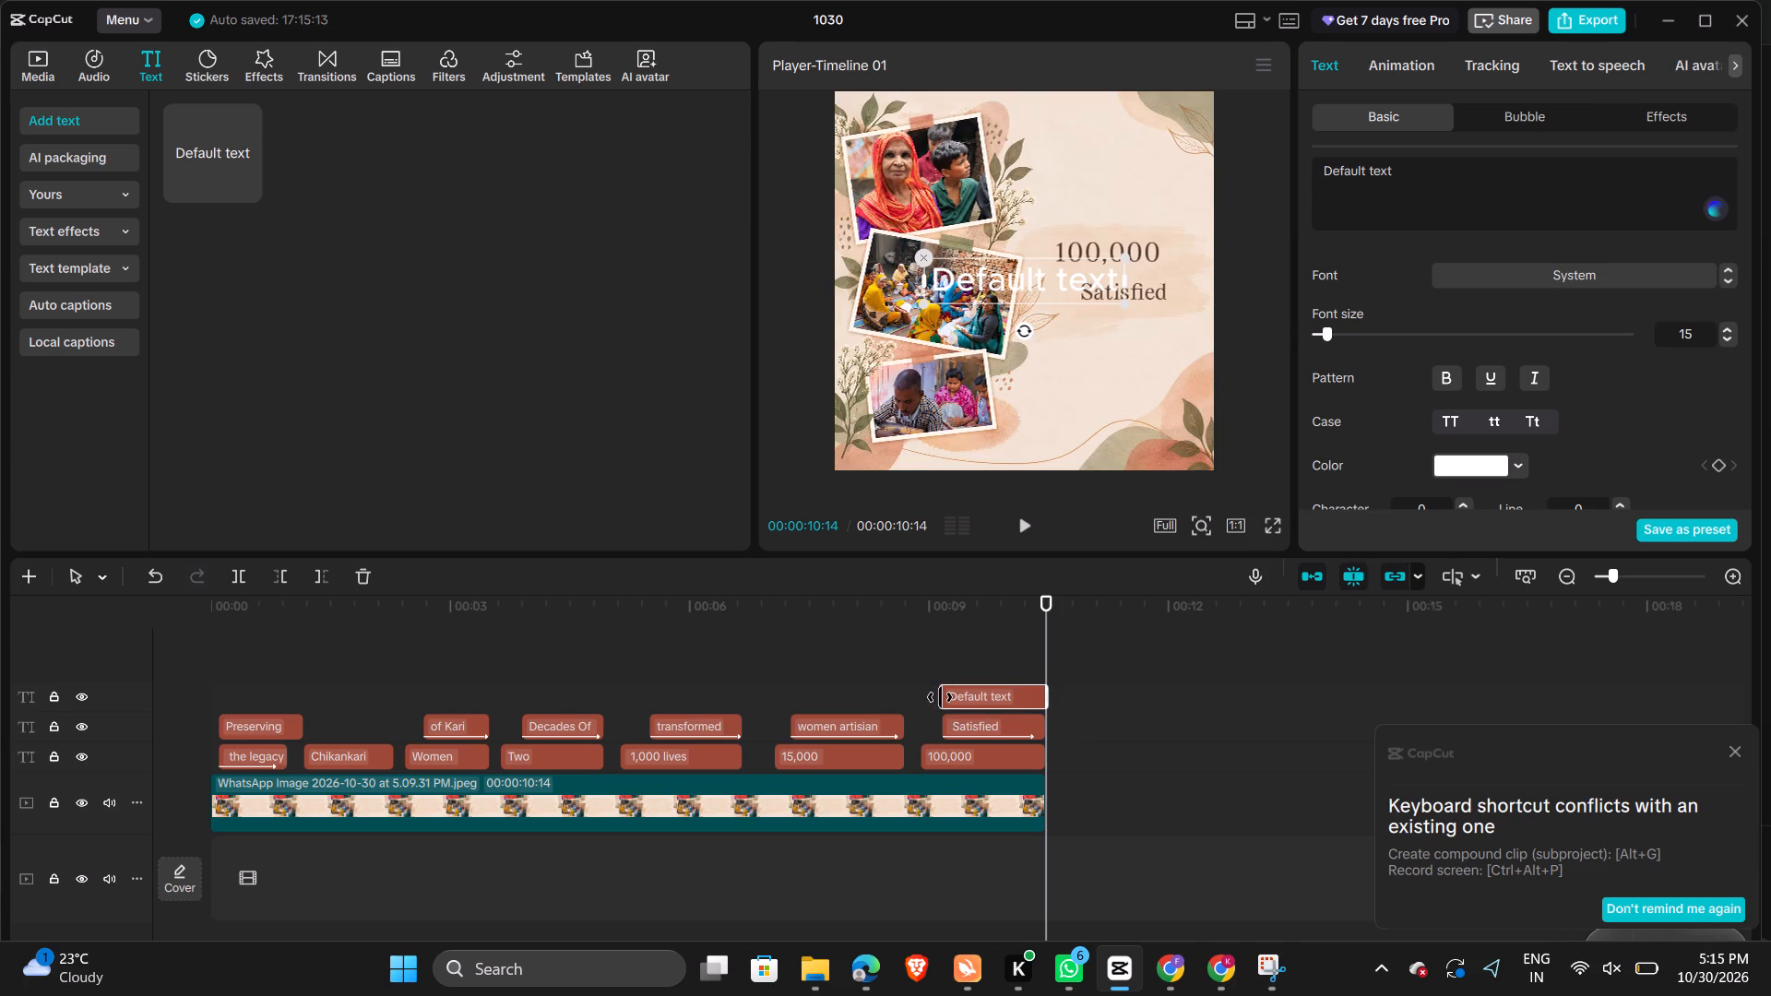
pyautogui.click(940, 697)
# Replace the default text with the copied "Customers" and place that caption just beneath "Satisfied".
pyautogui.moveTo(1450, 165); pyautogui.dragTo(1269, 168)
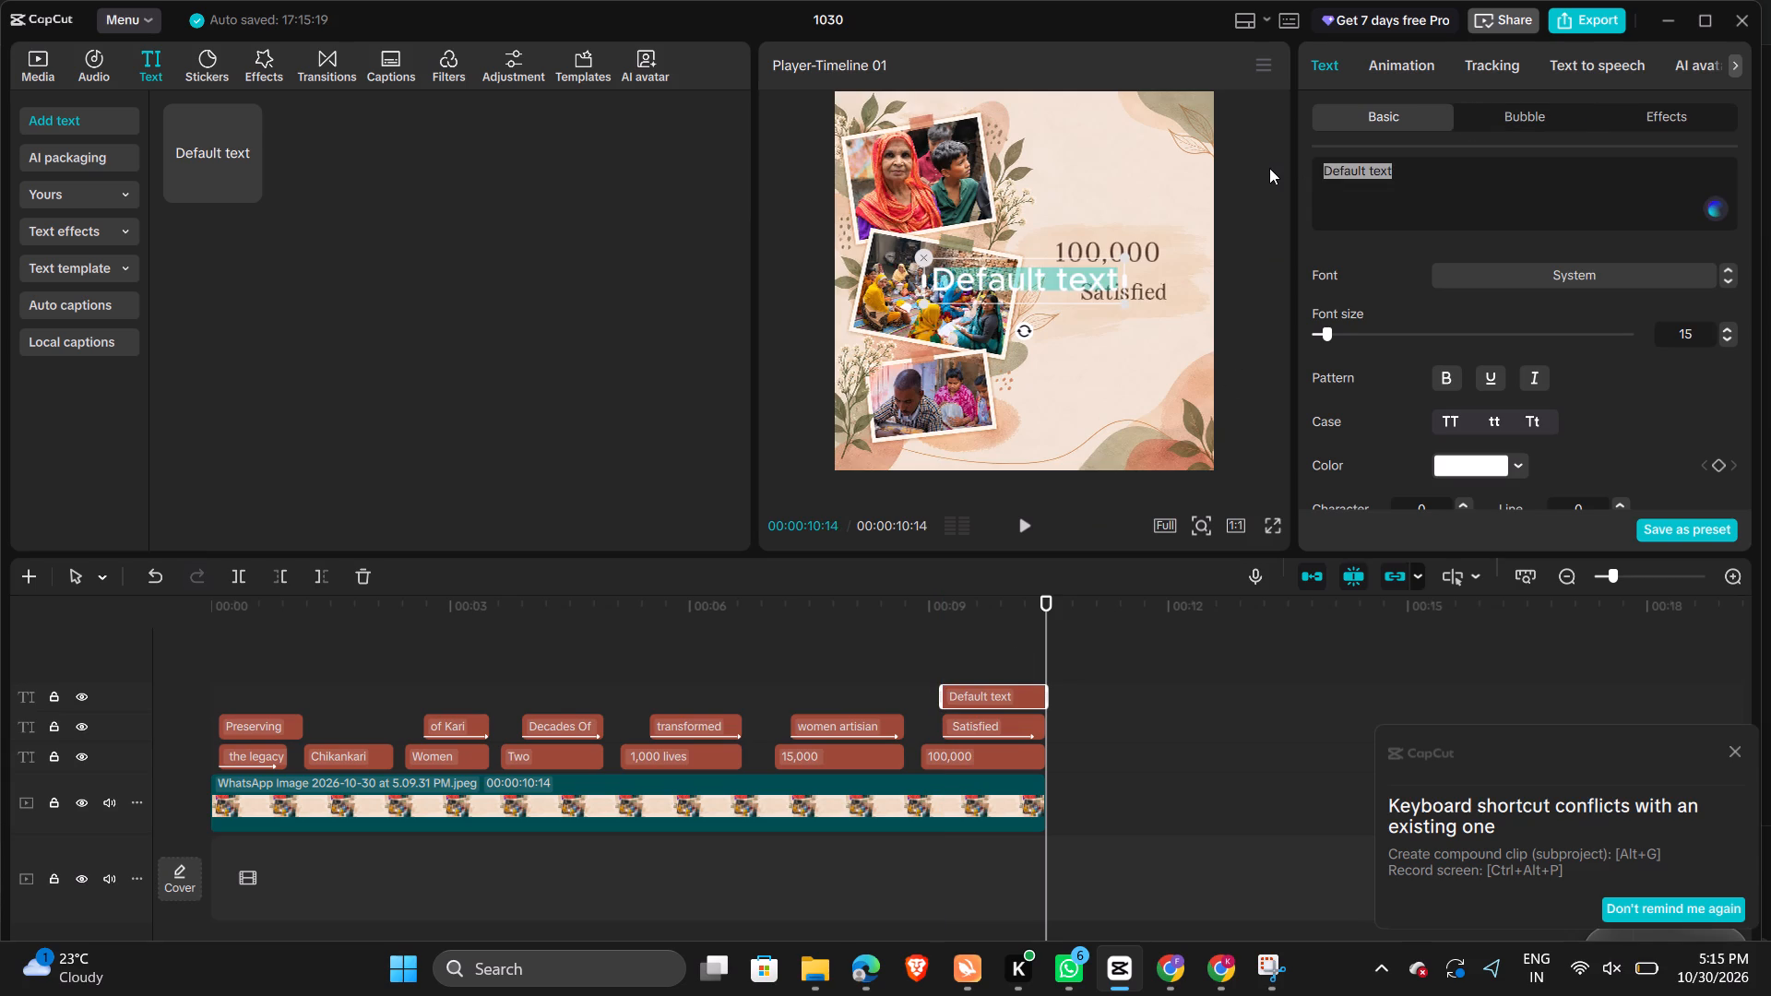
pyautogui.hotkey('ctrl', 'v')
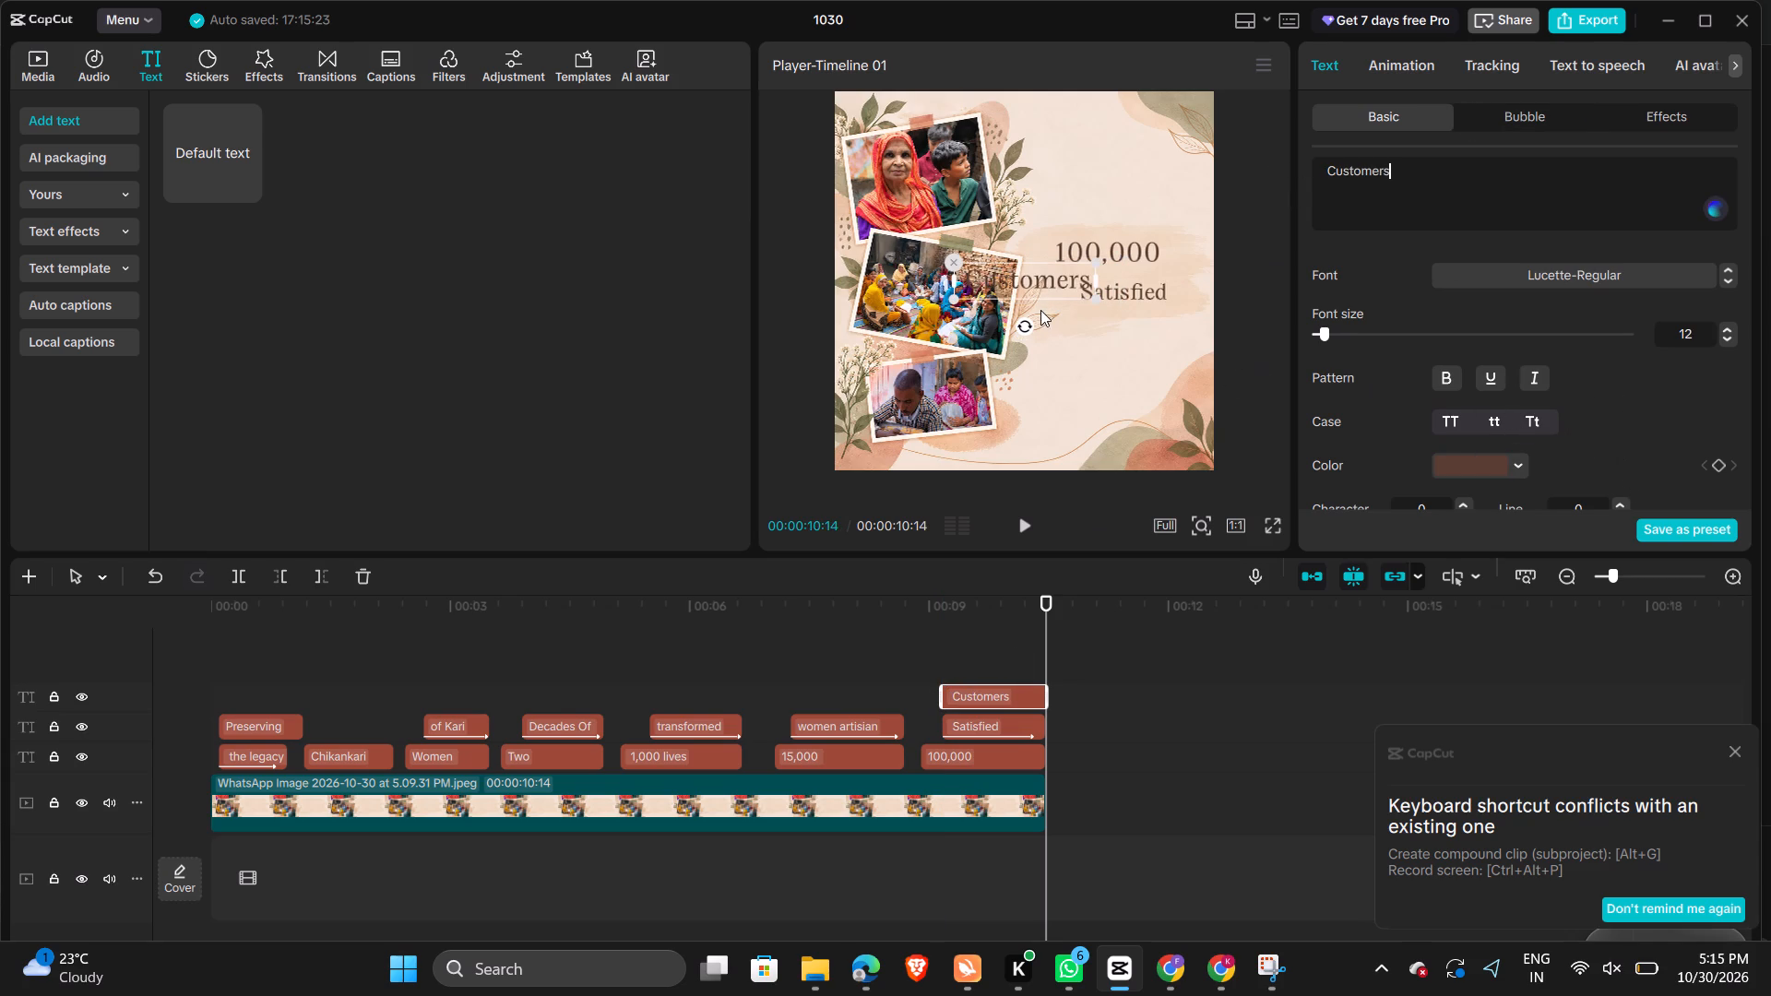
pyautogui.moveTo(1011, 286); pyautogui.dragTo(1146, 337)
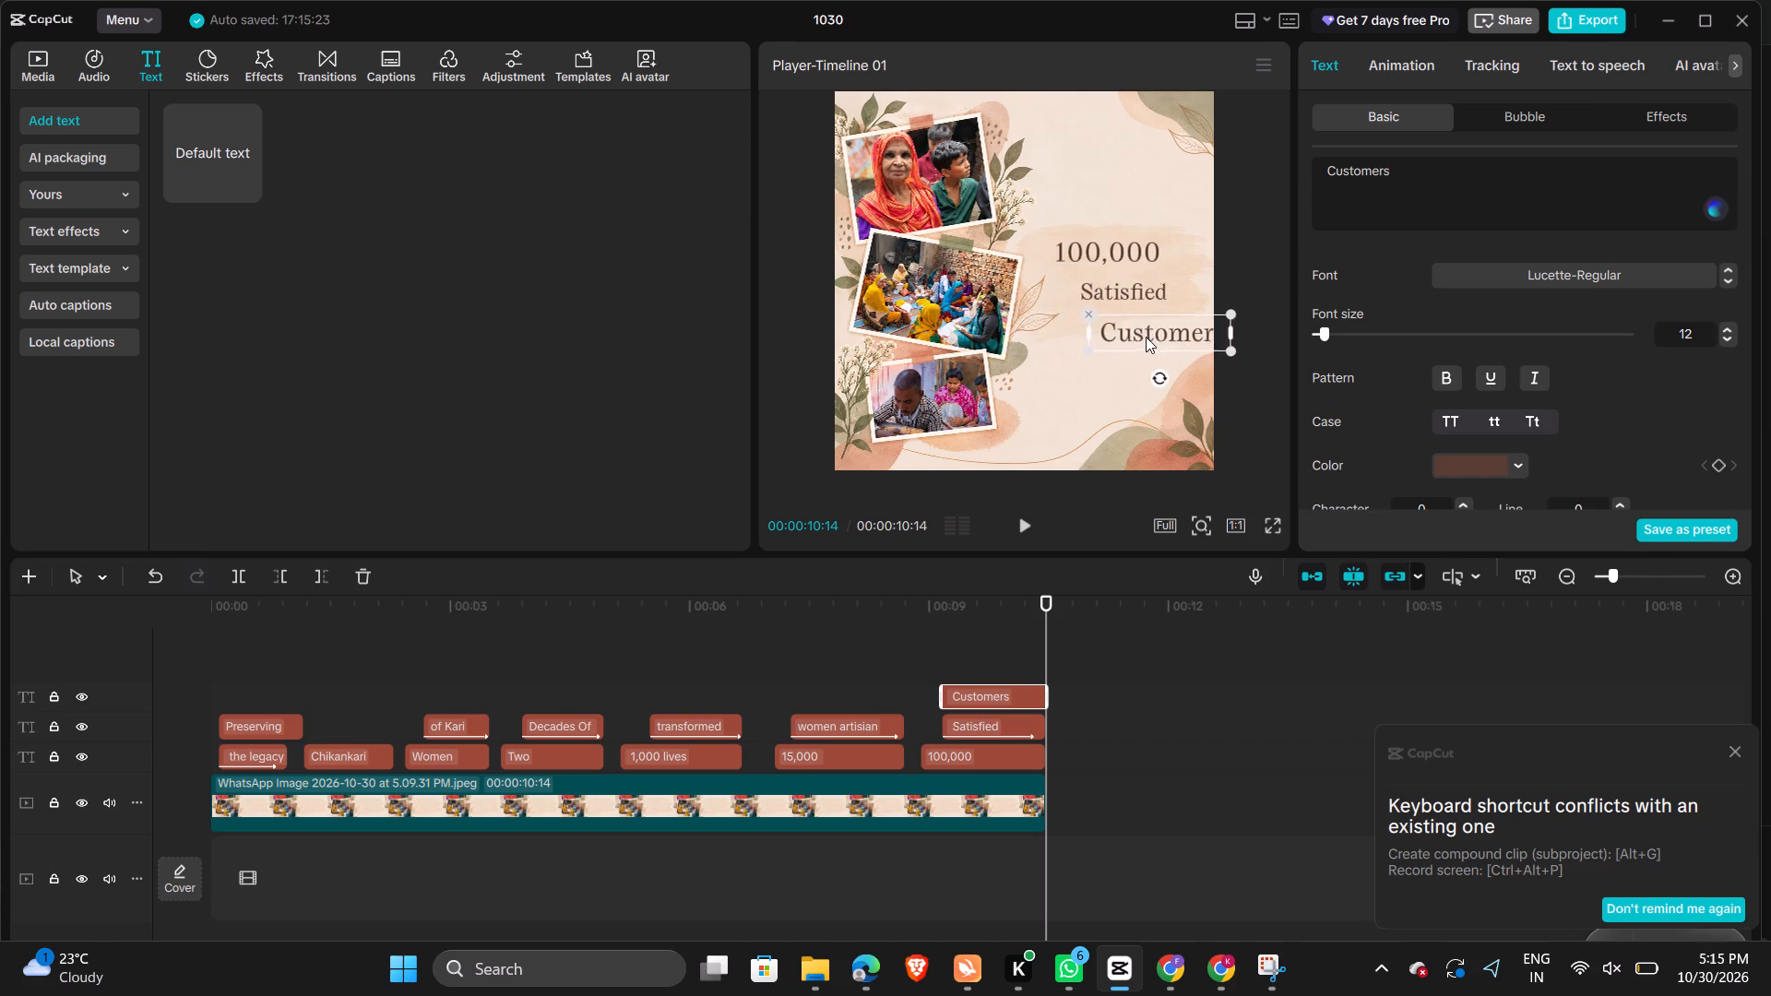
pyautogui.moveTo(1146, 337); pyautogui.dragTo(1123, 337)
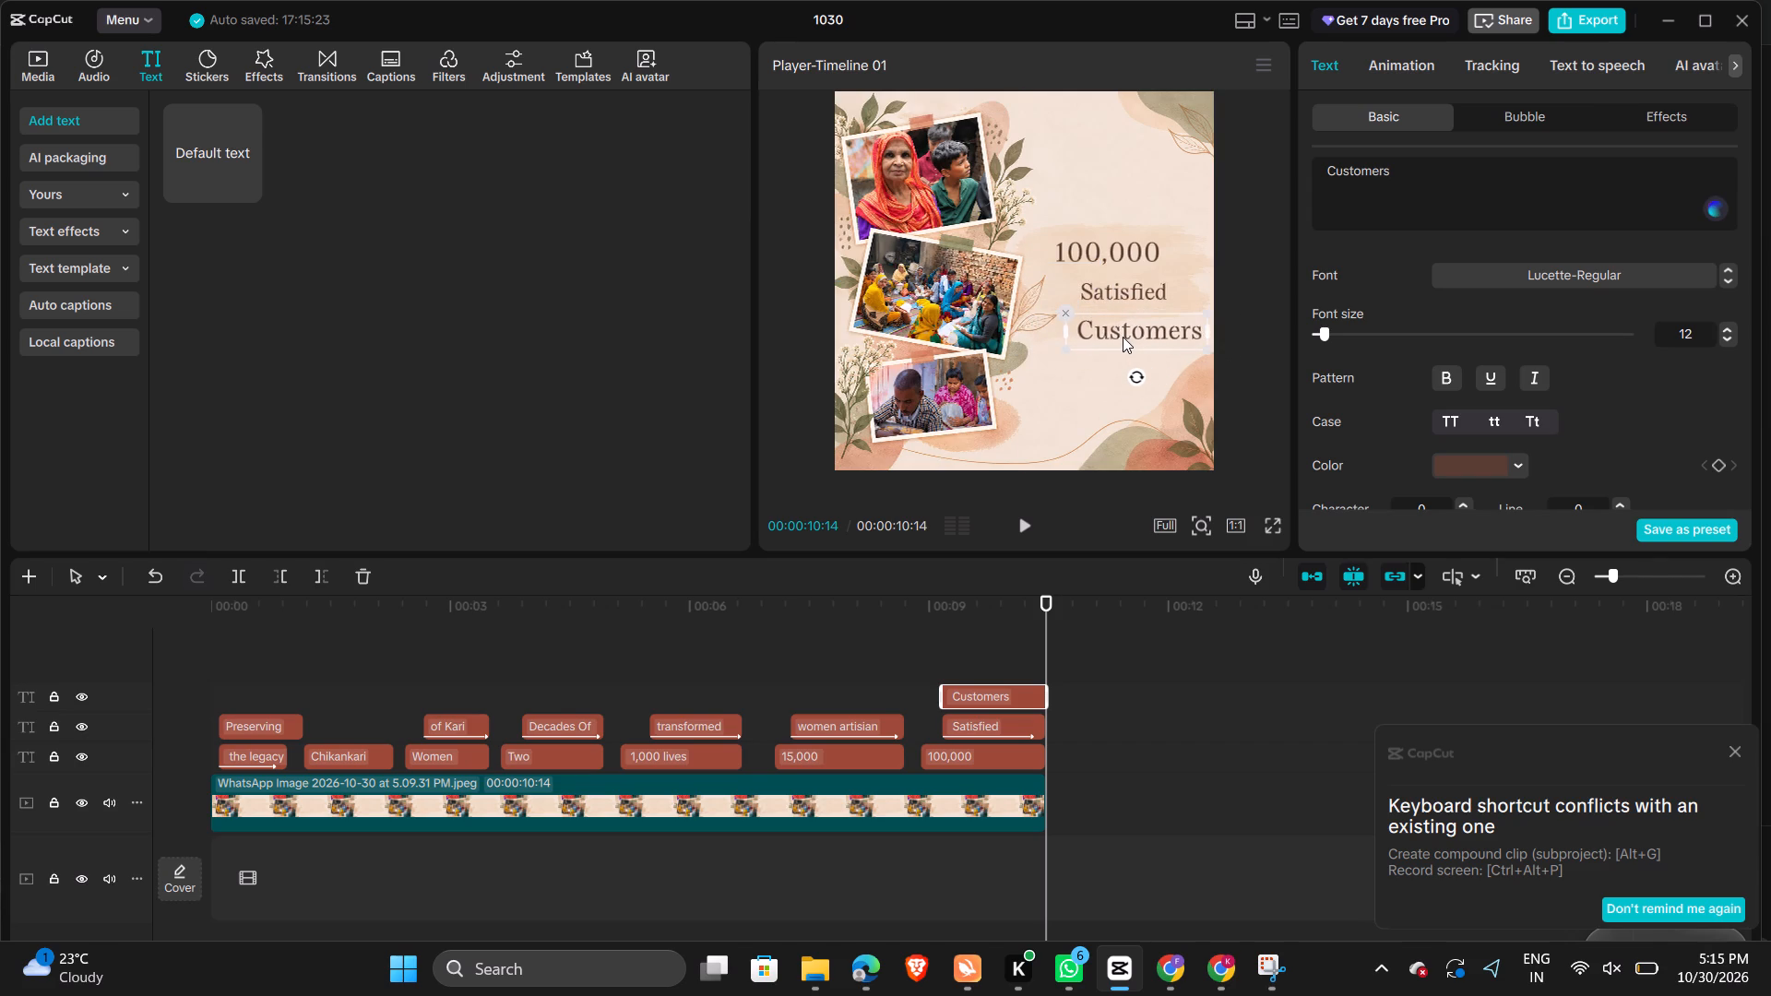
pyautogui.moveTo(1123, 337); pyautogui.dragTo(1123, 332)
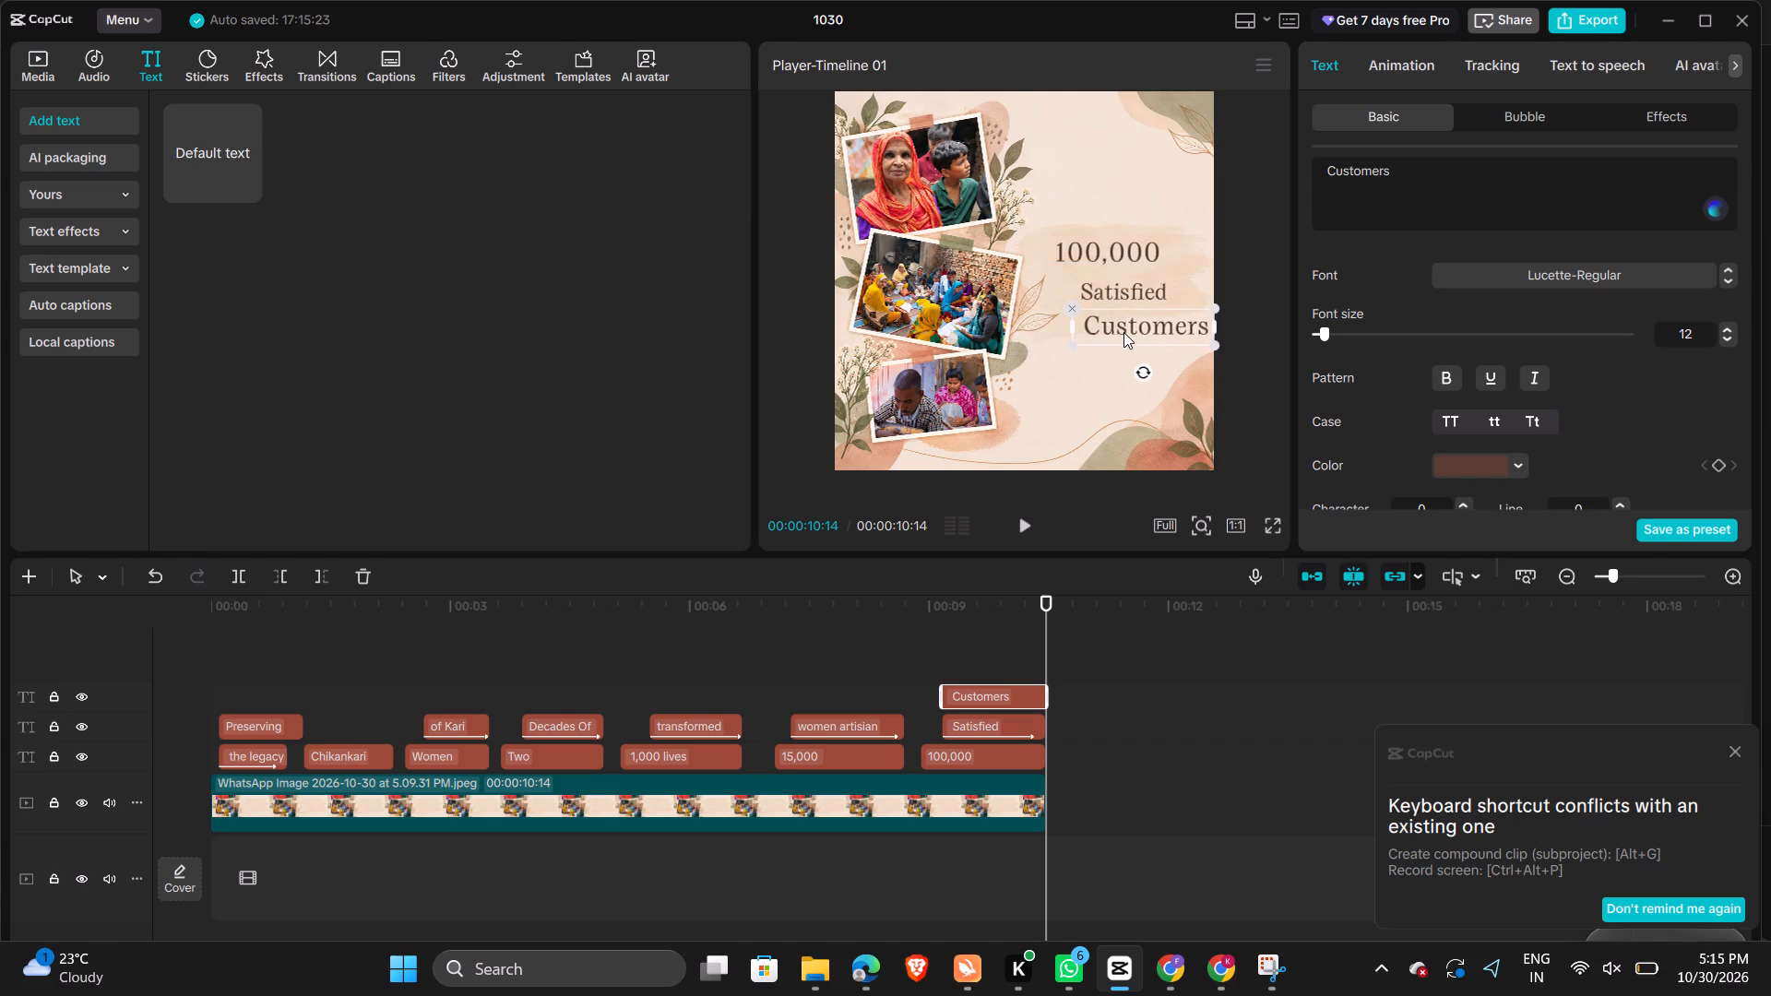
# Set the font size of both the "Customers" and "Satisfied" captions to 13.
pyautogui.click(1726, 336)
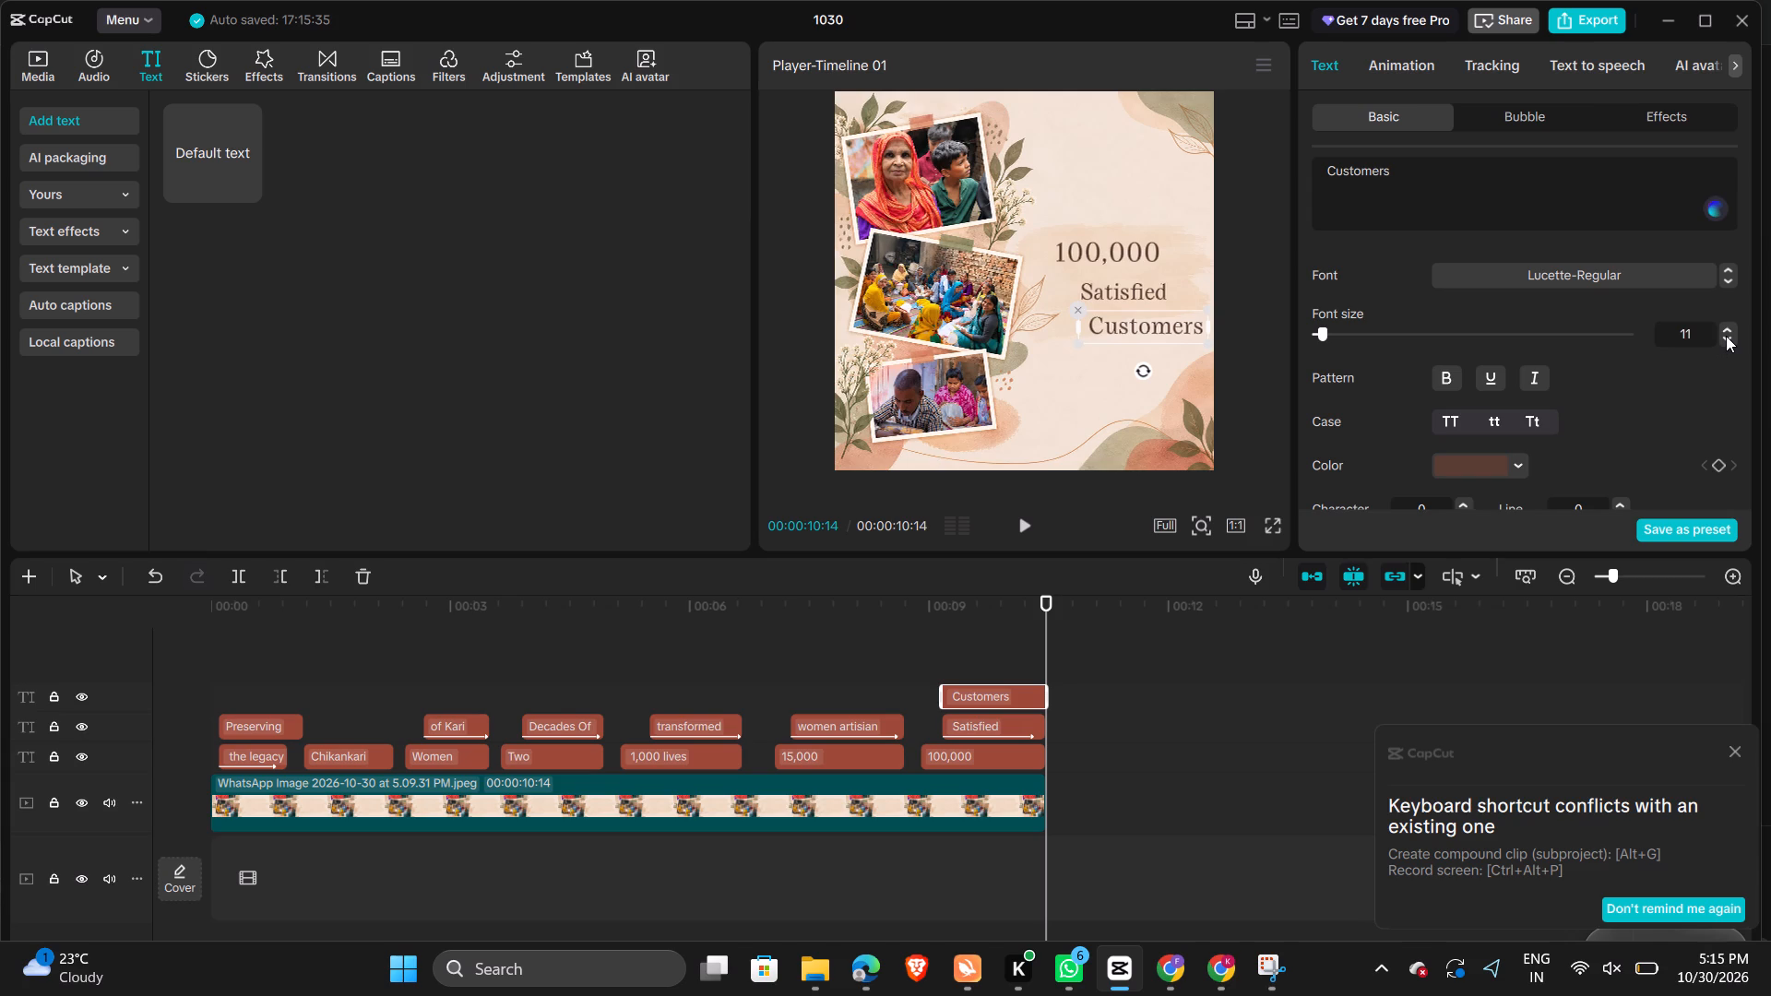
pyautogui.click(1729, 328)
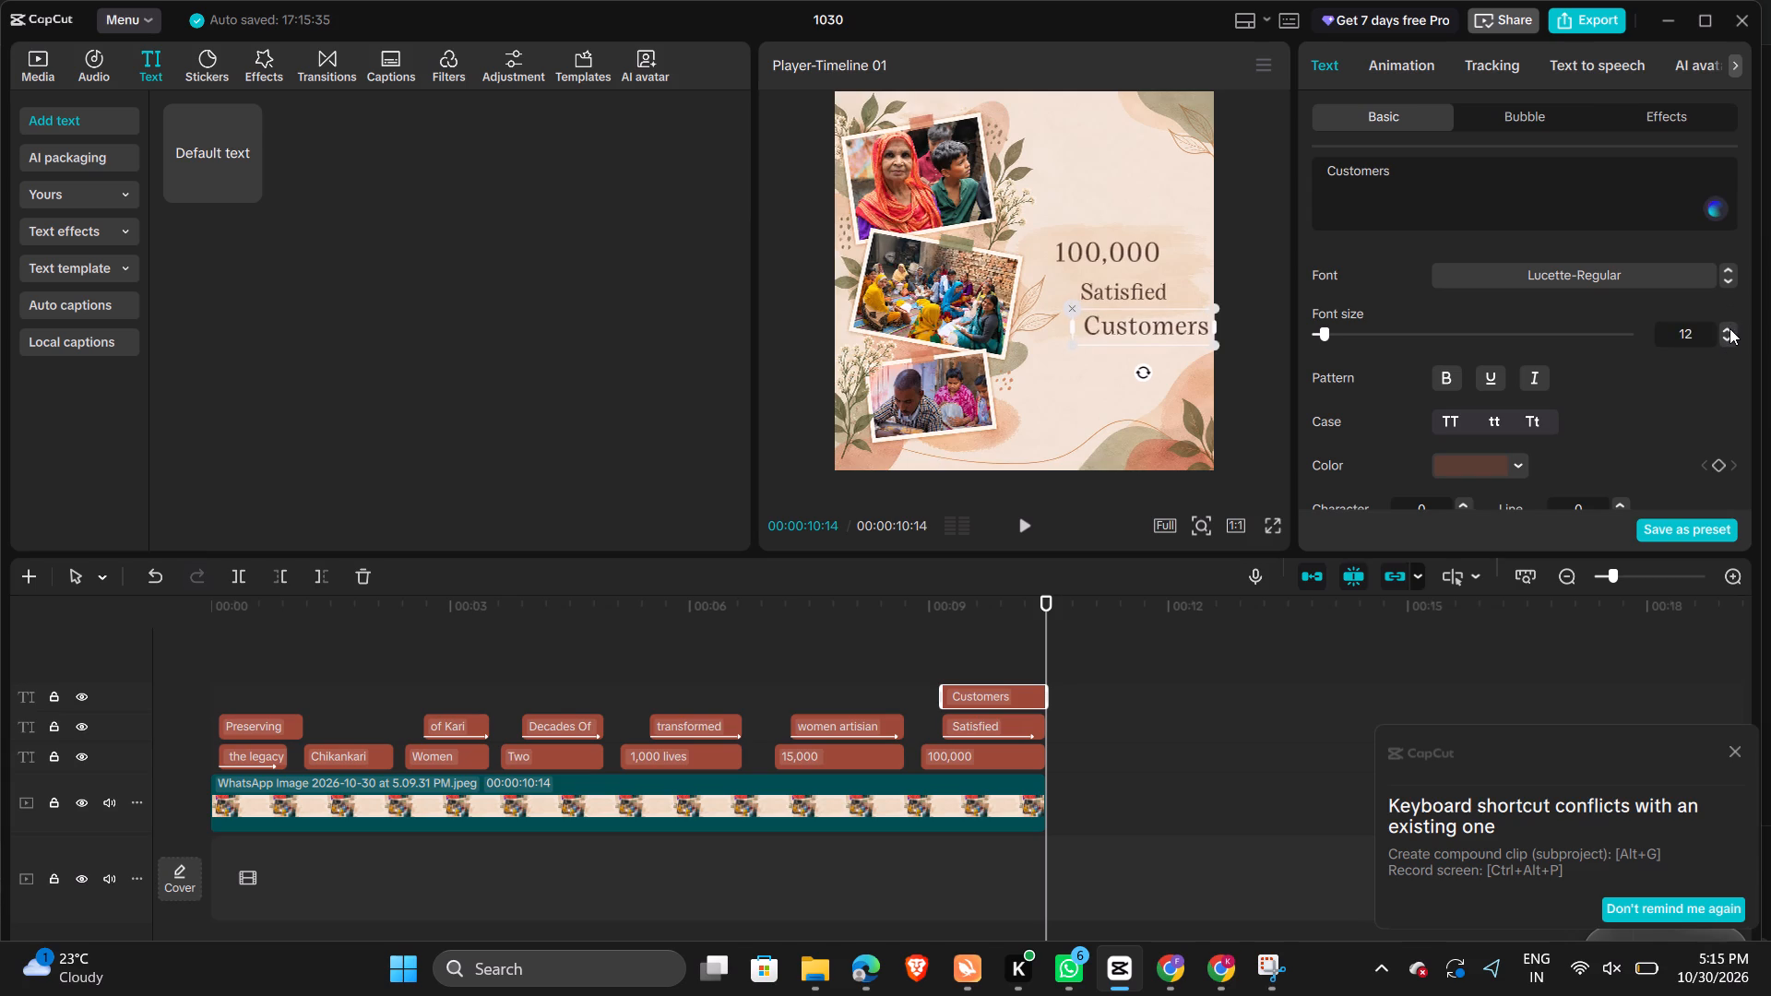
pyautogui.click(1729, 328)
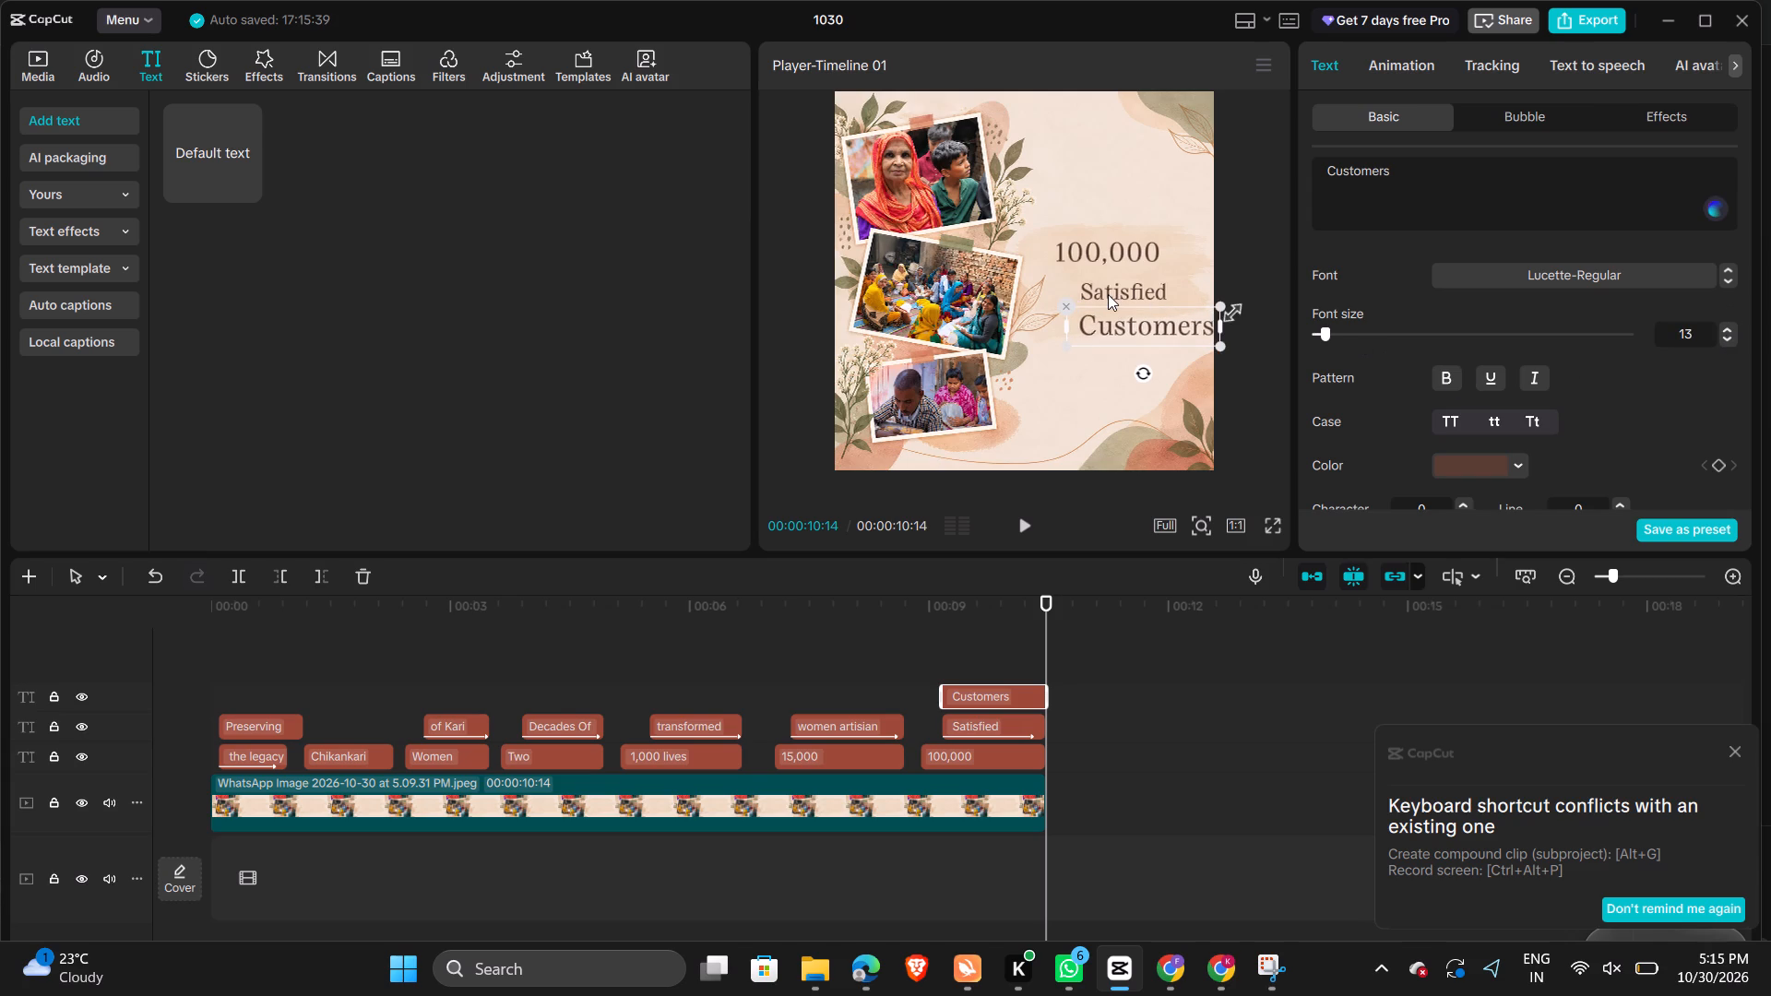
pyautogui.click(1108, 294)
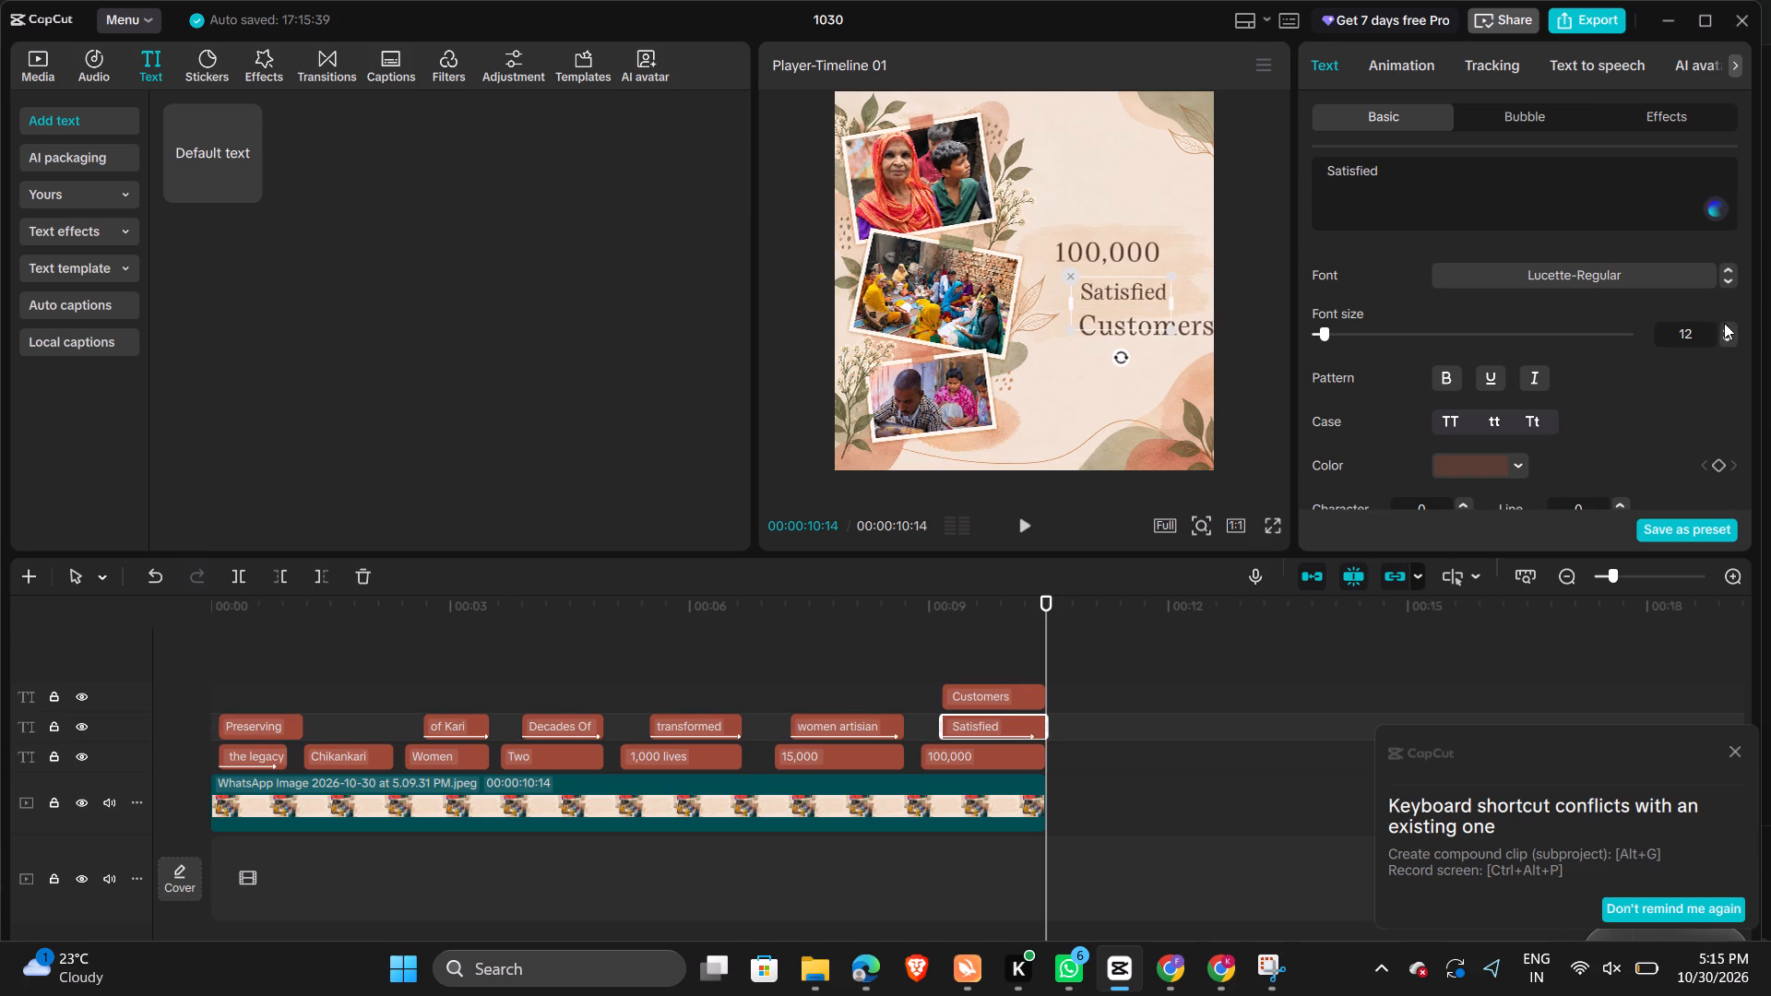
pyautogui.click(1727, 329)
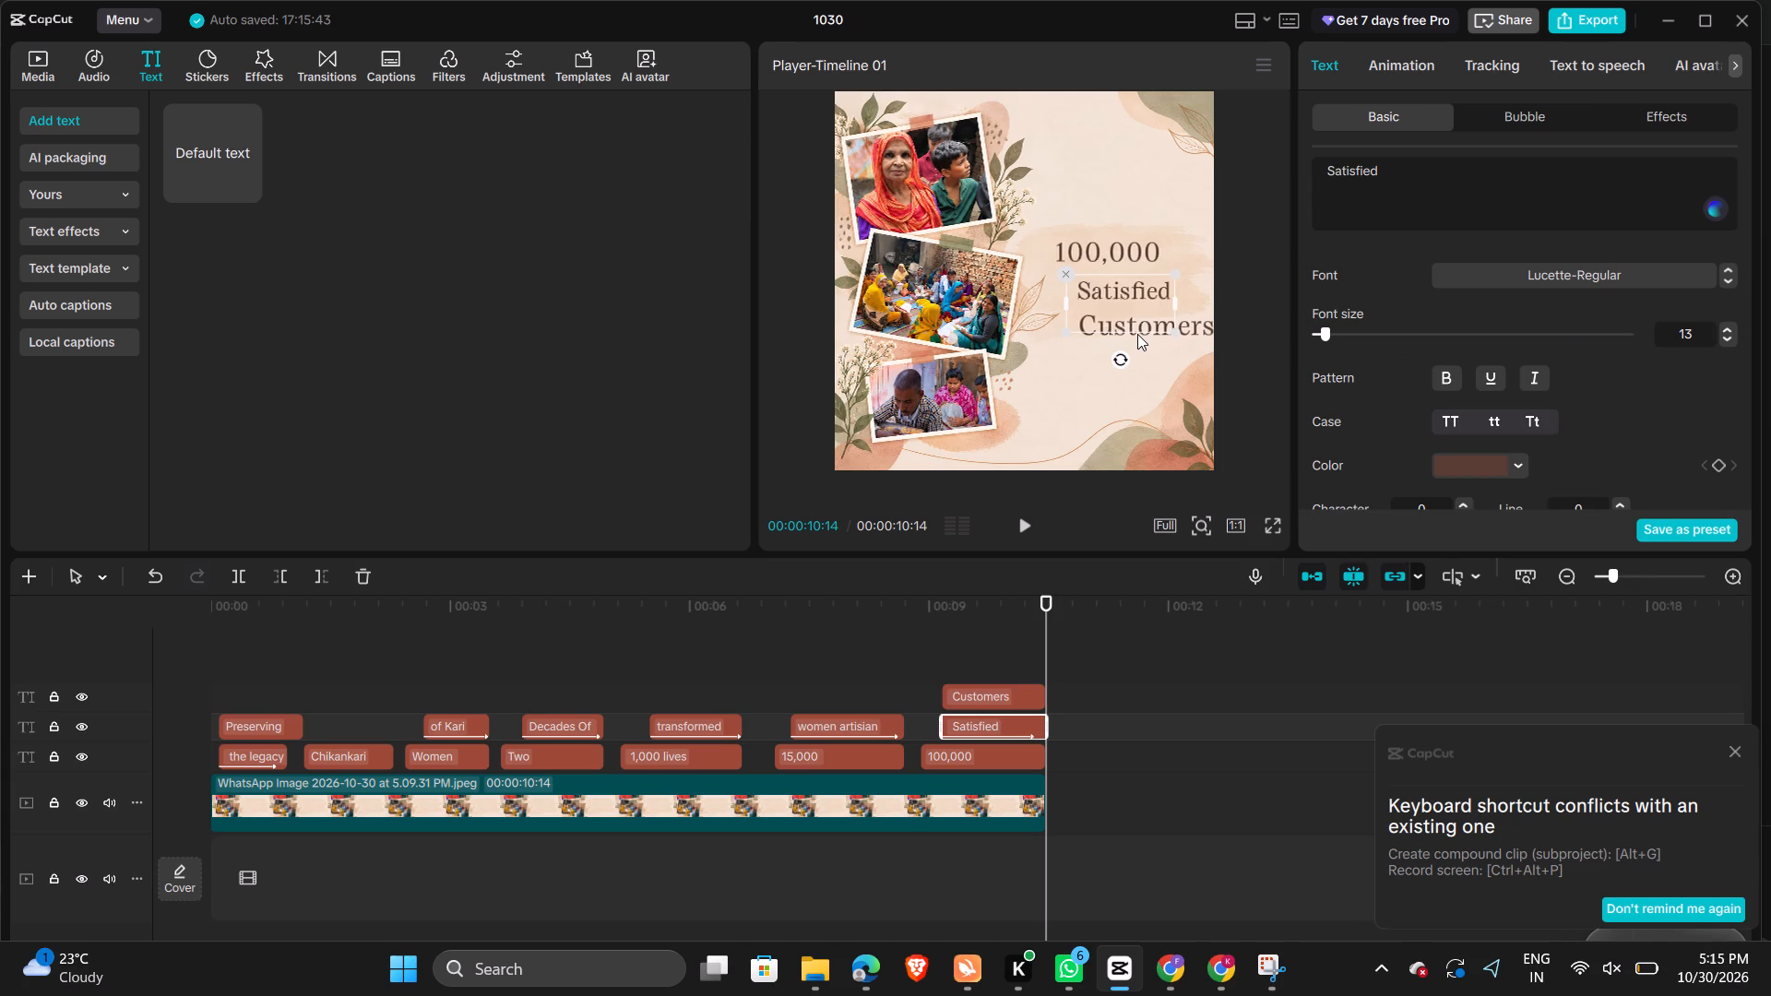
# Shift the "Customers" caption left so that it sits centred beneath "Satisfied".
pyautogui.click(1137, 334)
pyautogui.moveTo(1109, 326); pyautogui.dragTo(1086, 326)
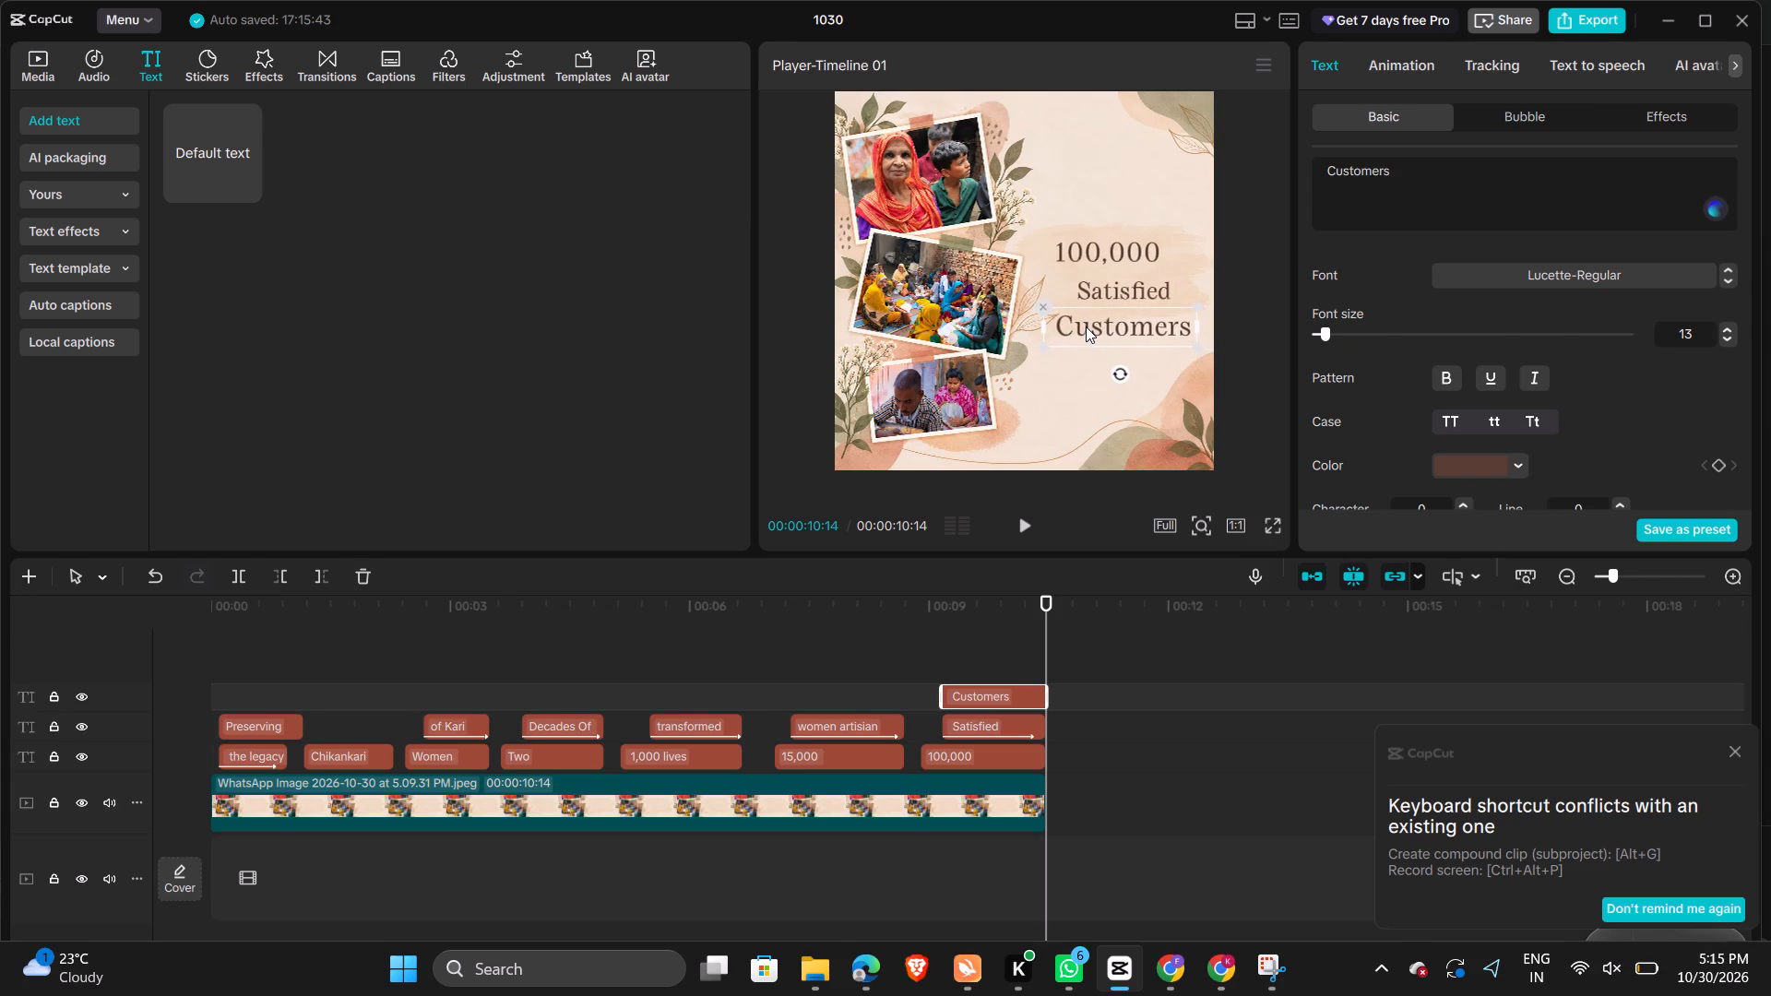
pyautogui.moveTo(1086, 326); pyautogui.dragTo(1083, 326)
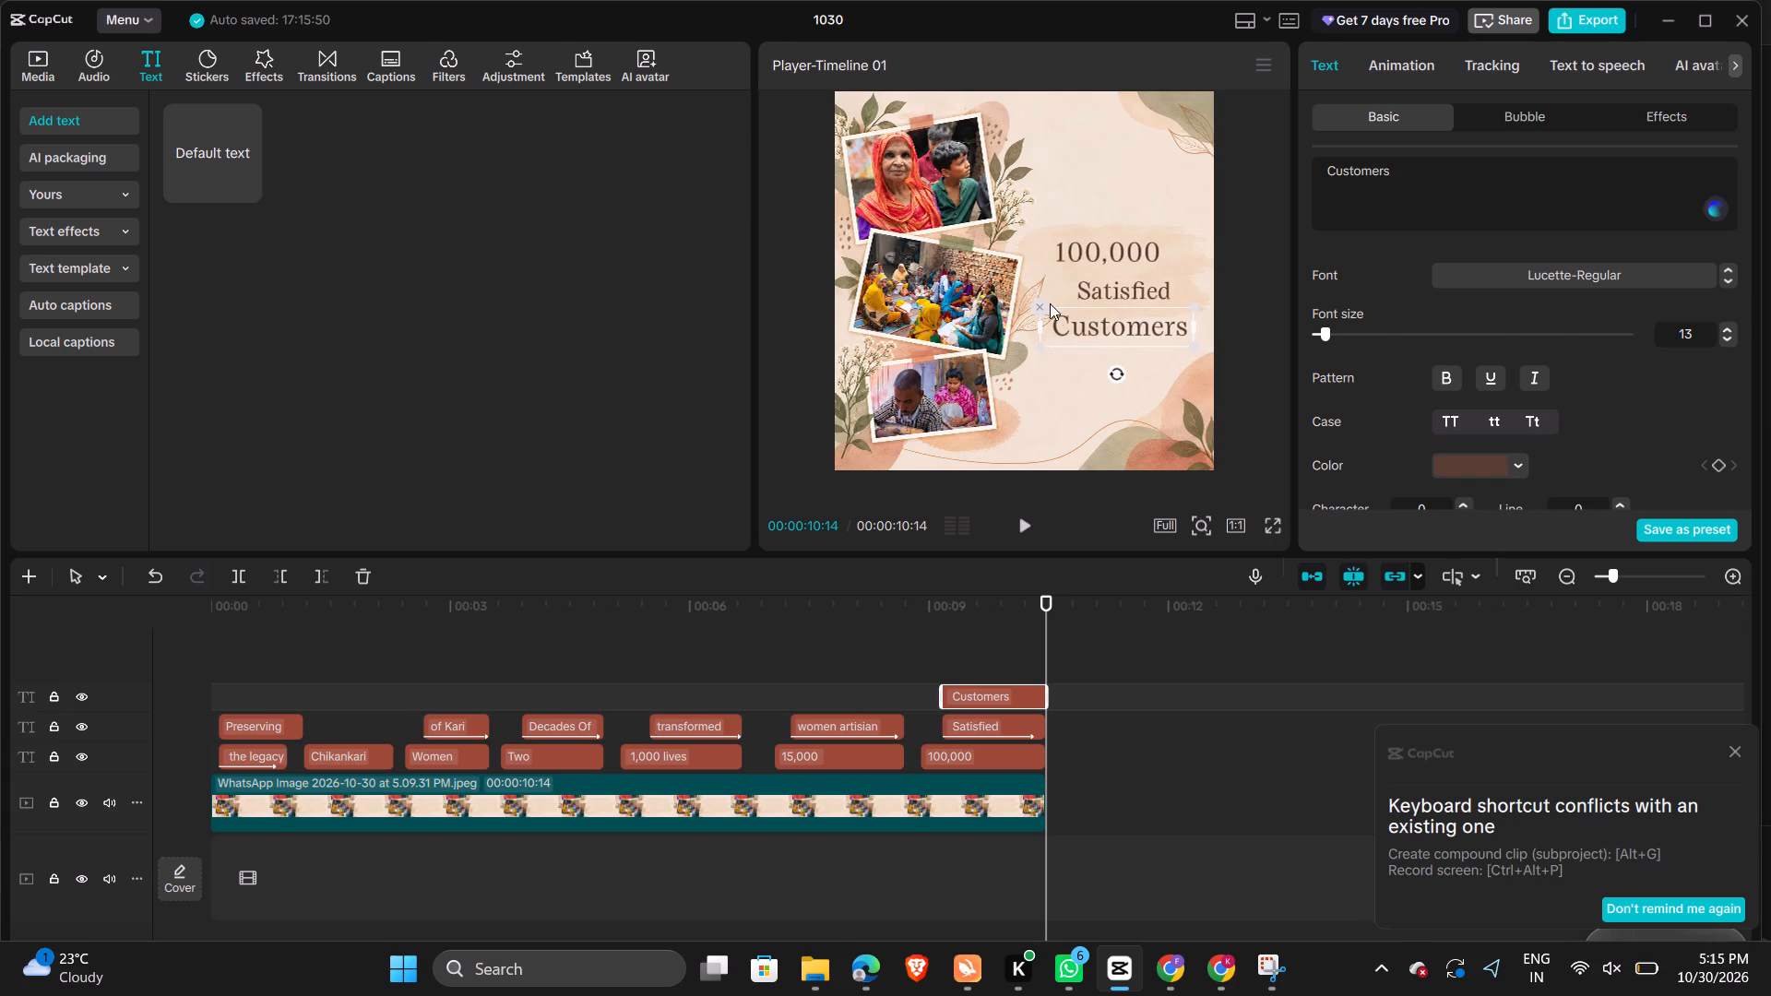
# Select the "100,000" caption in the preview for adjustment.
pyautogui.click(1114, 283)
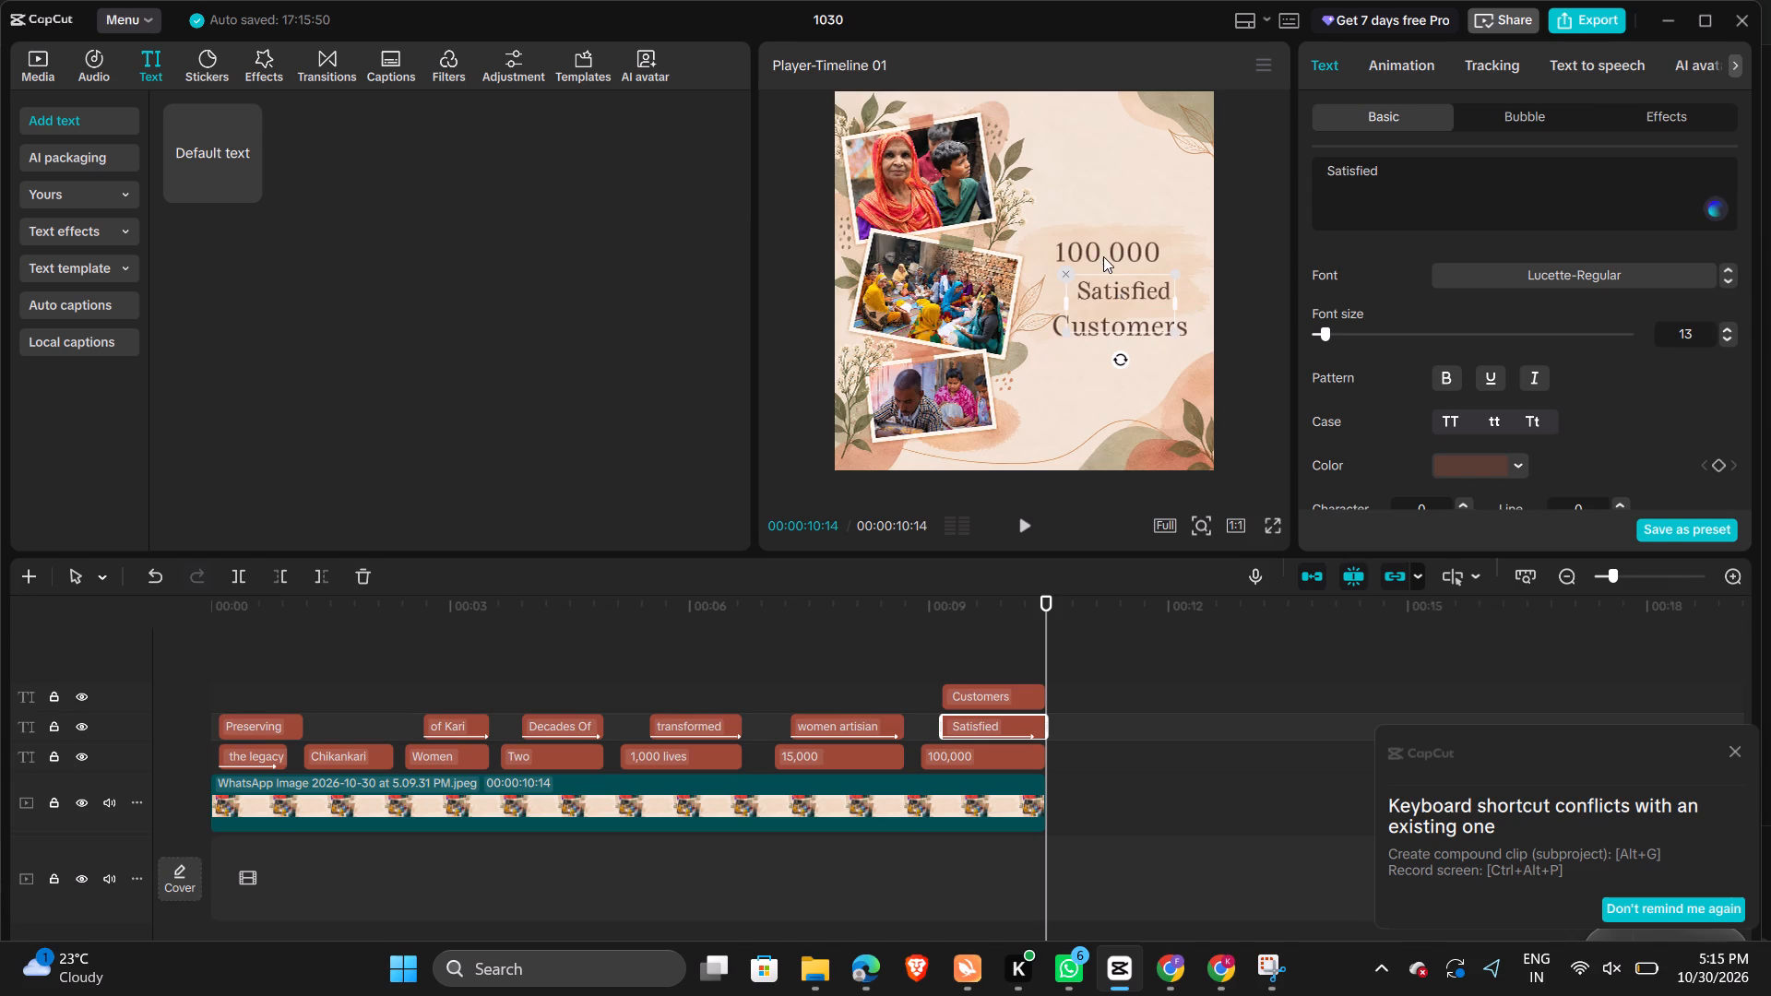
pyautogui.click(1094, 251)
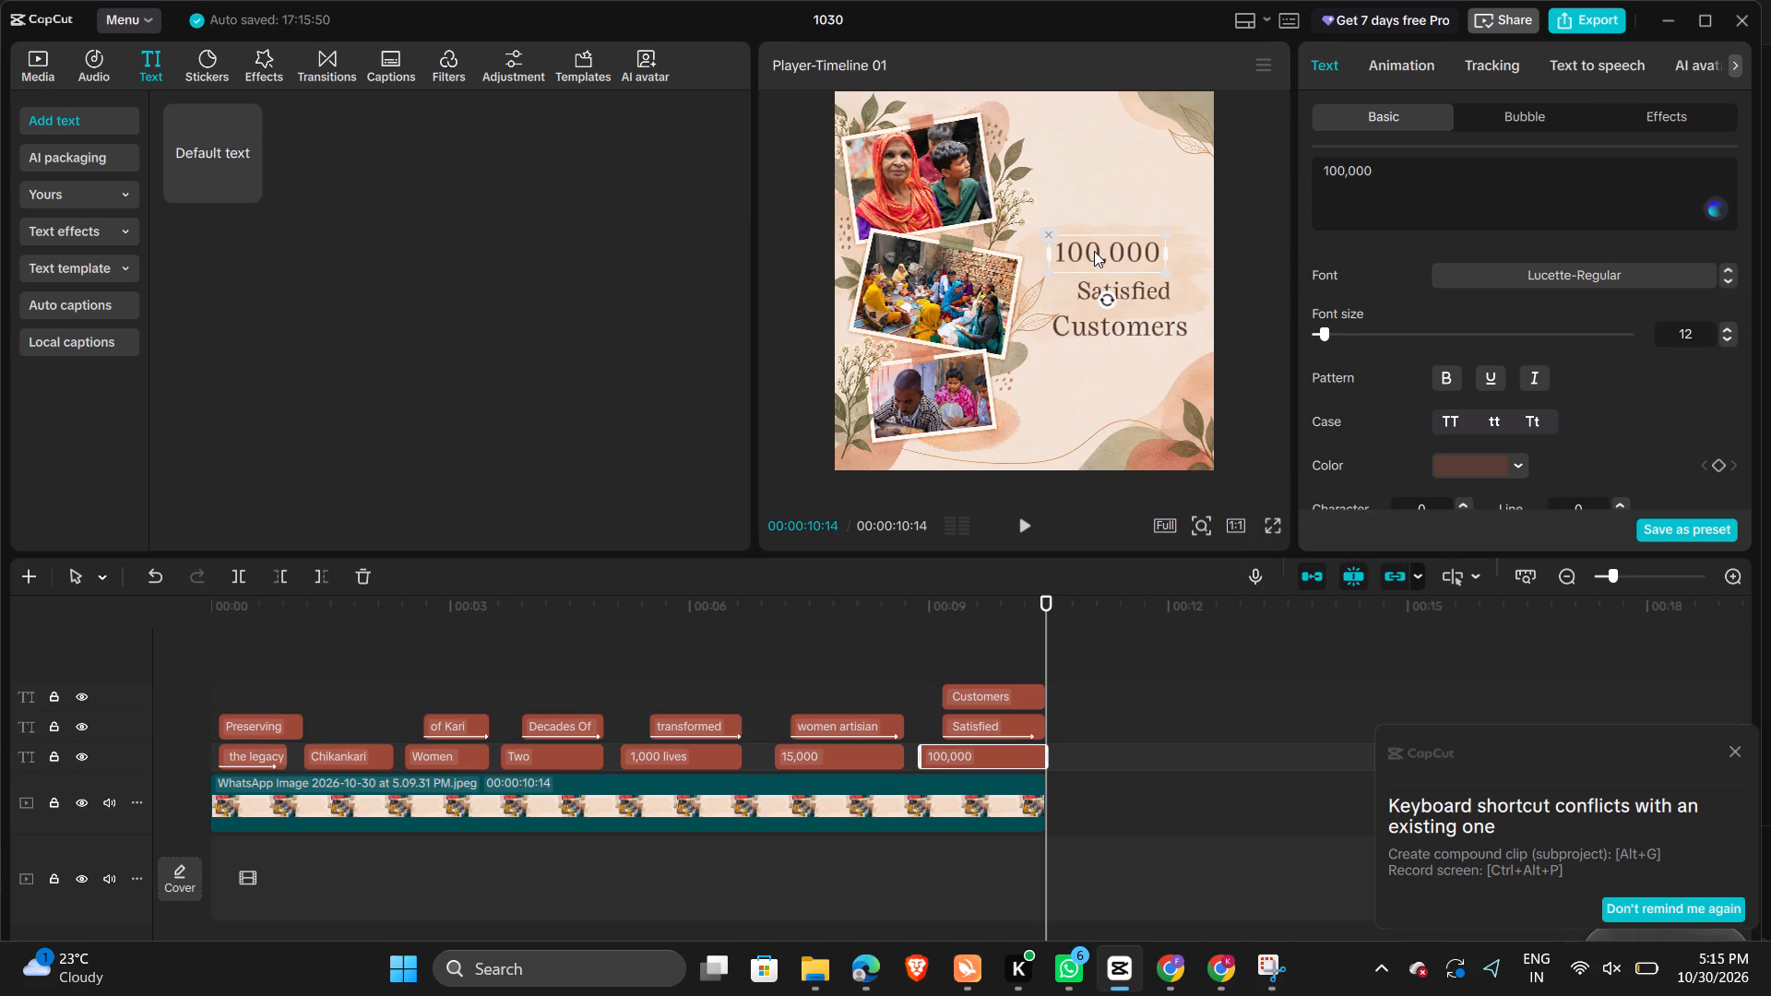
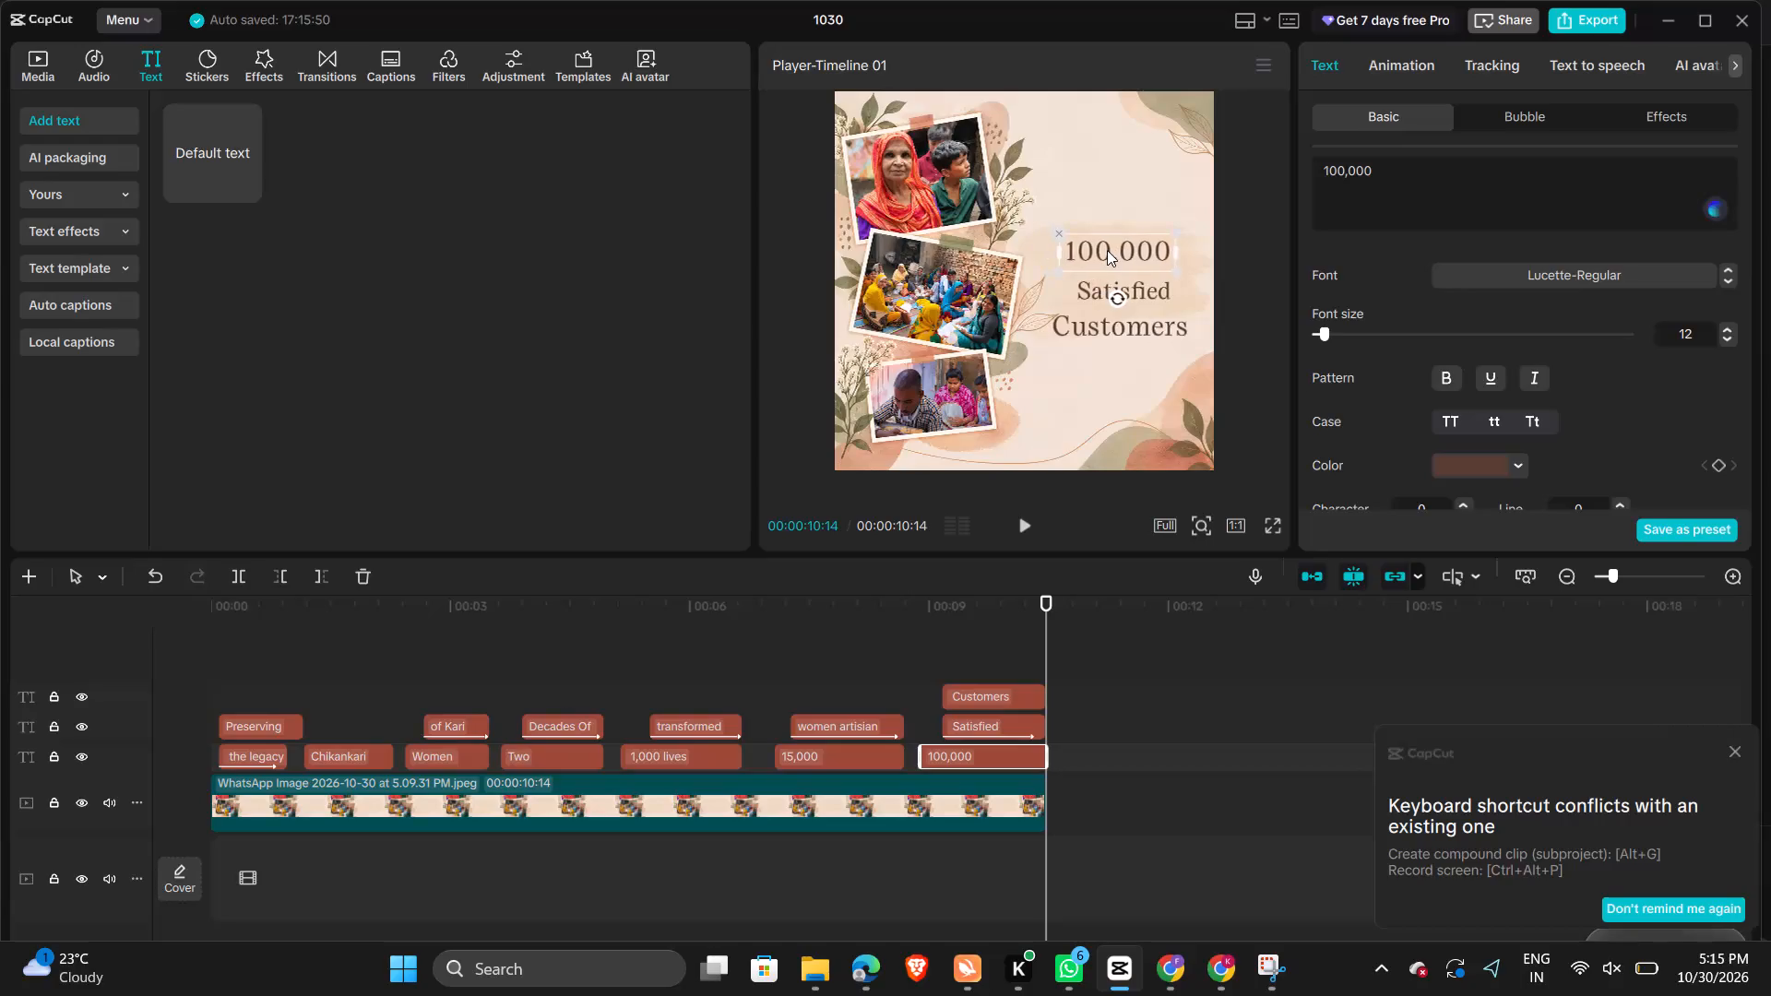
# Nudge the "Satisfied" caption slightly left in the preview, between "100,000" and "Customers".
pyautogui.click(1135, 291)
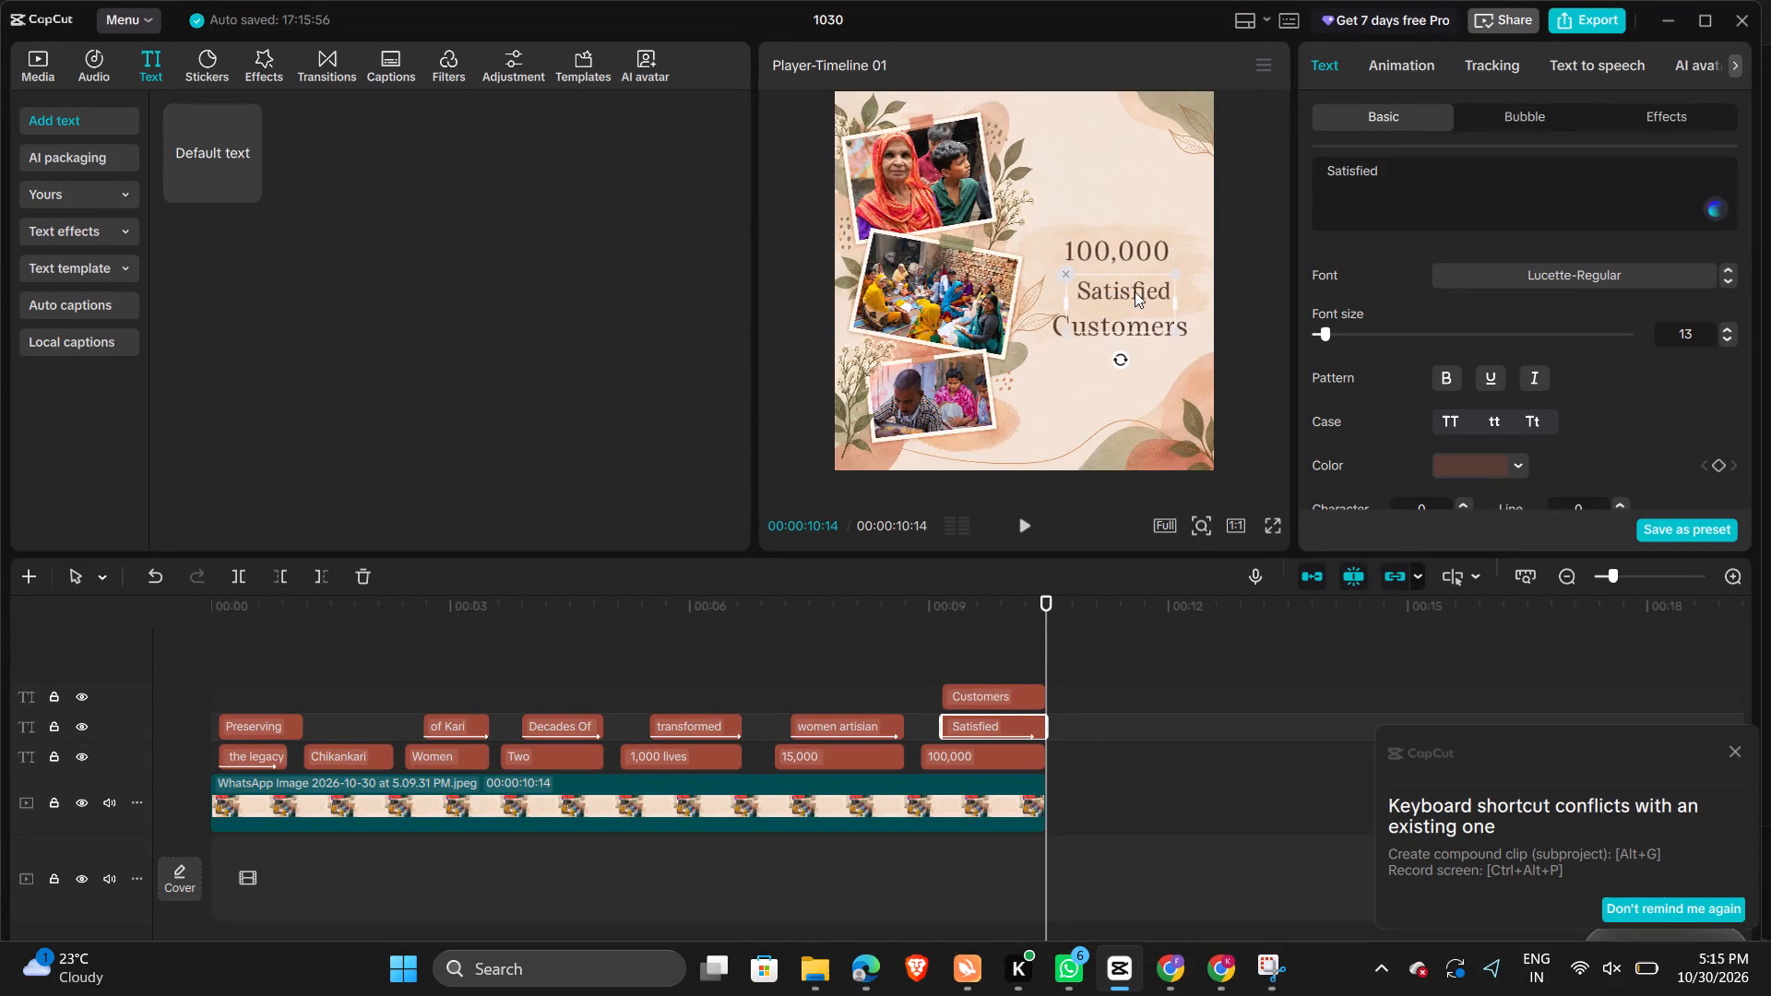
pyautogui.click(1135, 291)
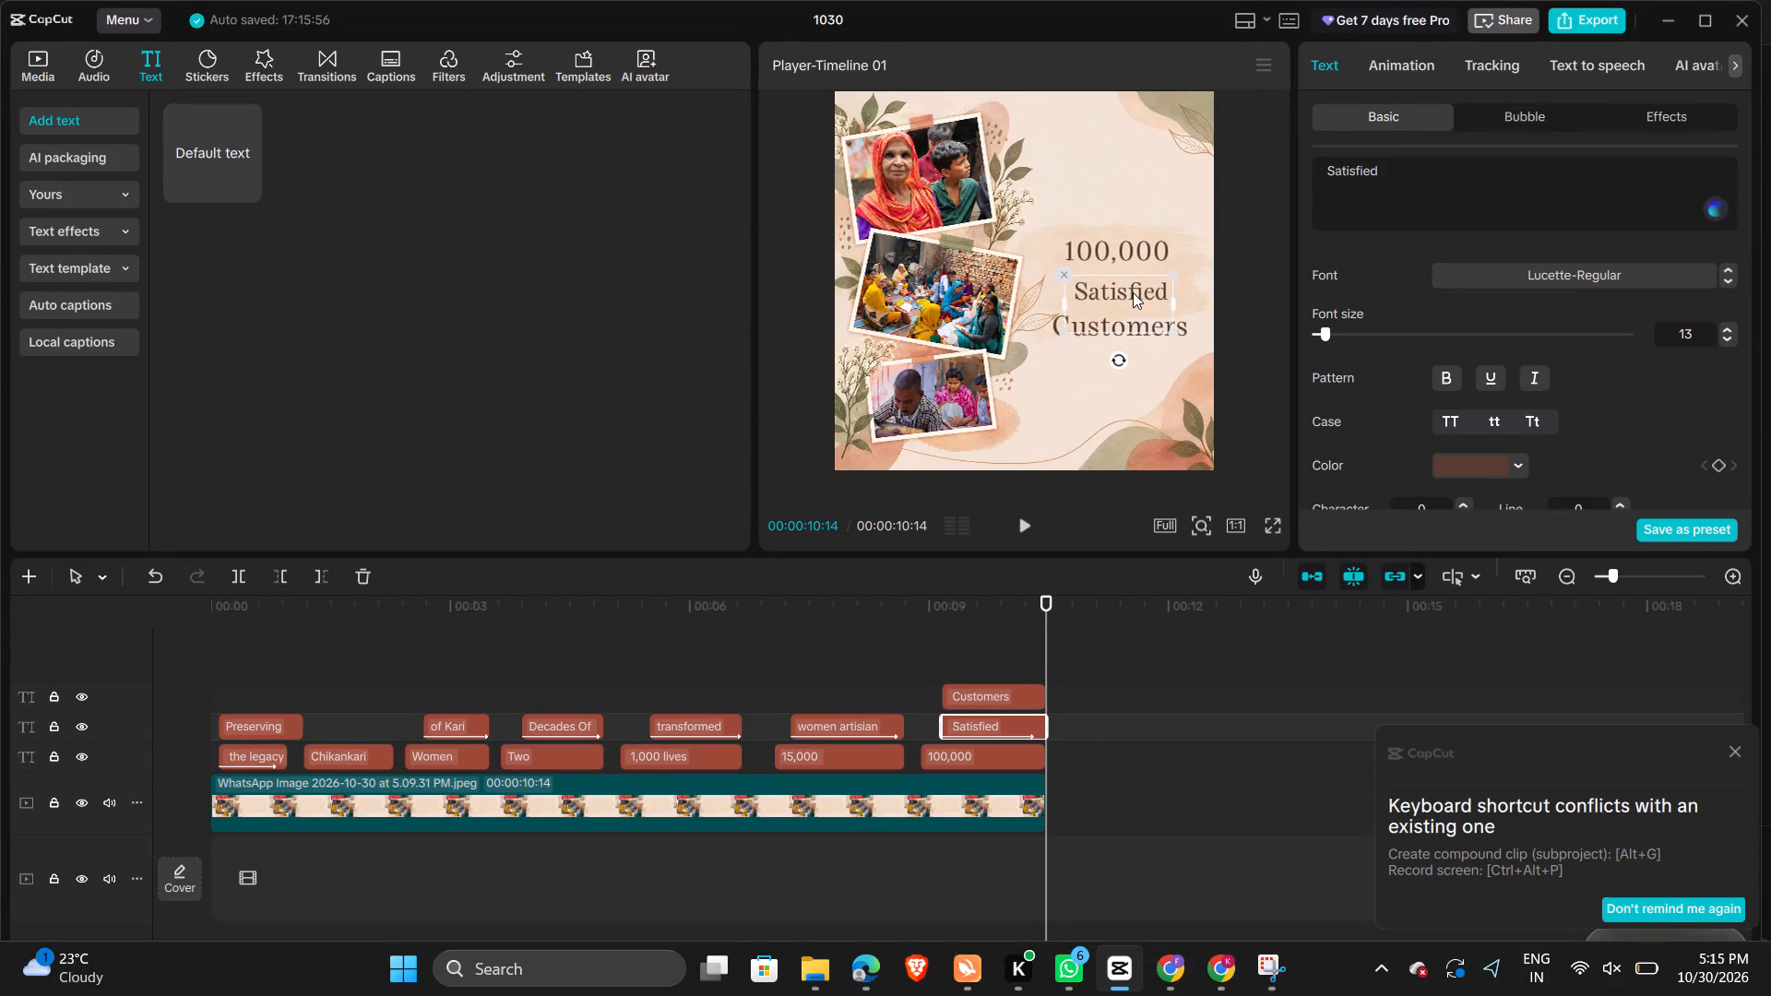
# Trim the start of the "Customers" clip on the timeline so it begins slightly after "Satisfied".
pyautogui.click(957, 694)
pyautogui.moveTo(943, 698); pyautogui.dragTo(957, 696)
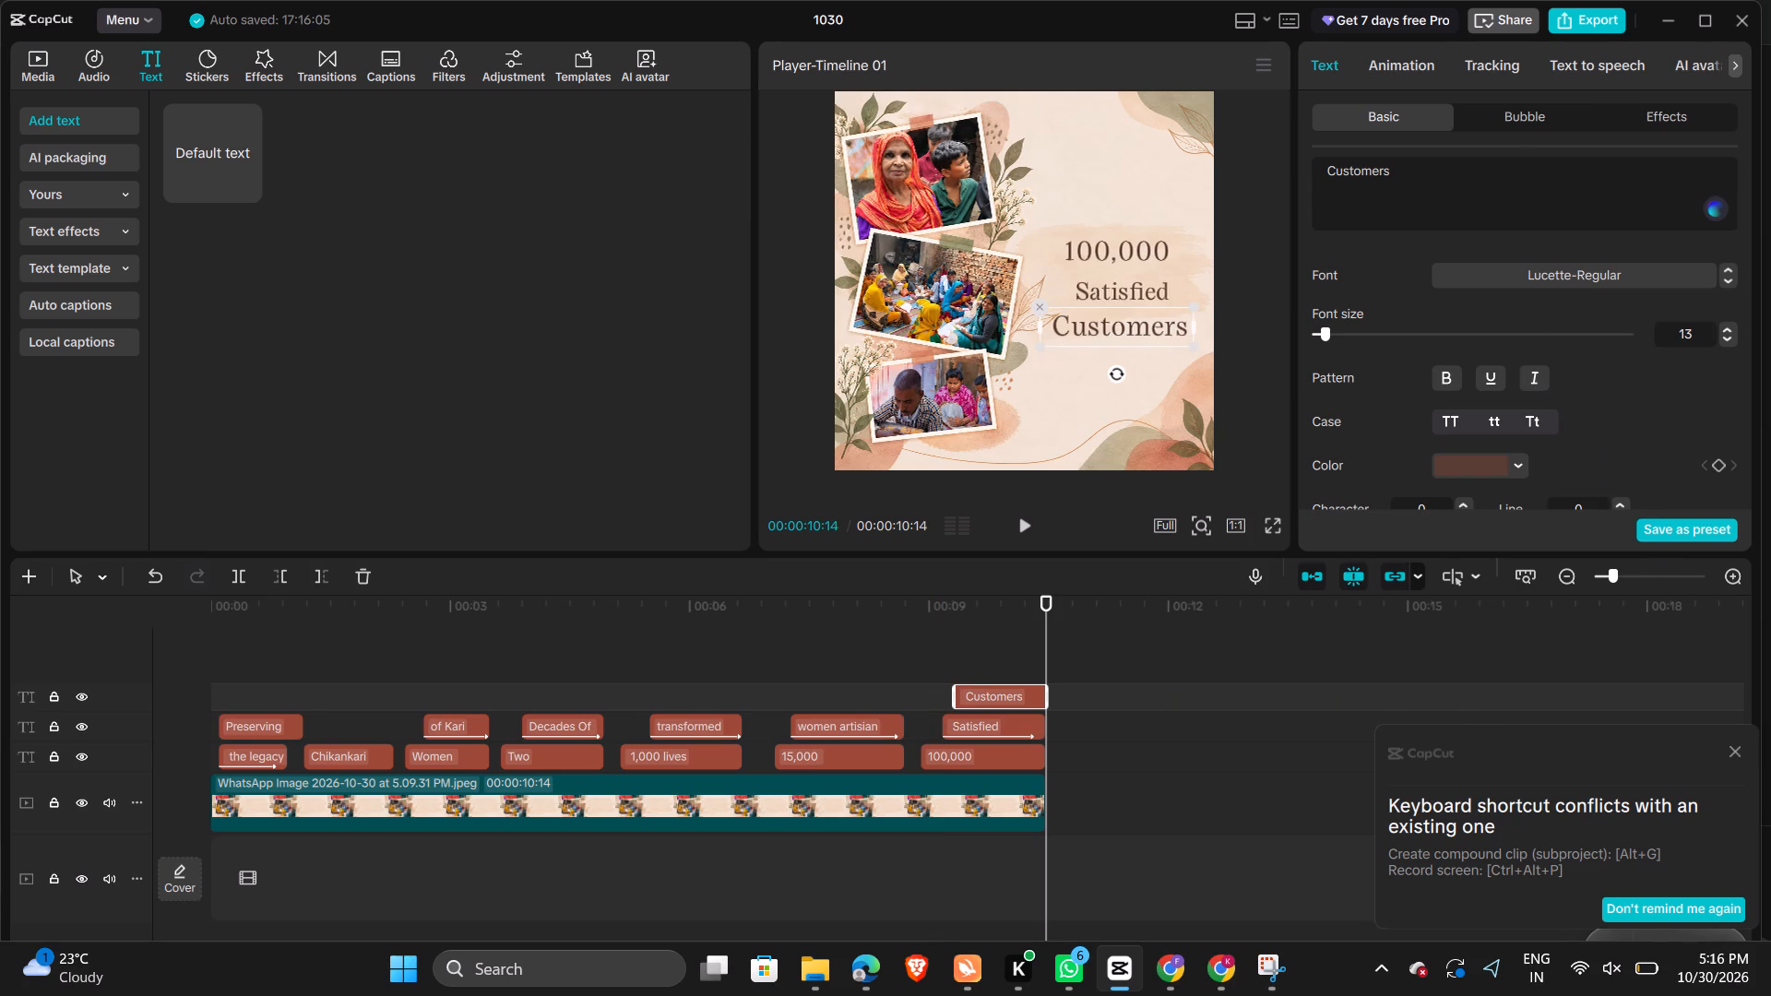
# Browse the entrance text animations available for the "Customers" caption.
pyautogui.click(1409, 65)
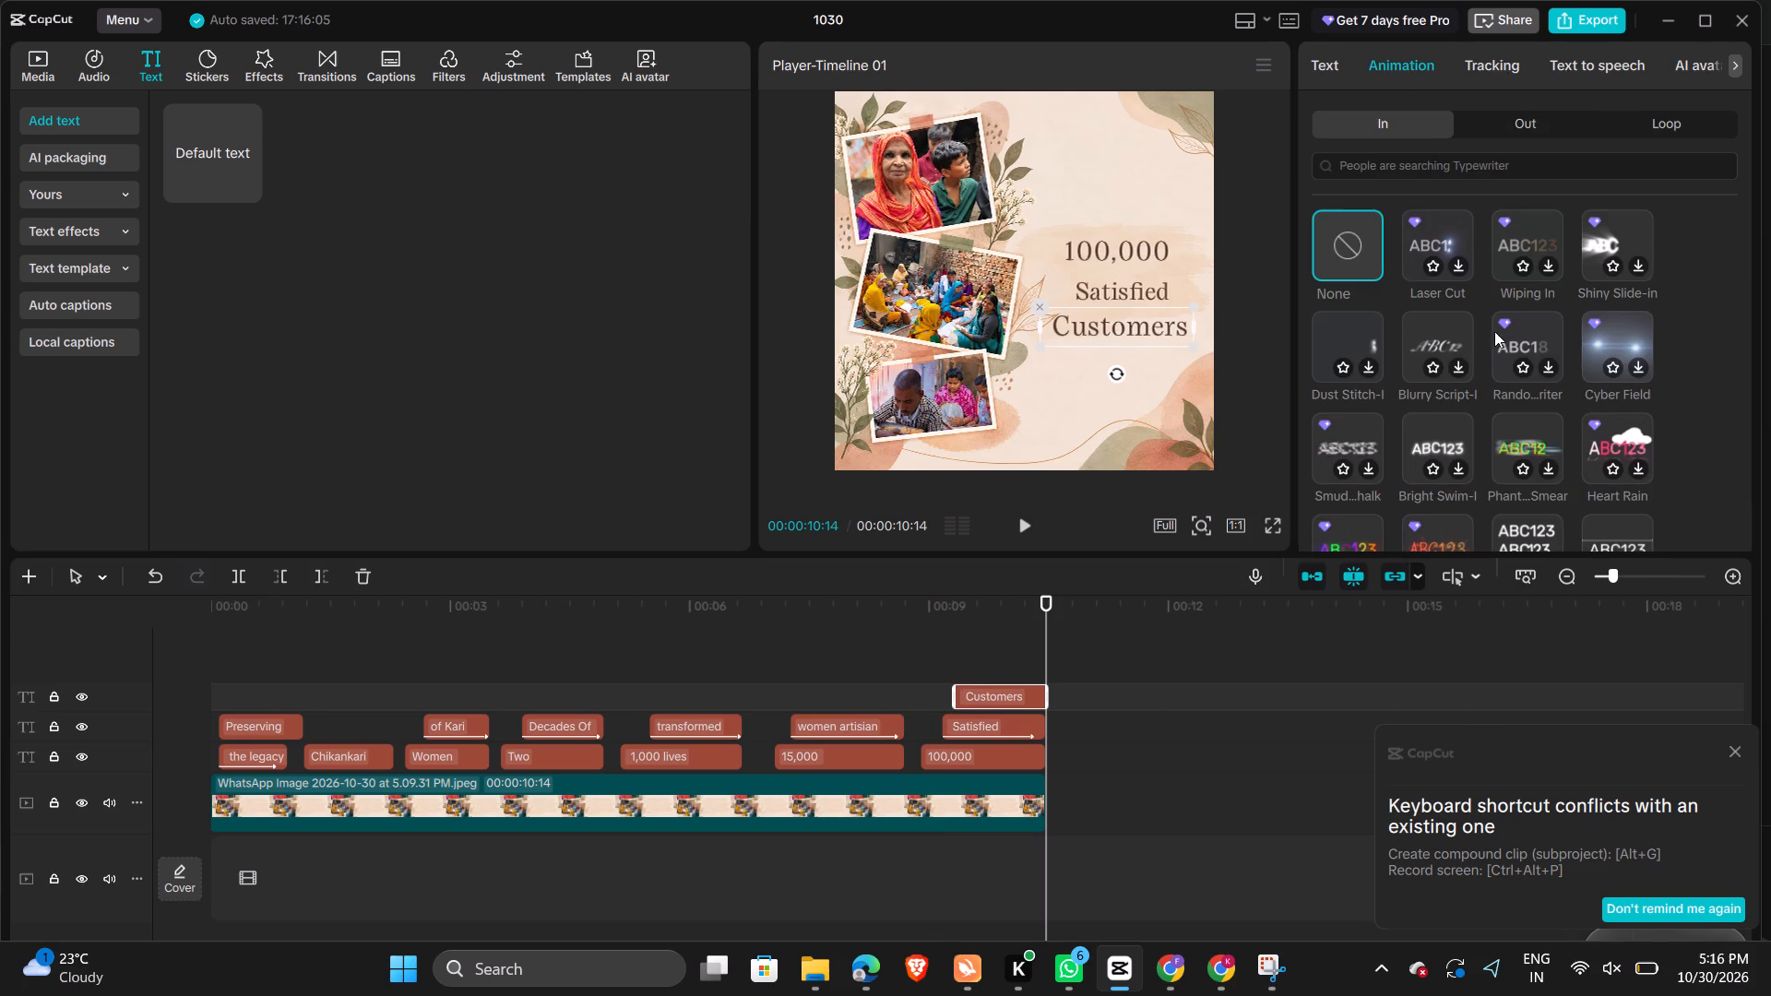
pyautogui.scroll(-2, 1392, 507)
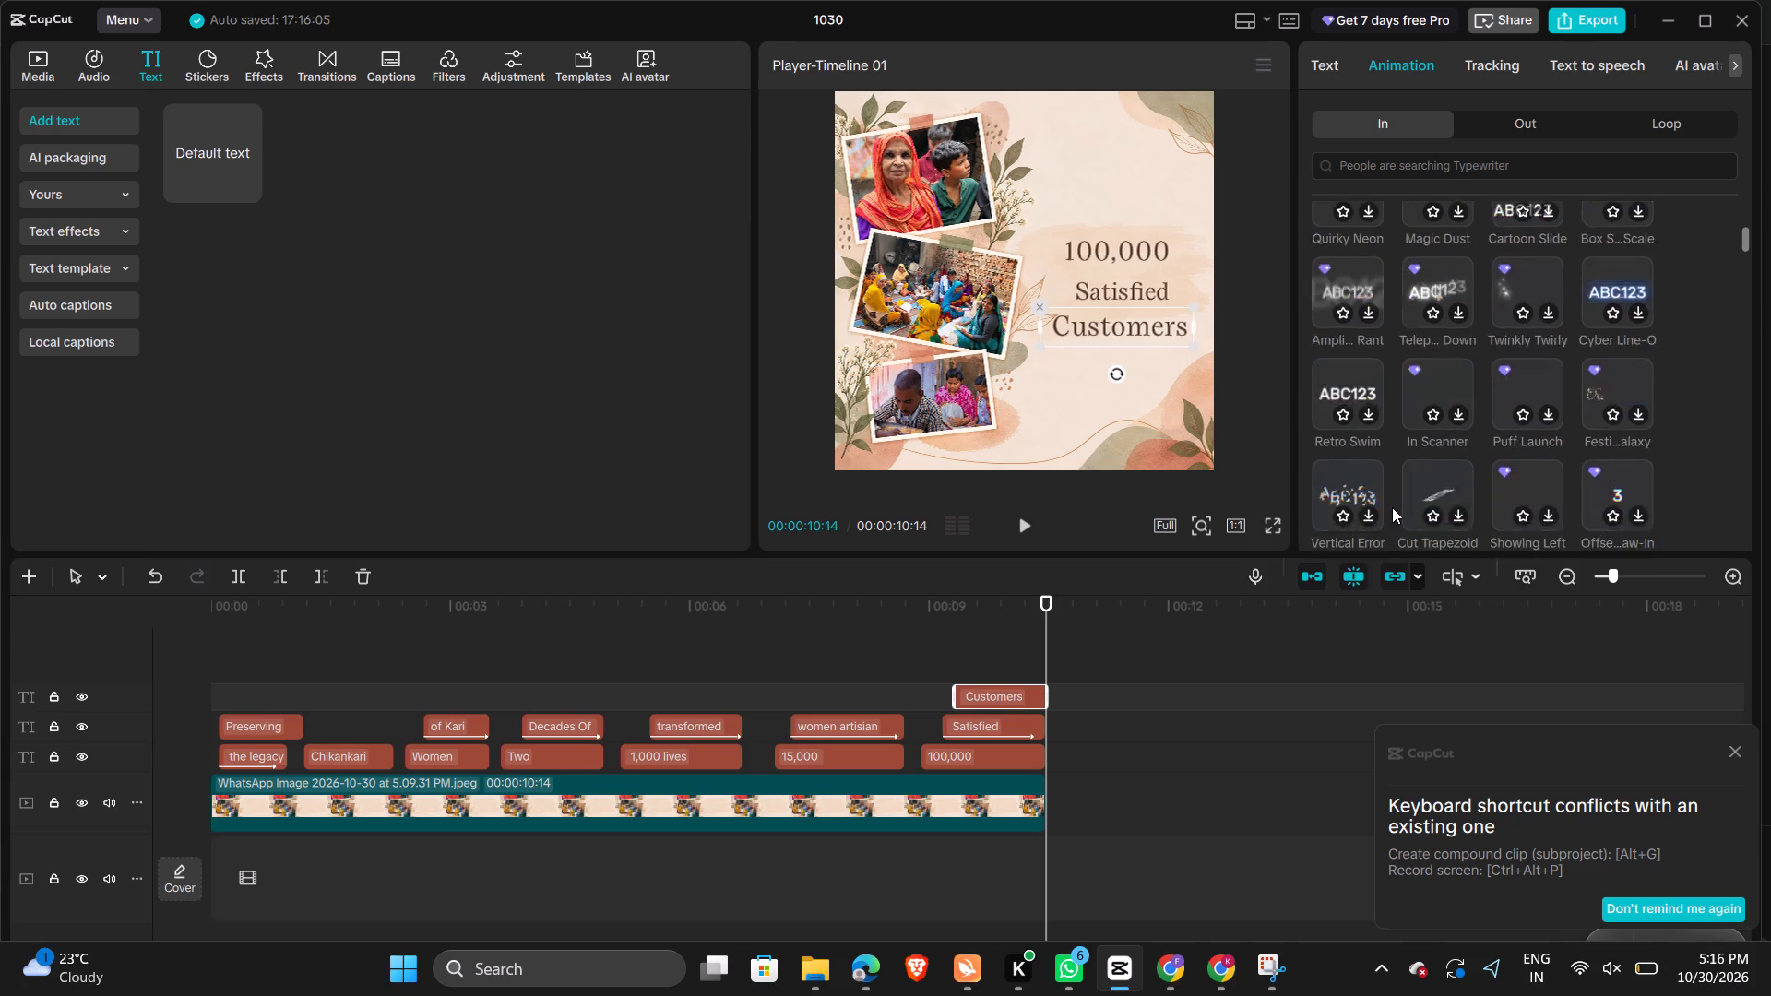
pyautogui.scroll(-2, 1392, 507)
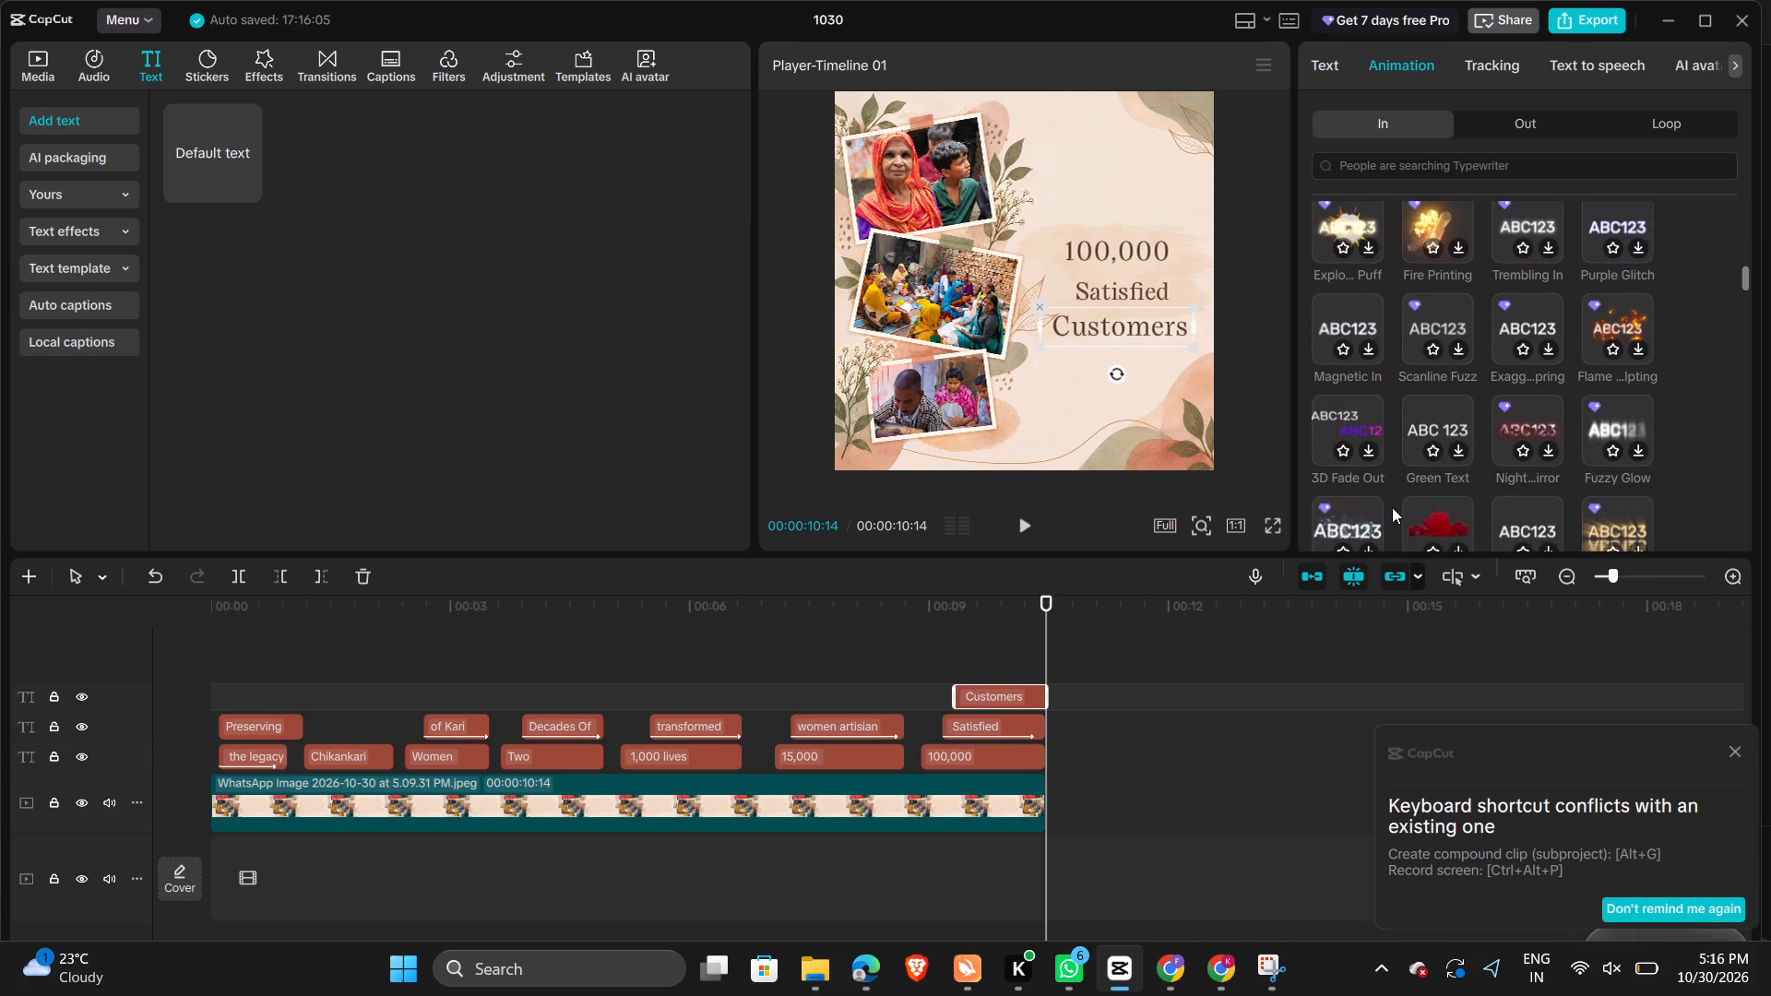
pyautogui.scroll(-2, 1392, 507)
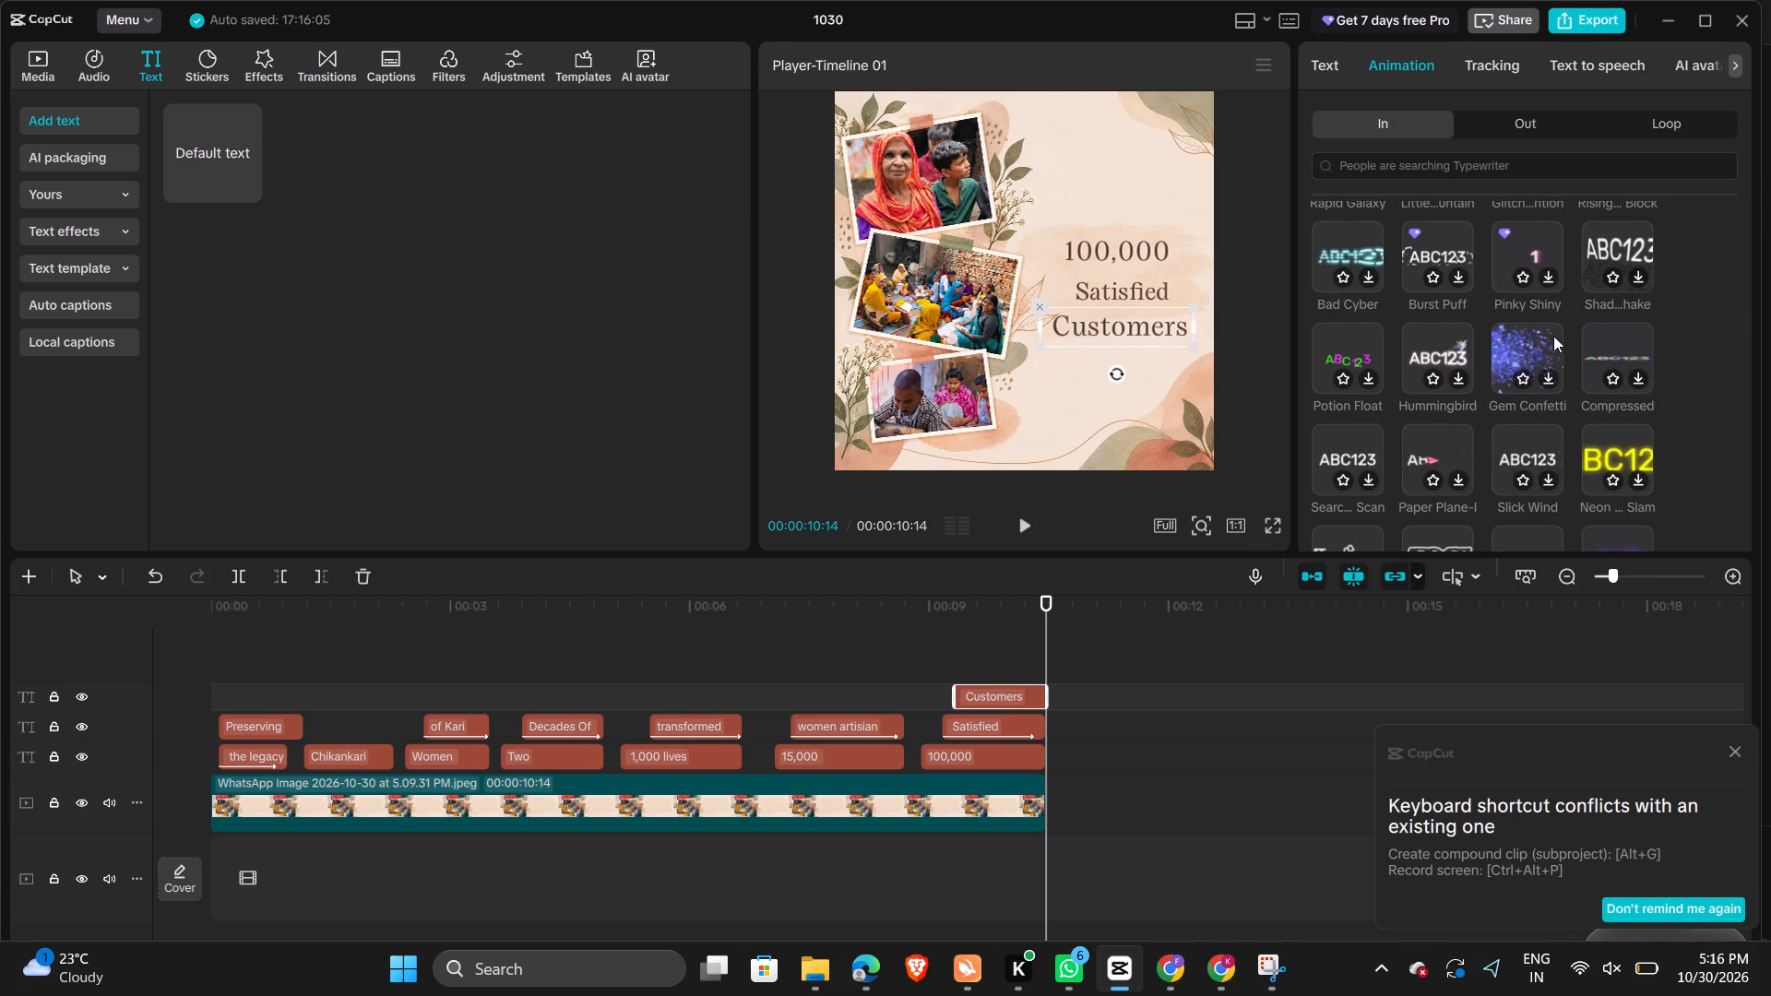
pyautogui.scroll(-1, 1553, 336)
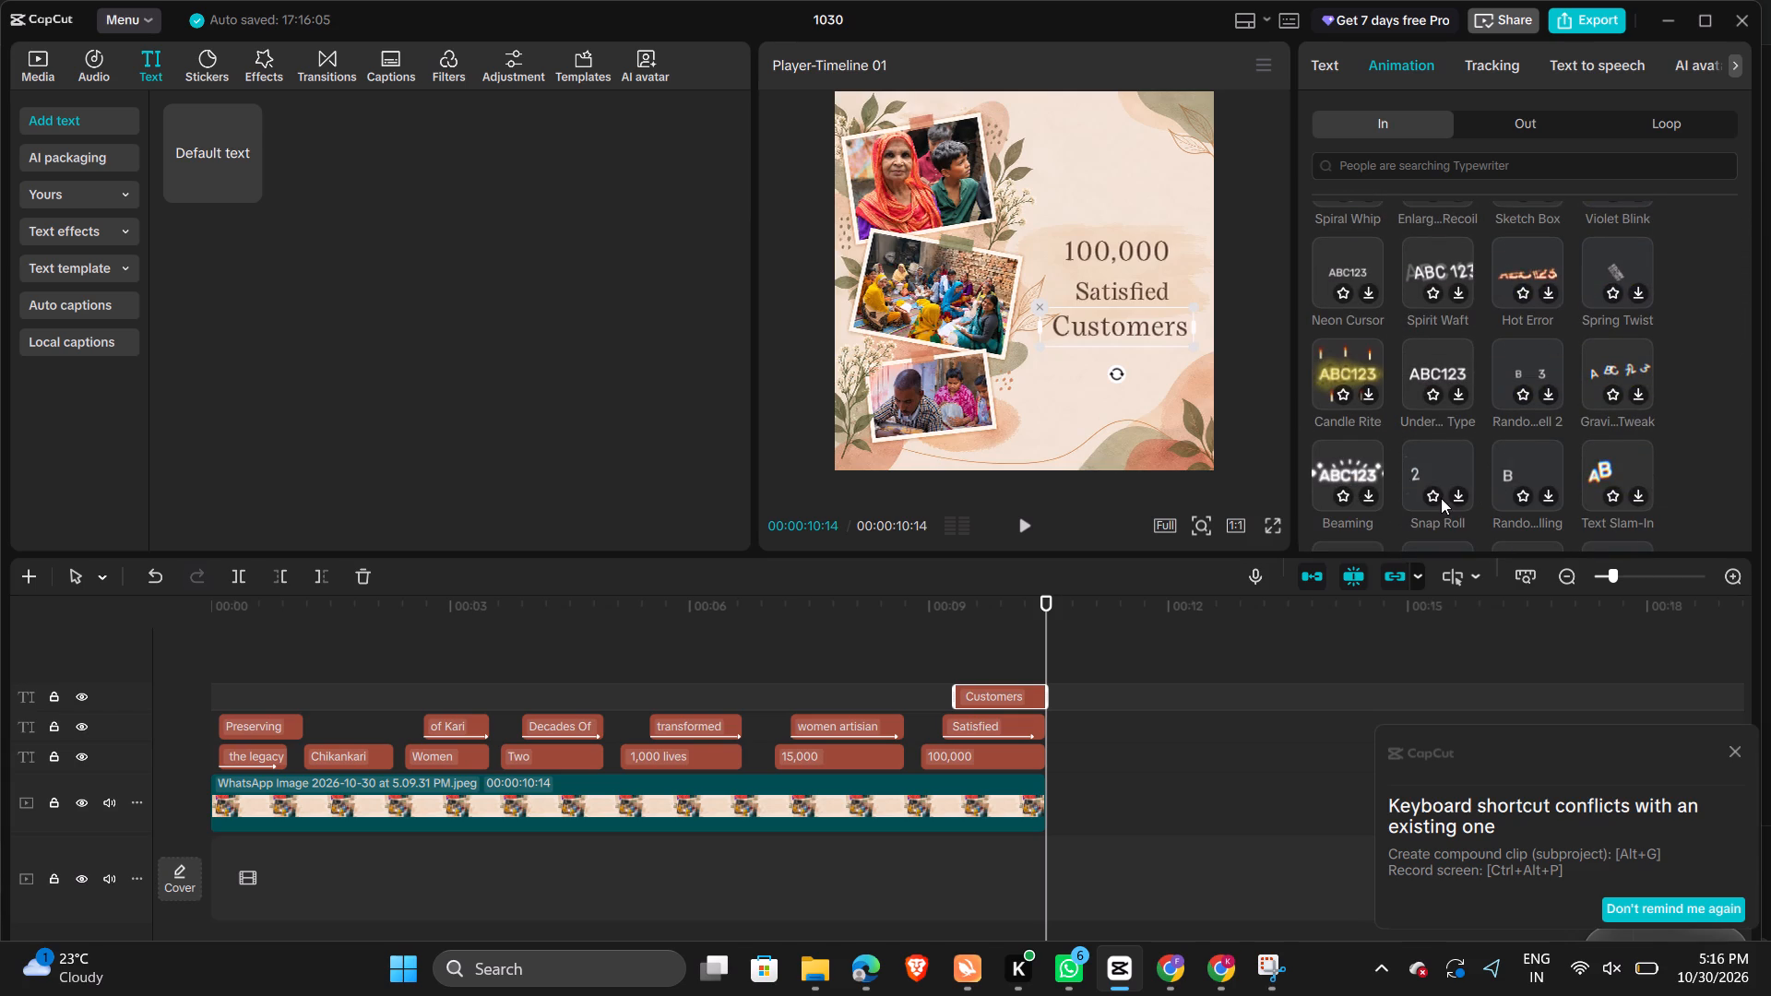
pyautogui.scroll(-2, 1441, 496)
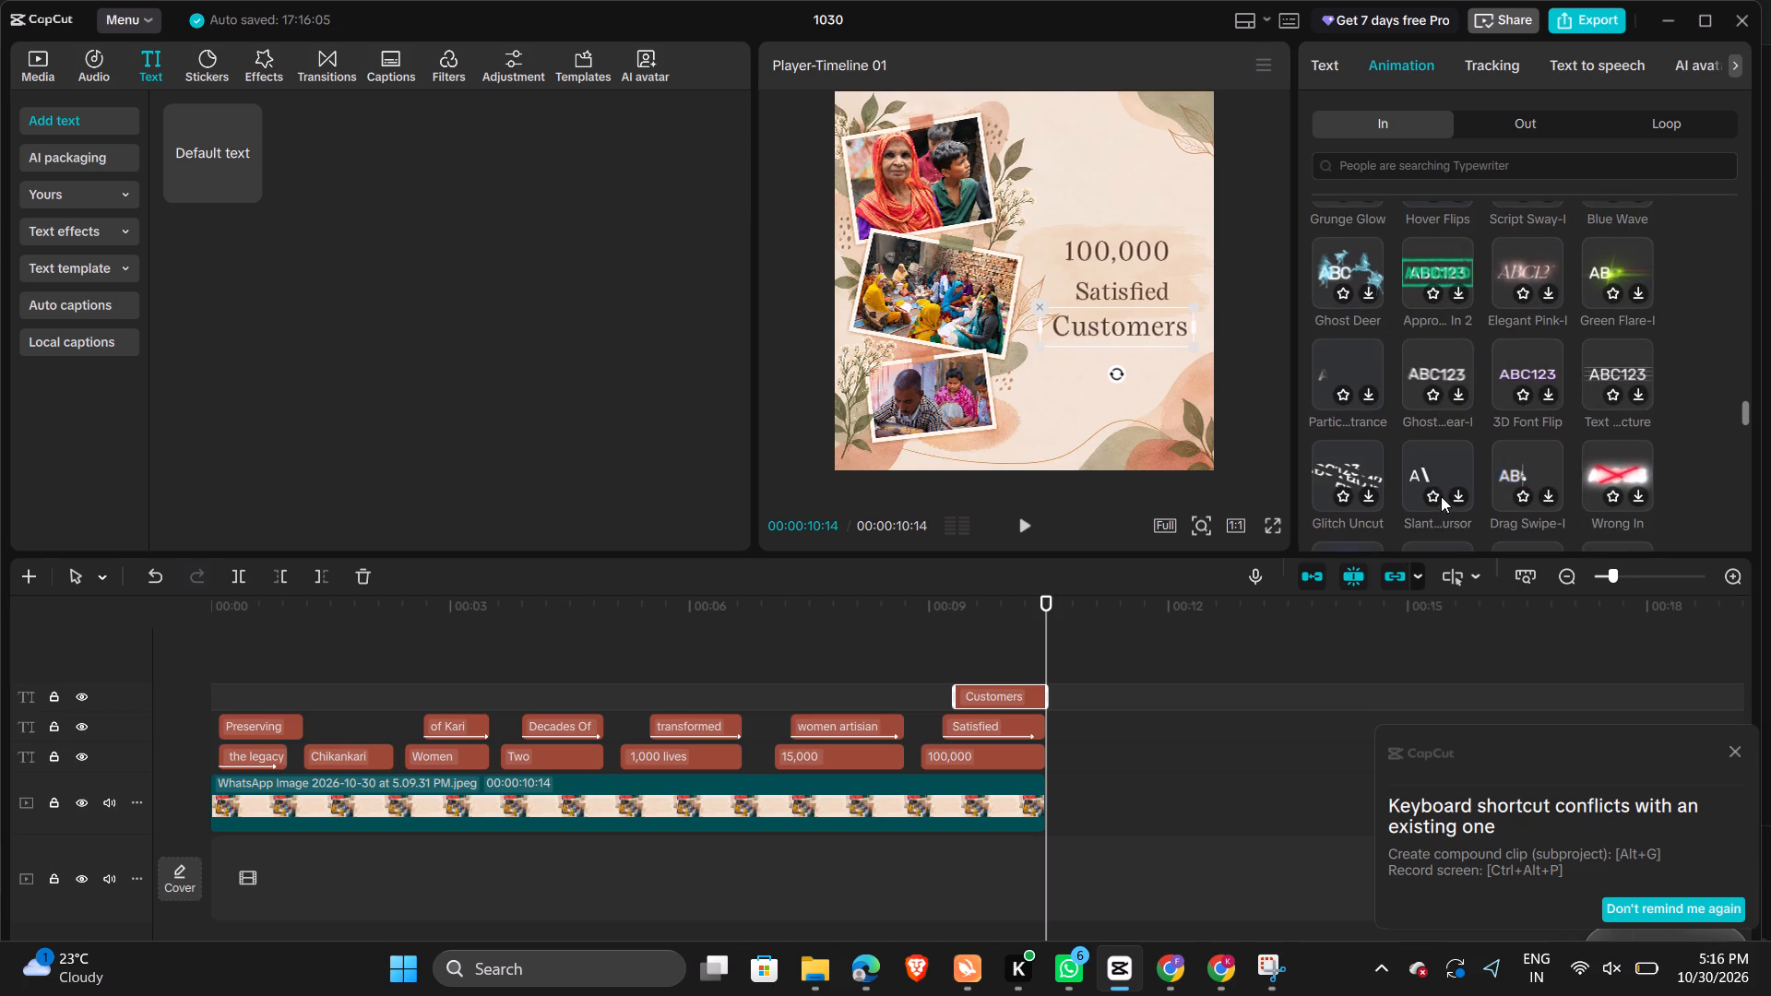
pyautogui.scroll(-2, 1441, 496)
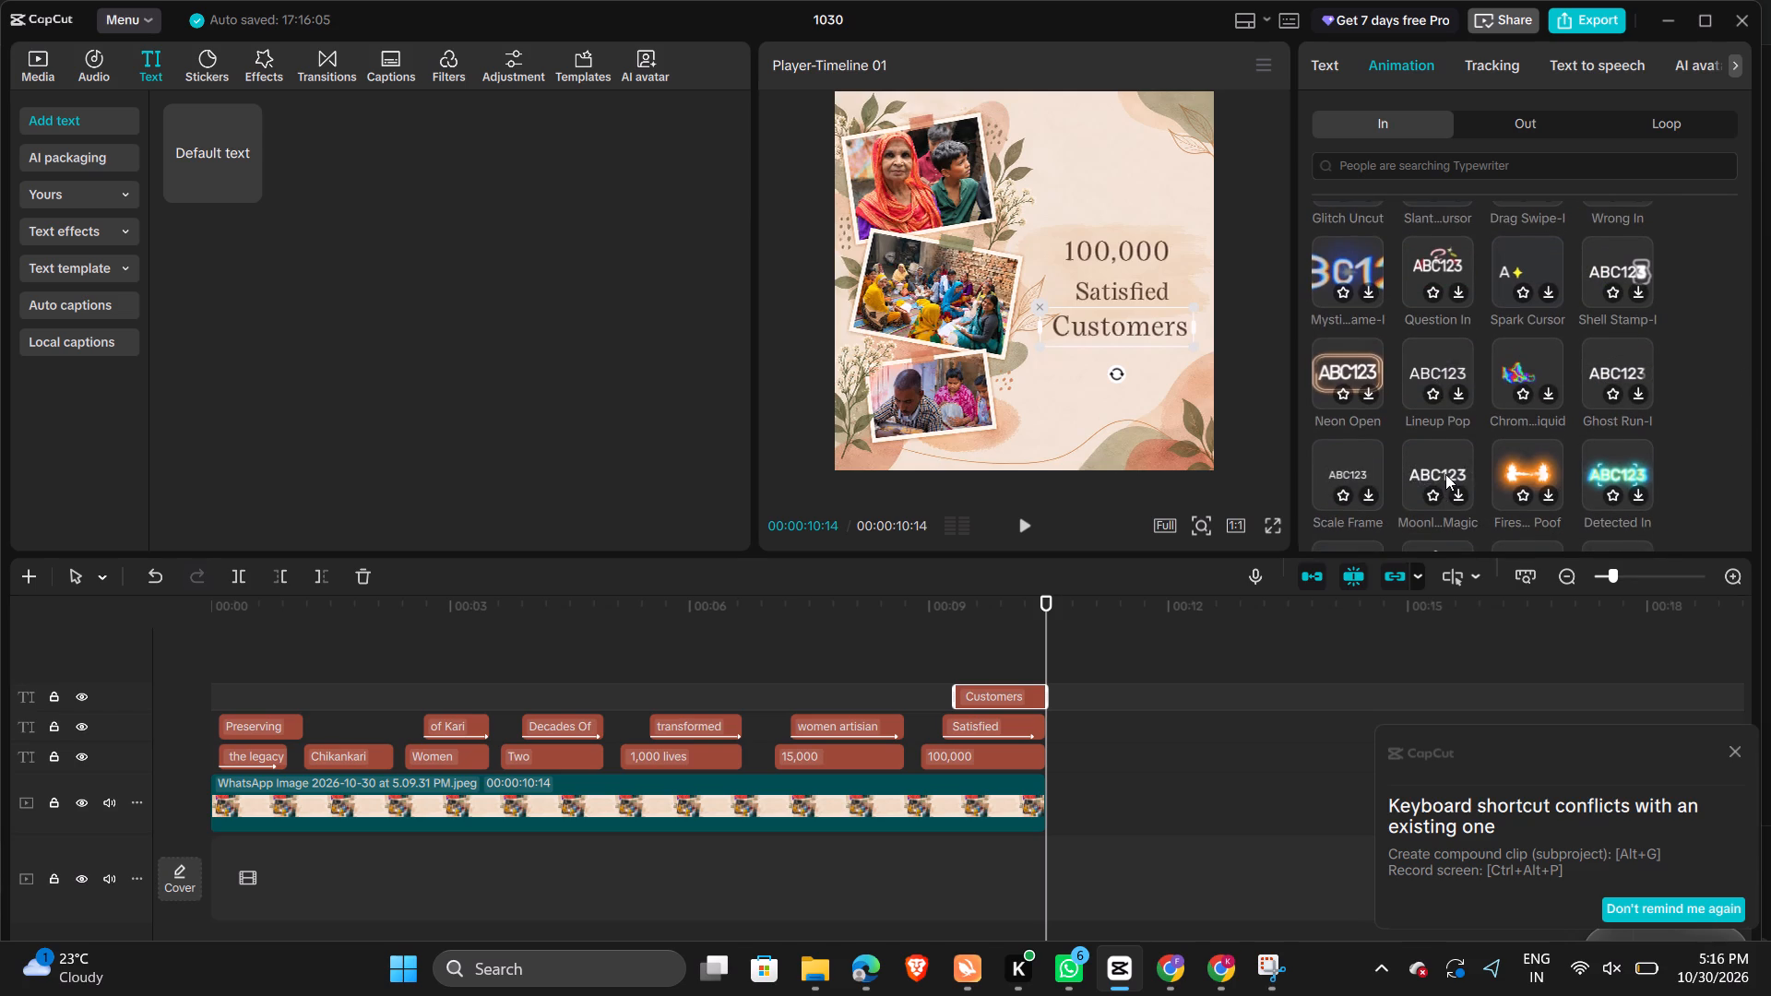
pyautogui.scroll(-4, 1445, 474)
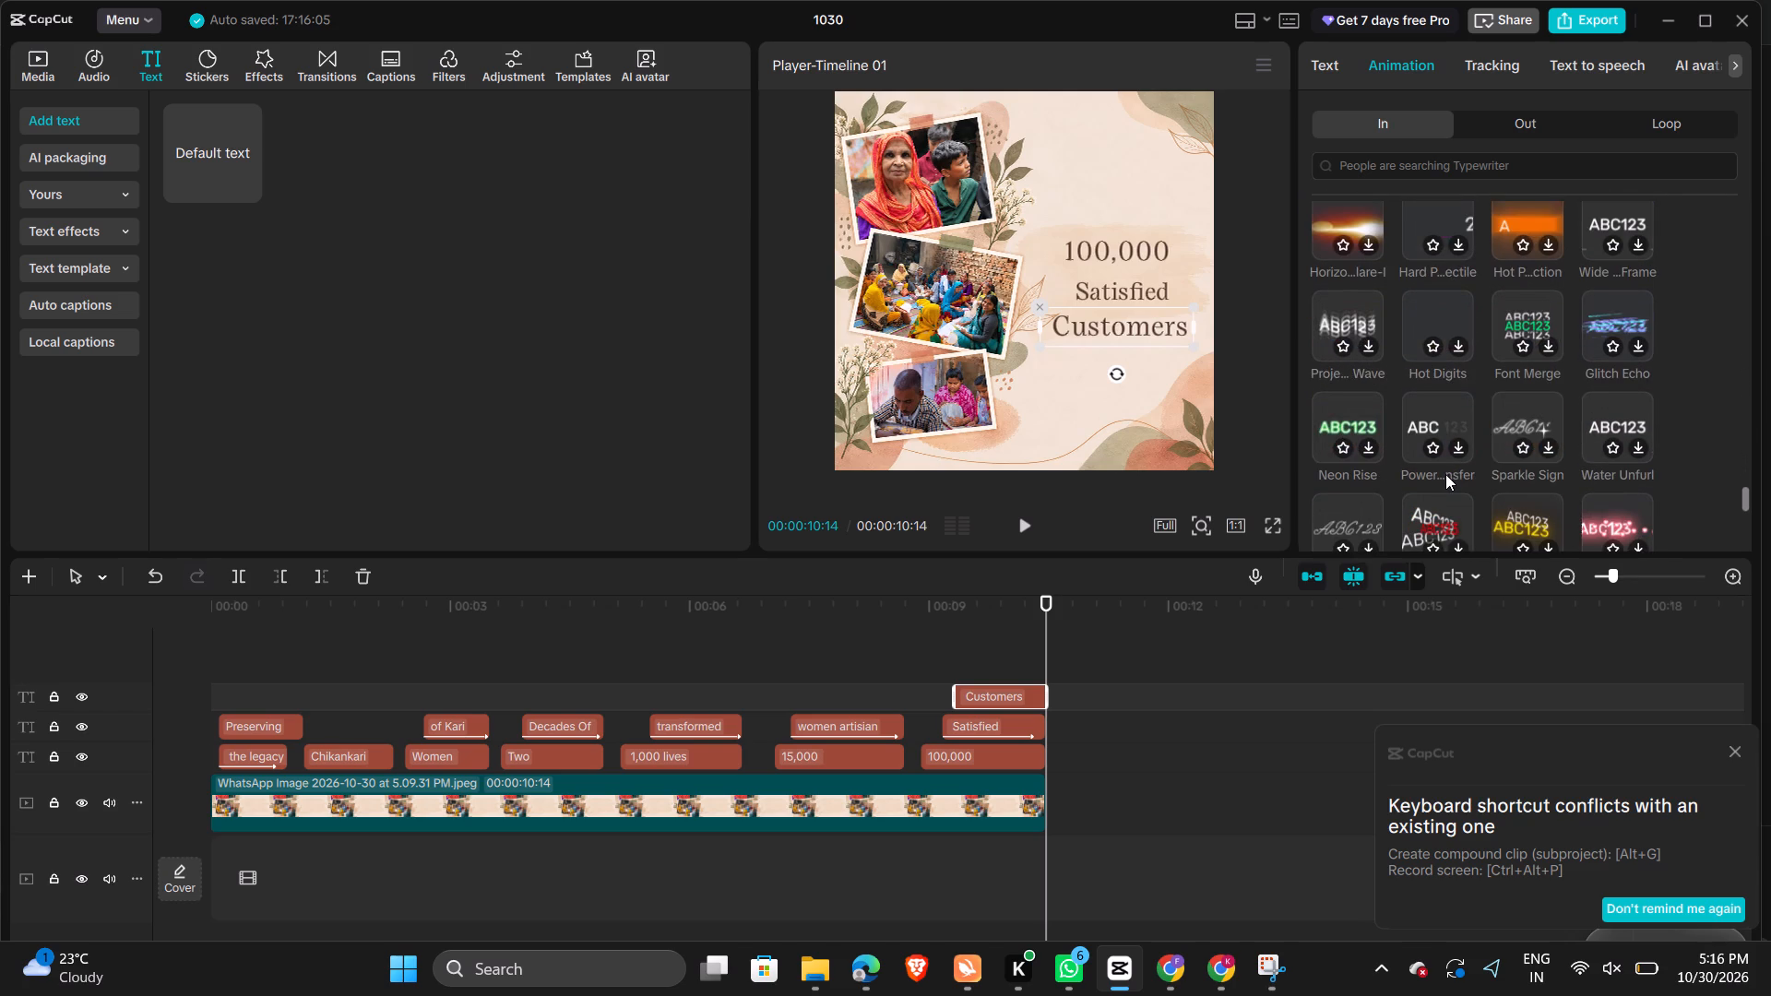
pyautogui.scroll(-1, 1445, 474)
# Select the "Satisfied" caption and look through its entrance animations to find the one in use.
pyautogui.click(1008, 742)
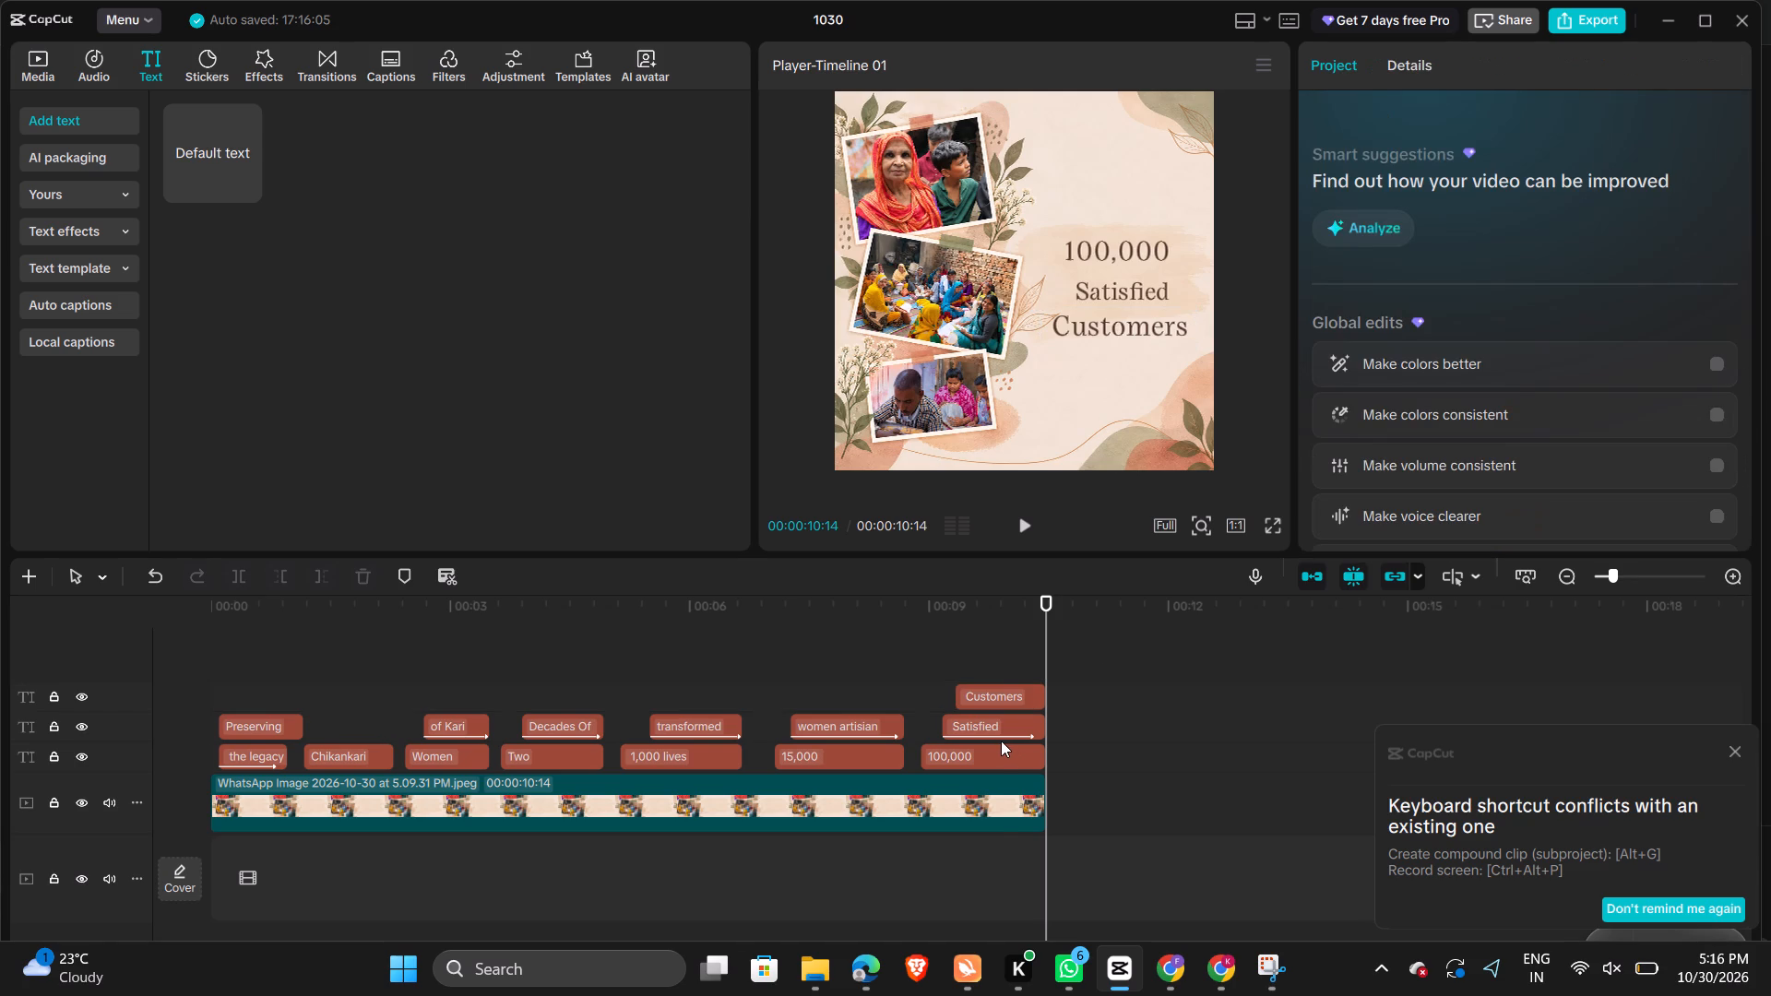
pyautogui.click(965, 727)
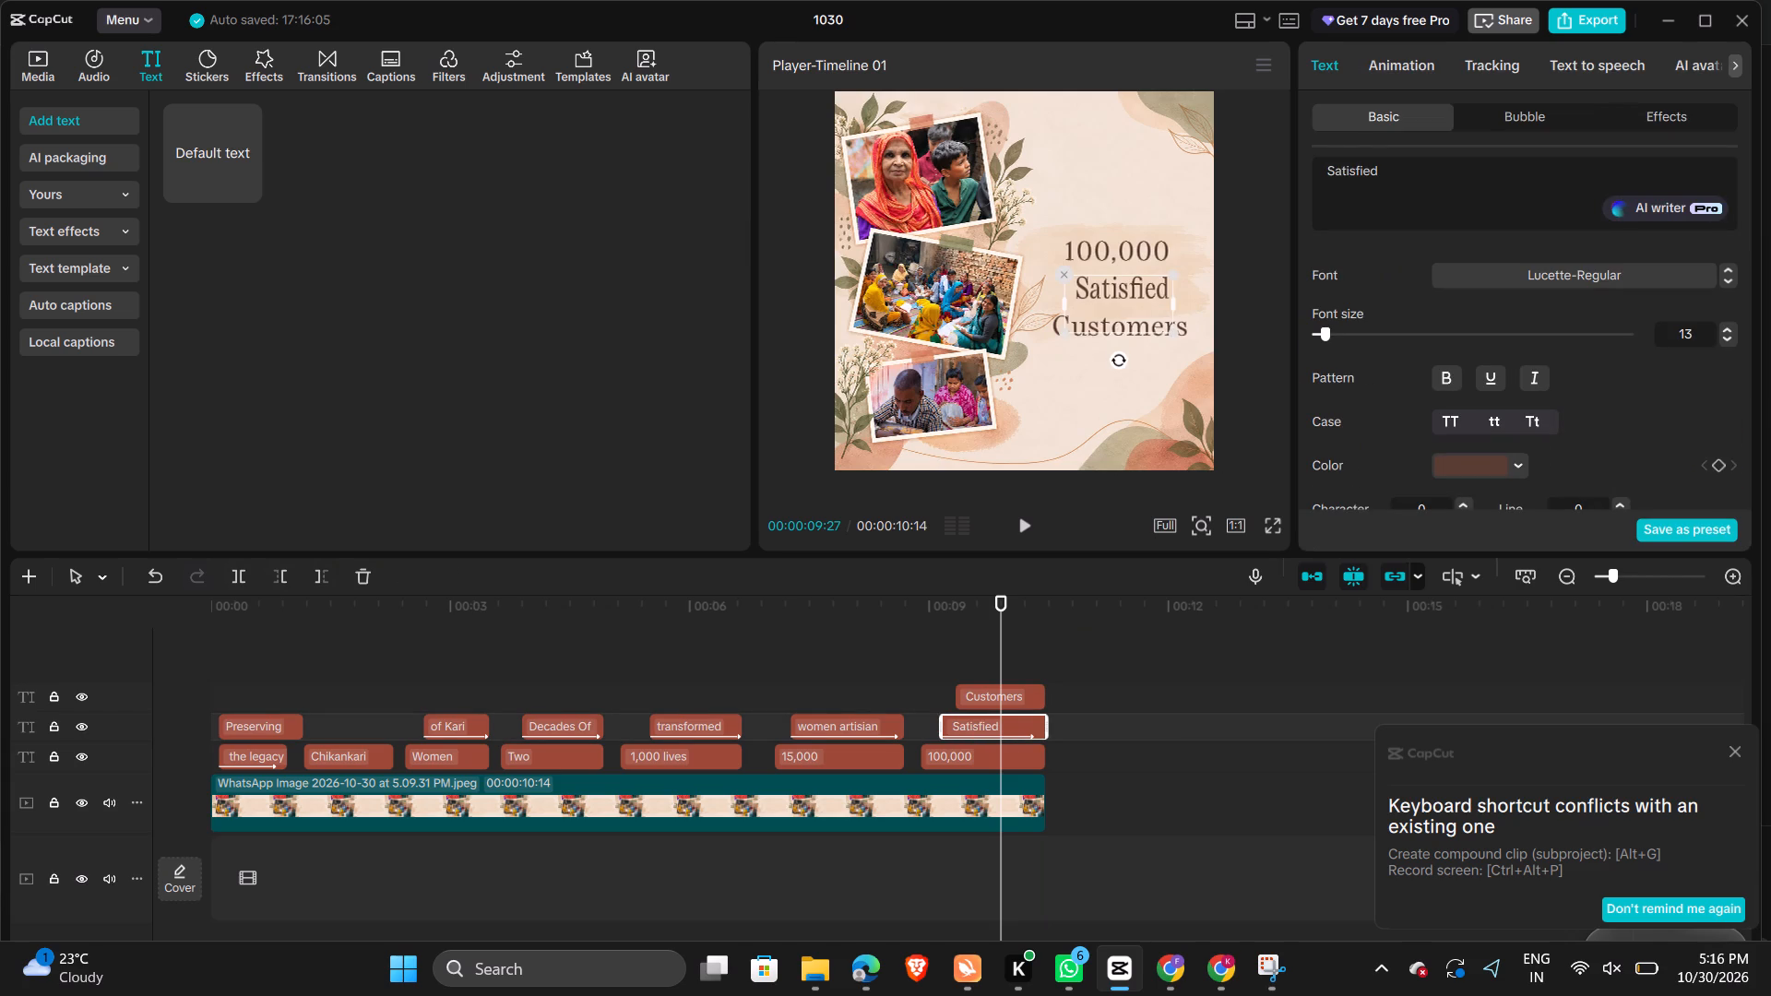
pyautogui.click(1387, 64)
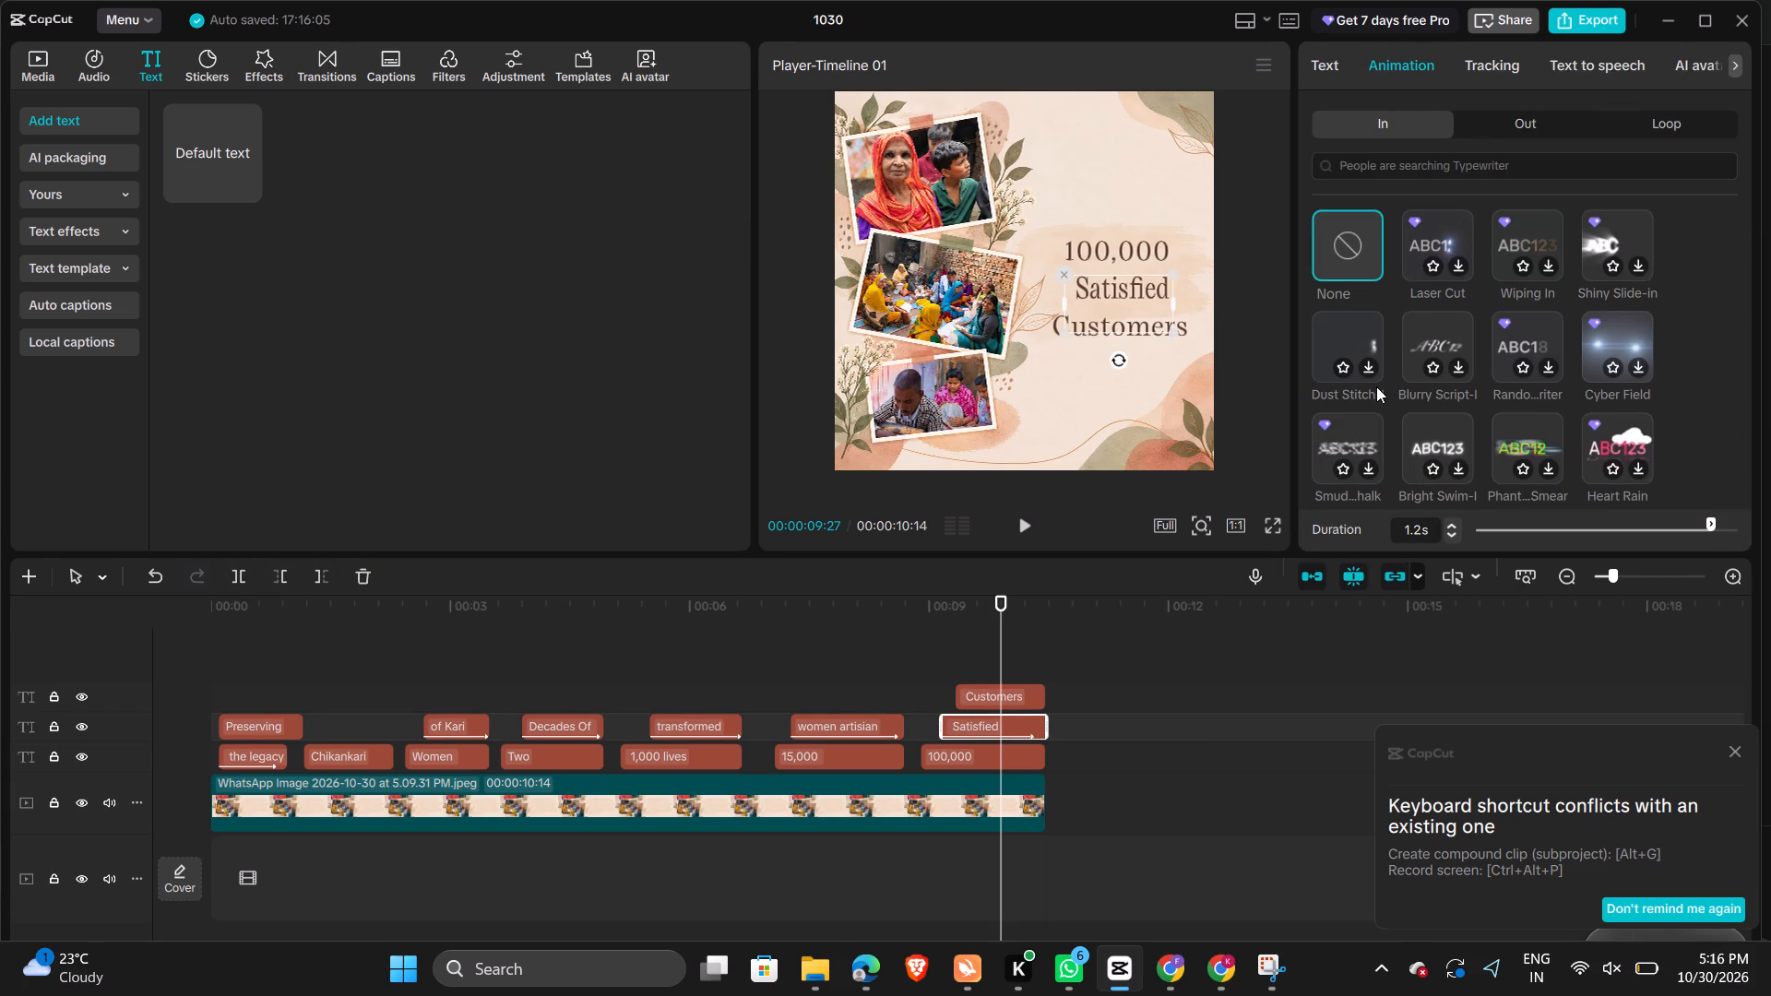
pyautogui.scroll(-1, 1376, 386)
pyautogui.scroll(1, 1376, 386)
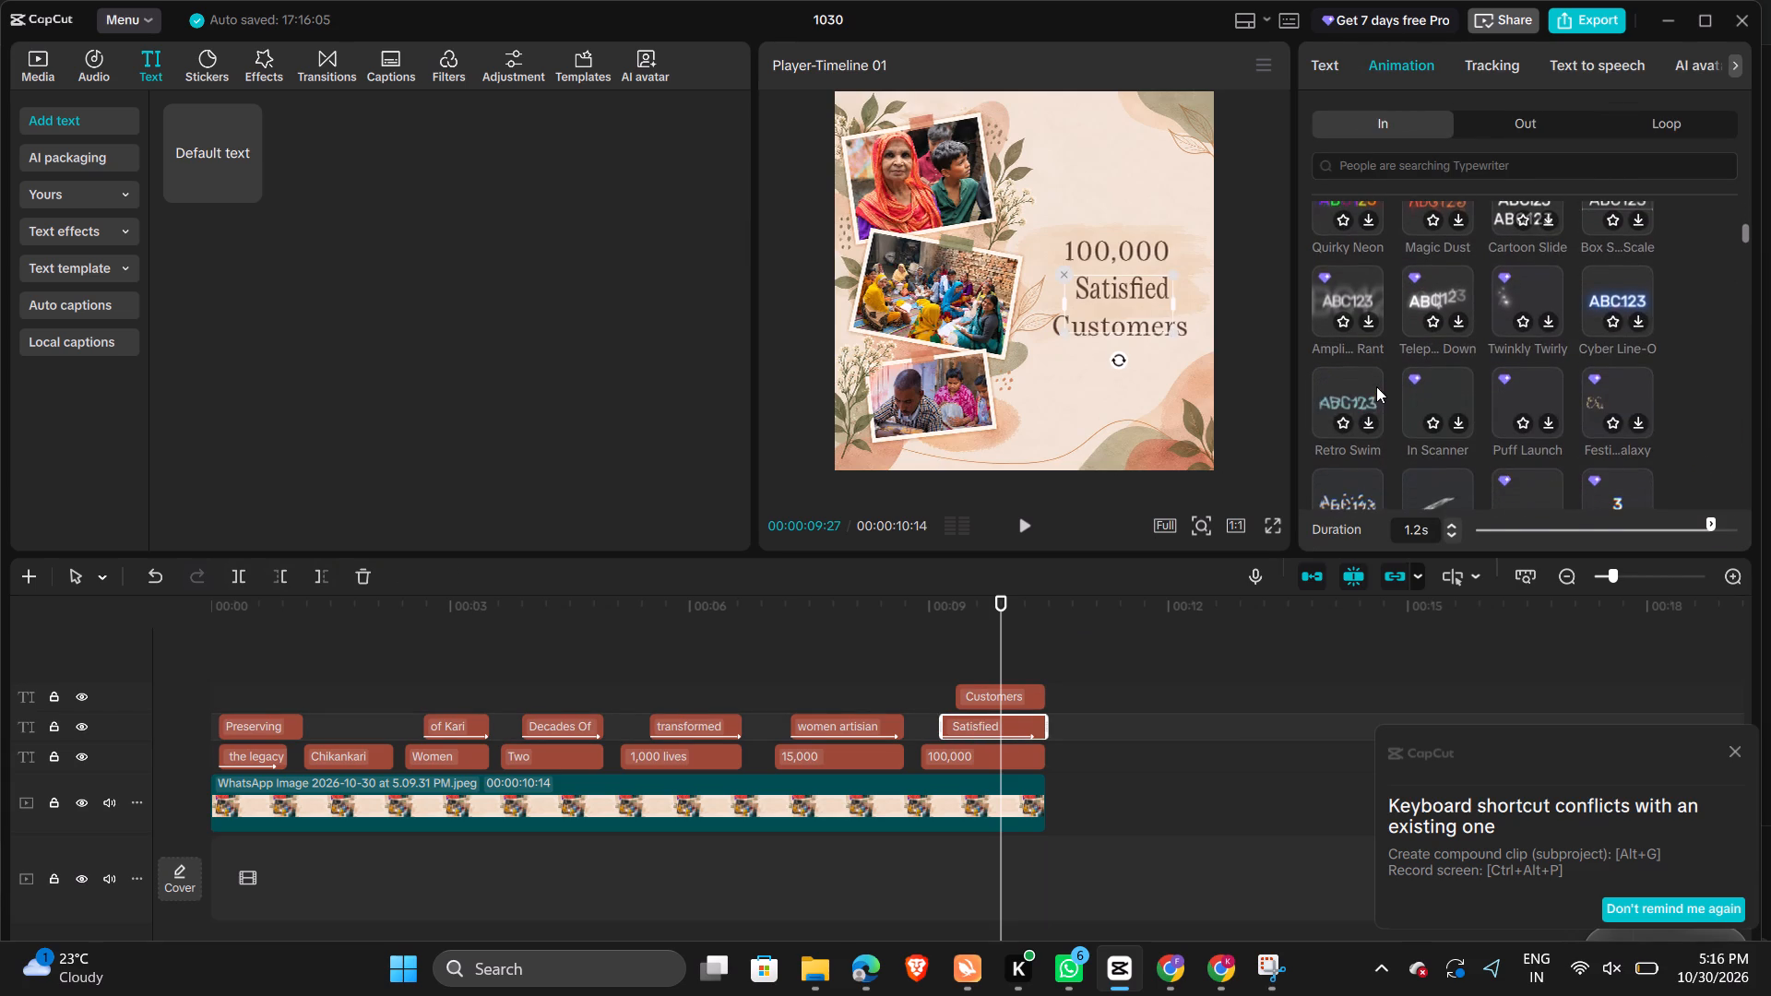
pyautogui.scroll(1, 1376, 386)
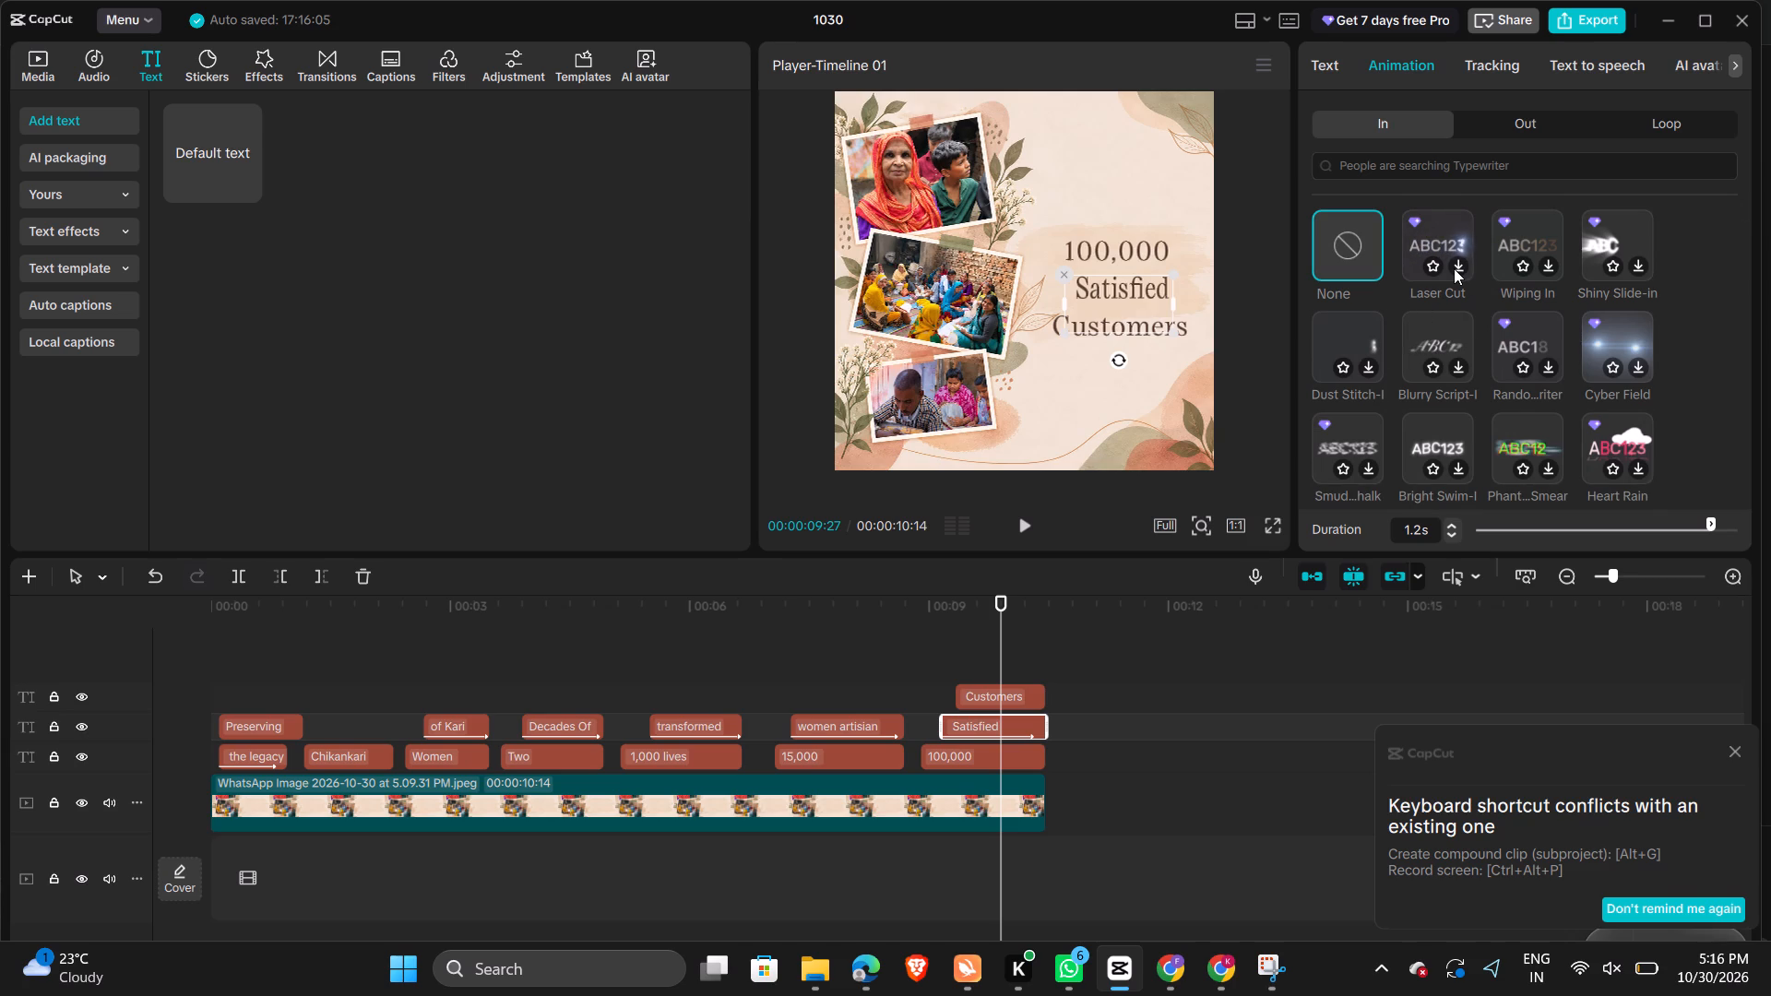
pyautogui.hscroll(-1, 1324, 356)
# Play the video and replay its opening from the start to check the caption timing.
pyautogui.click(227, 681)
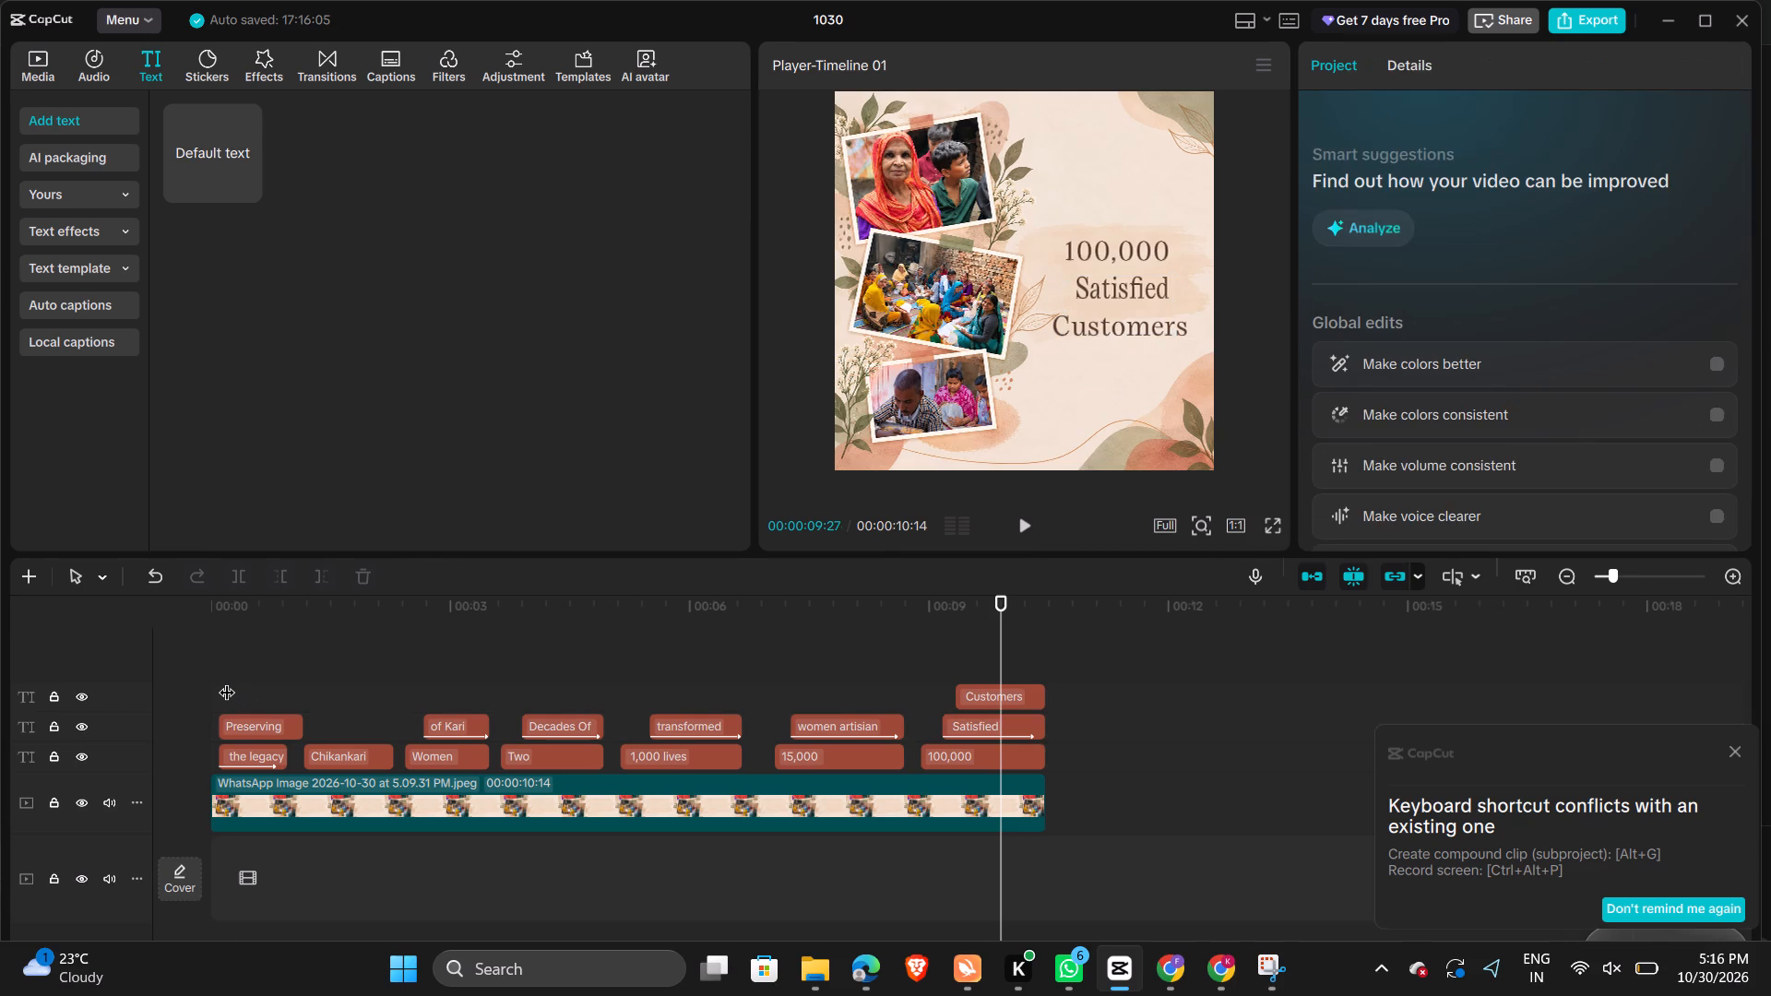
pyautogui.press('space')
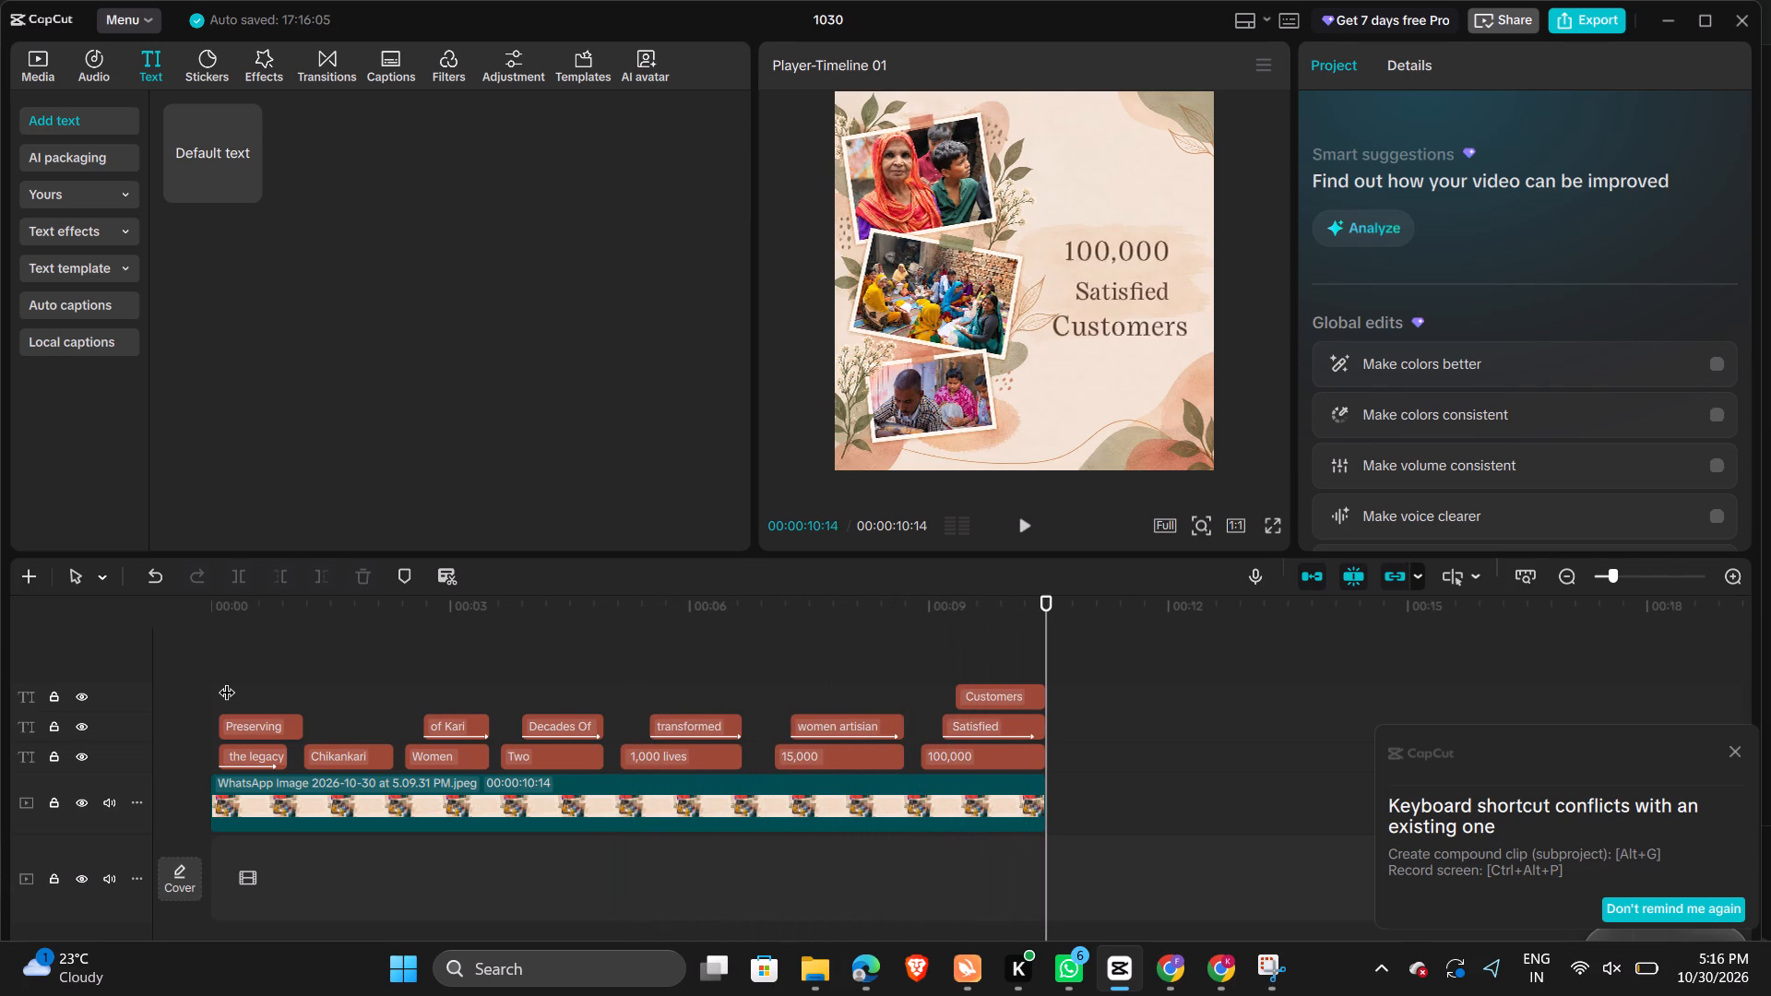
pyautogui.click(211, 670)
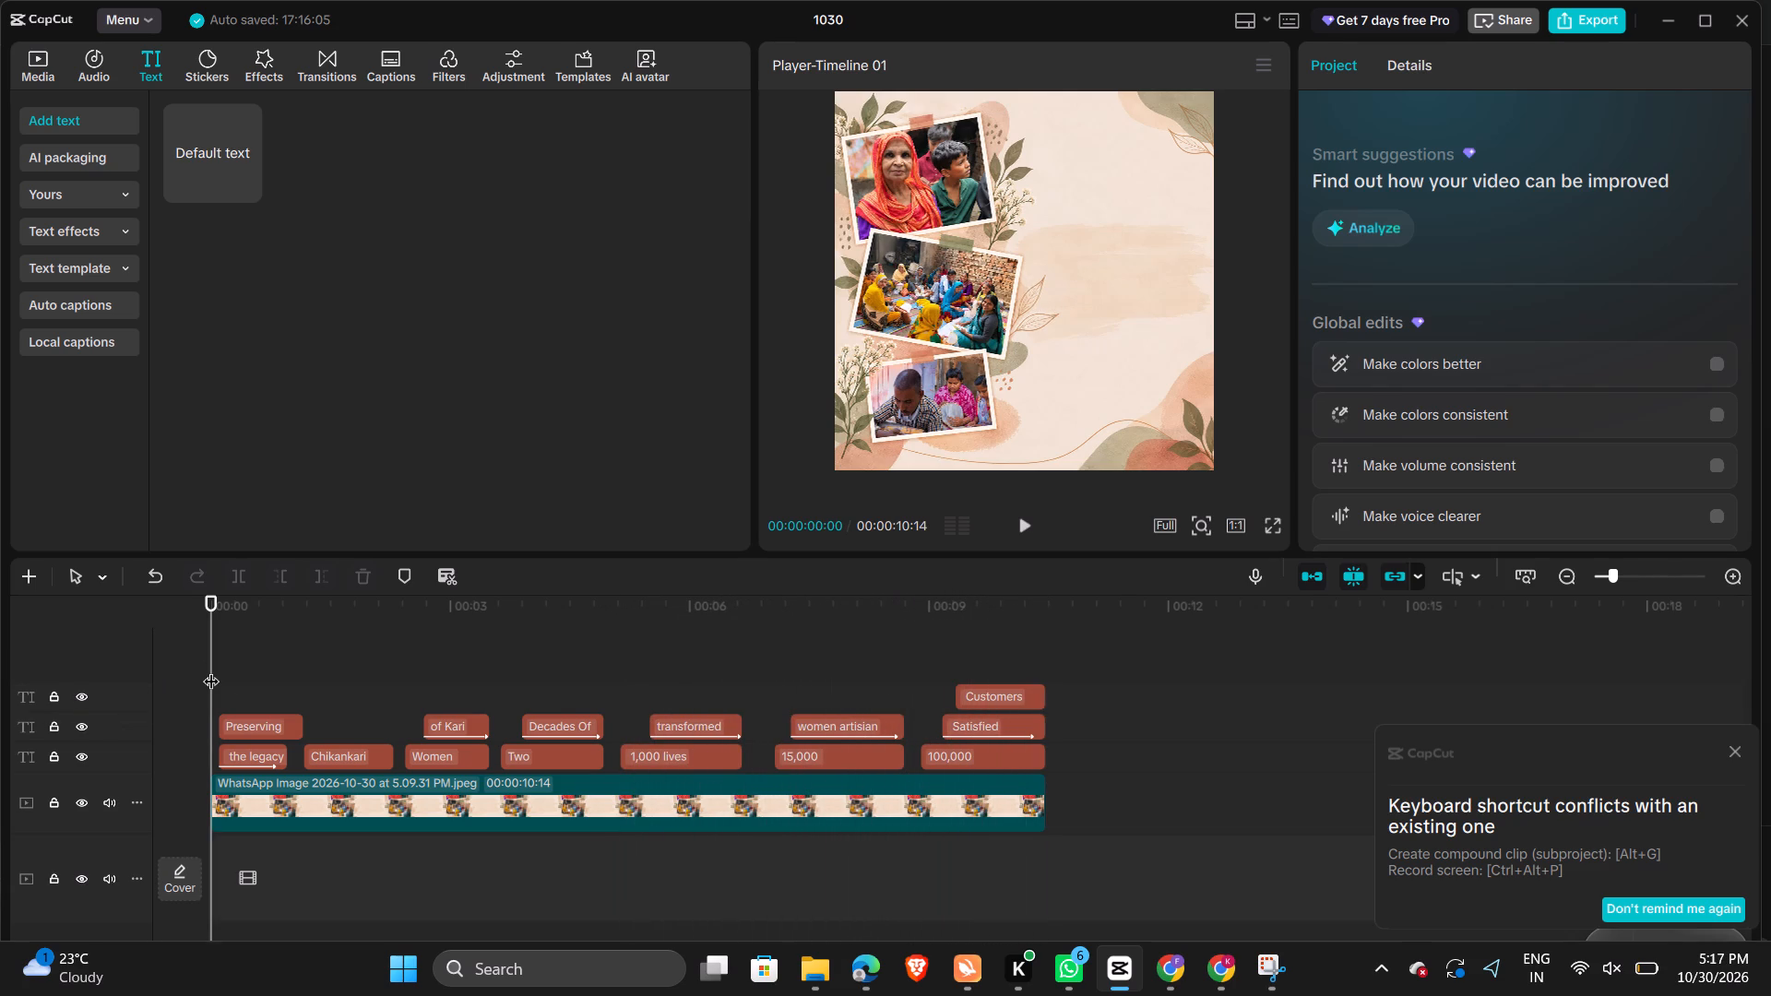
pyautogui.press('space')
pyautogui.press('space')
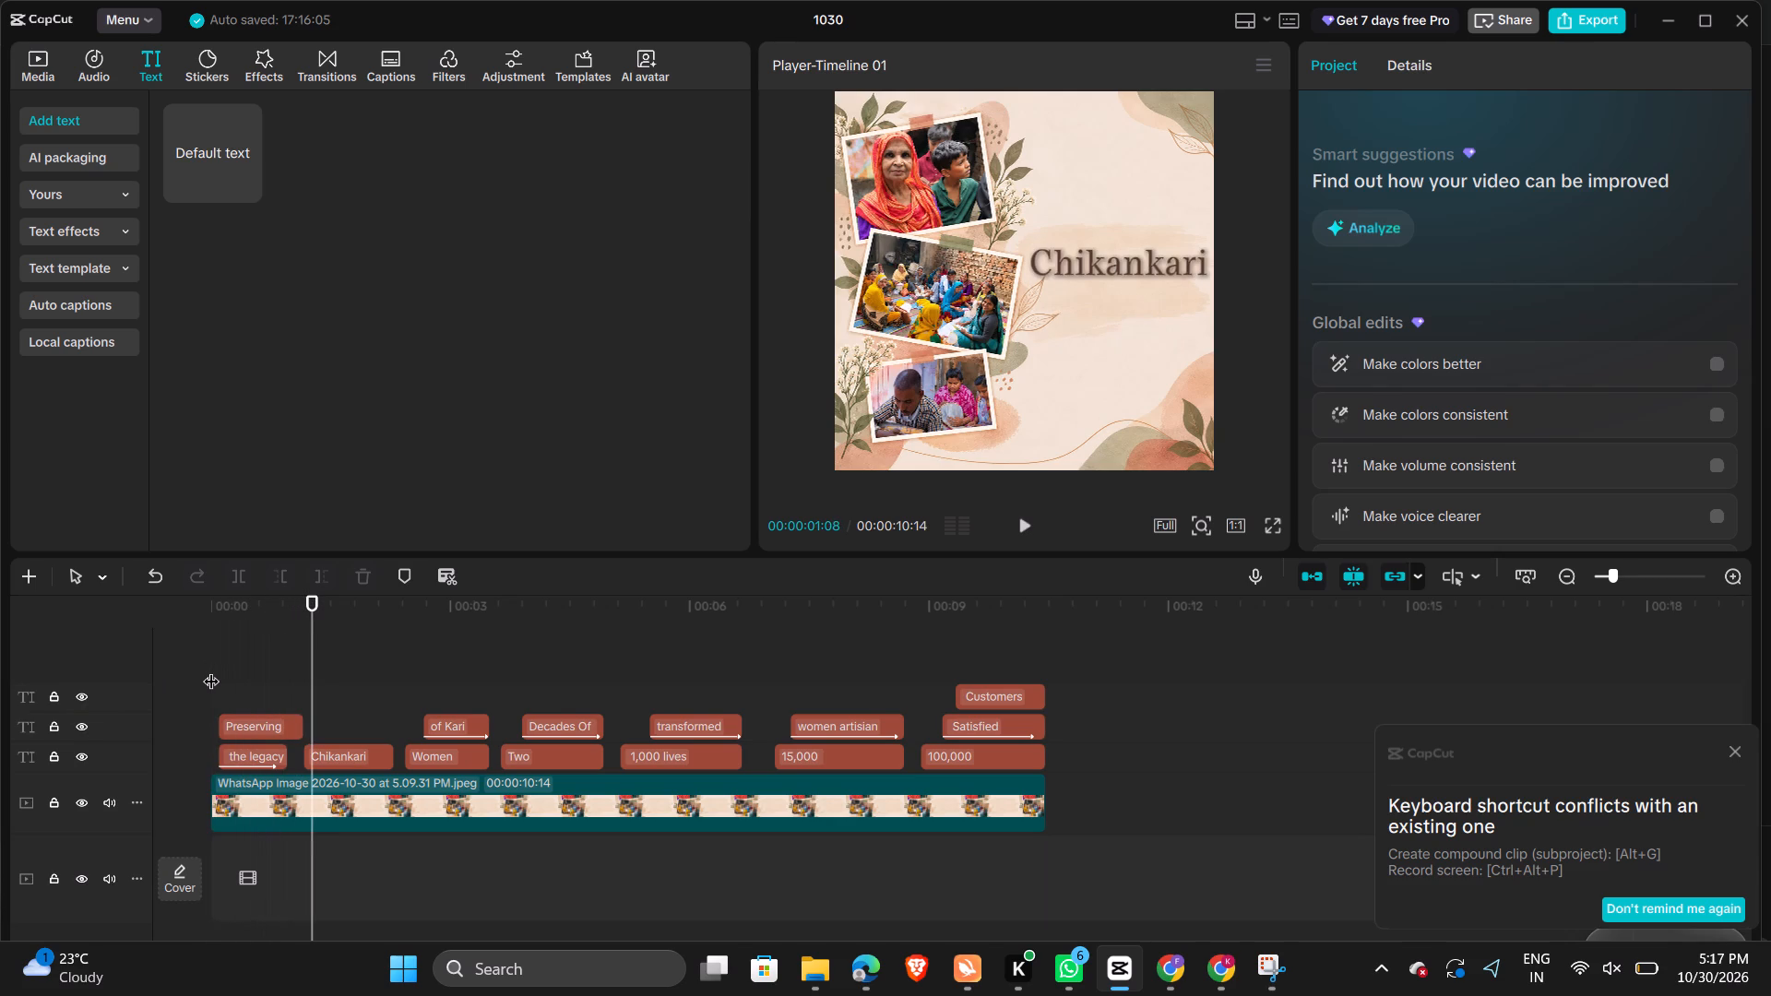
# Extend the start of the "Preserving" clip back to the very beginning of the timeline.
pyautogui.click(242, 733)
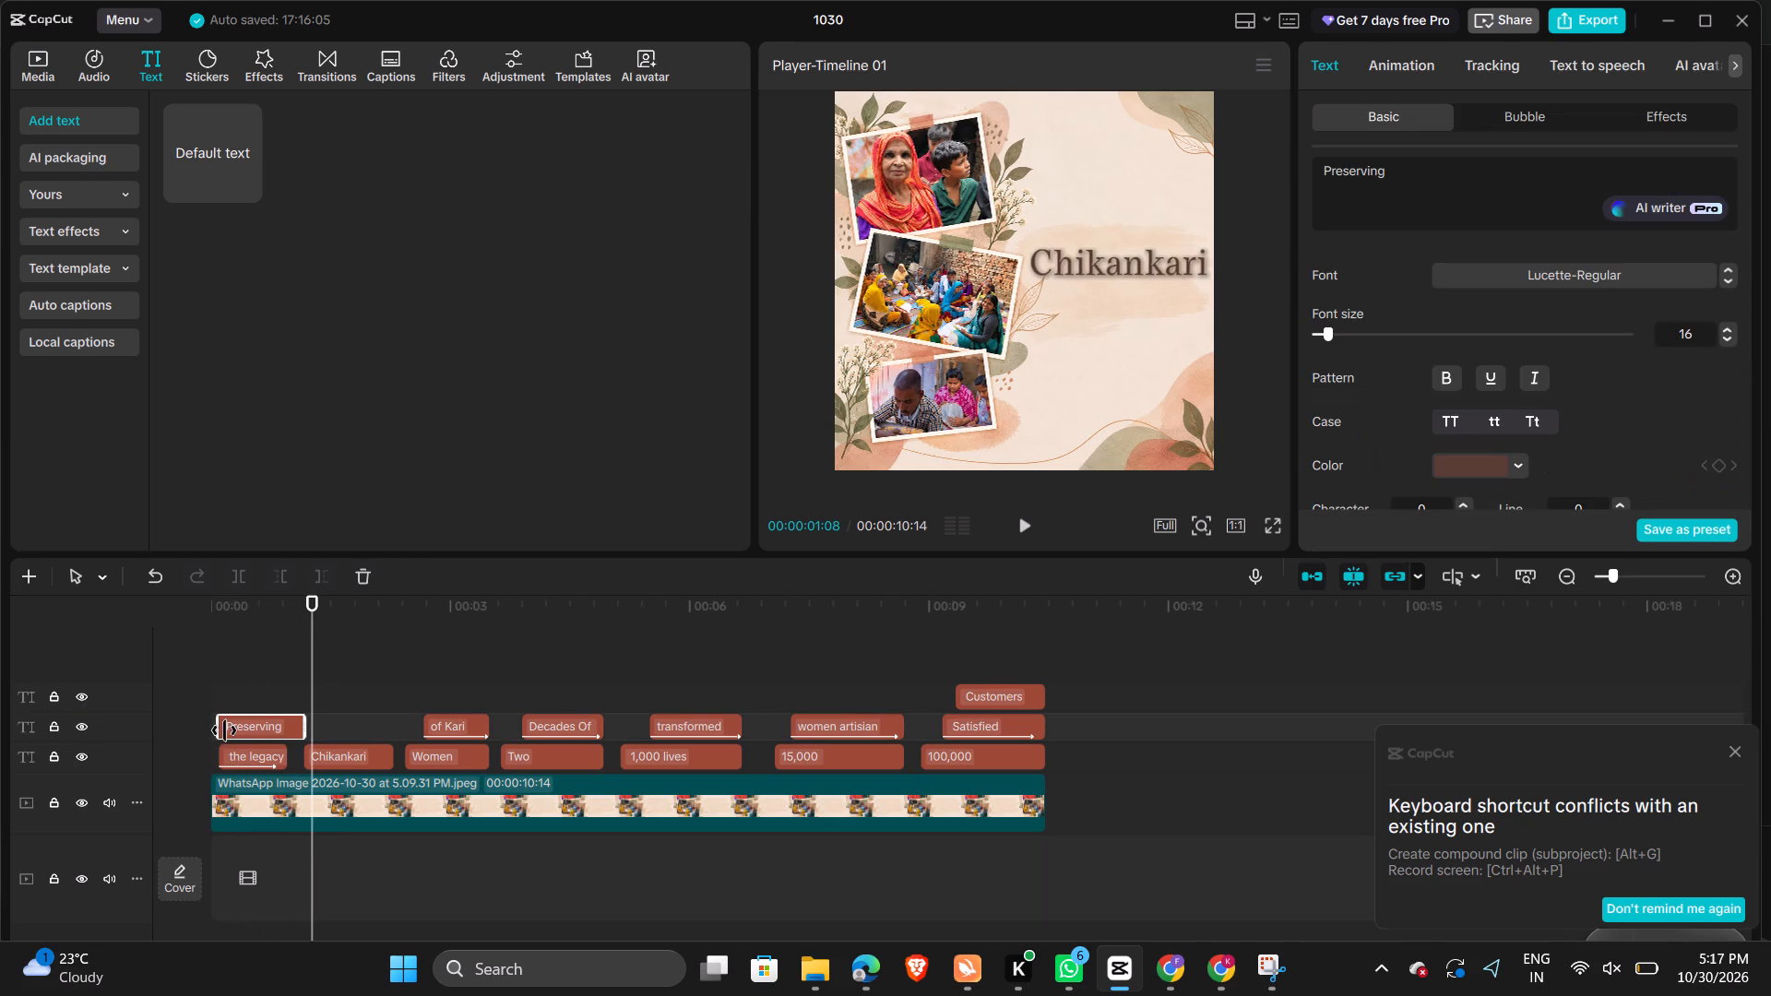
pyautogui.moveTo(212, 725); pyautogui.dragTo(172, 725)
pyautogui.click(210, 675)
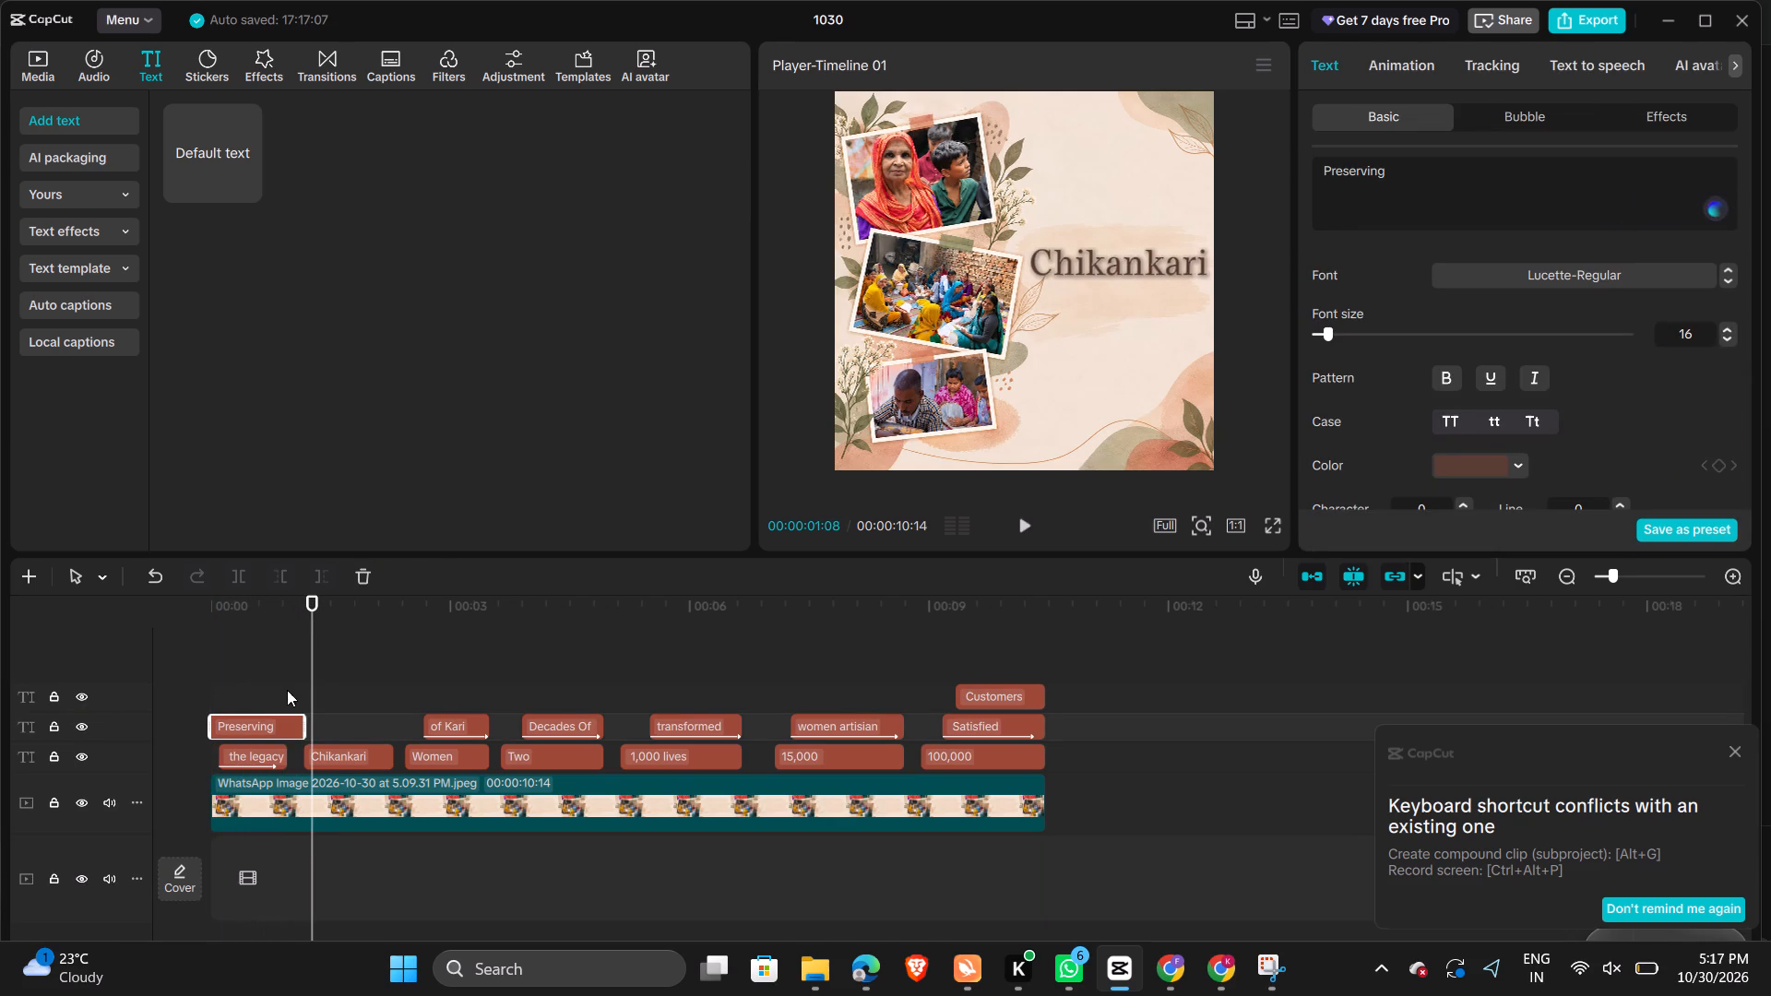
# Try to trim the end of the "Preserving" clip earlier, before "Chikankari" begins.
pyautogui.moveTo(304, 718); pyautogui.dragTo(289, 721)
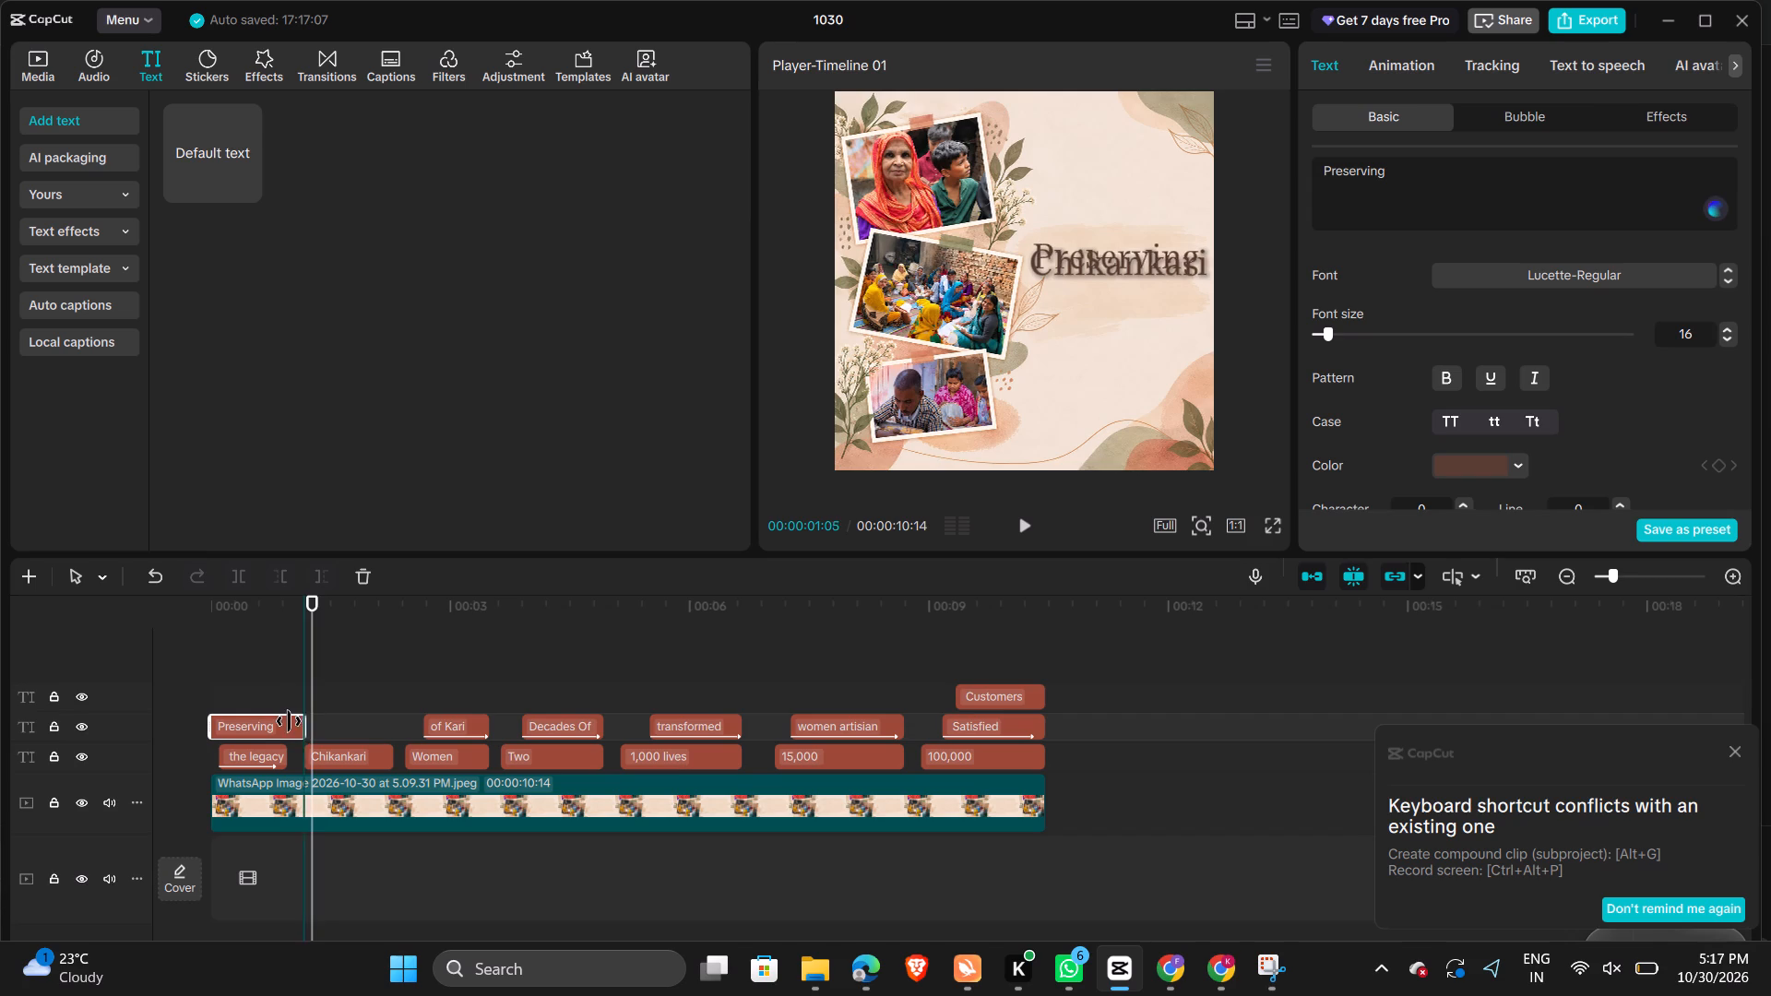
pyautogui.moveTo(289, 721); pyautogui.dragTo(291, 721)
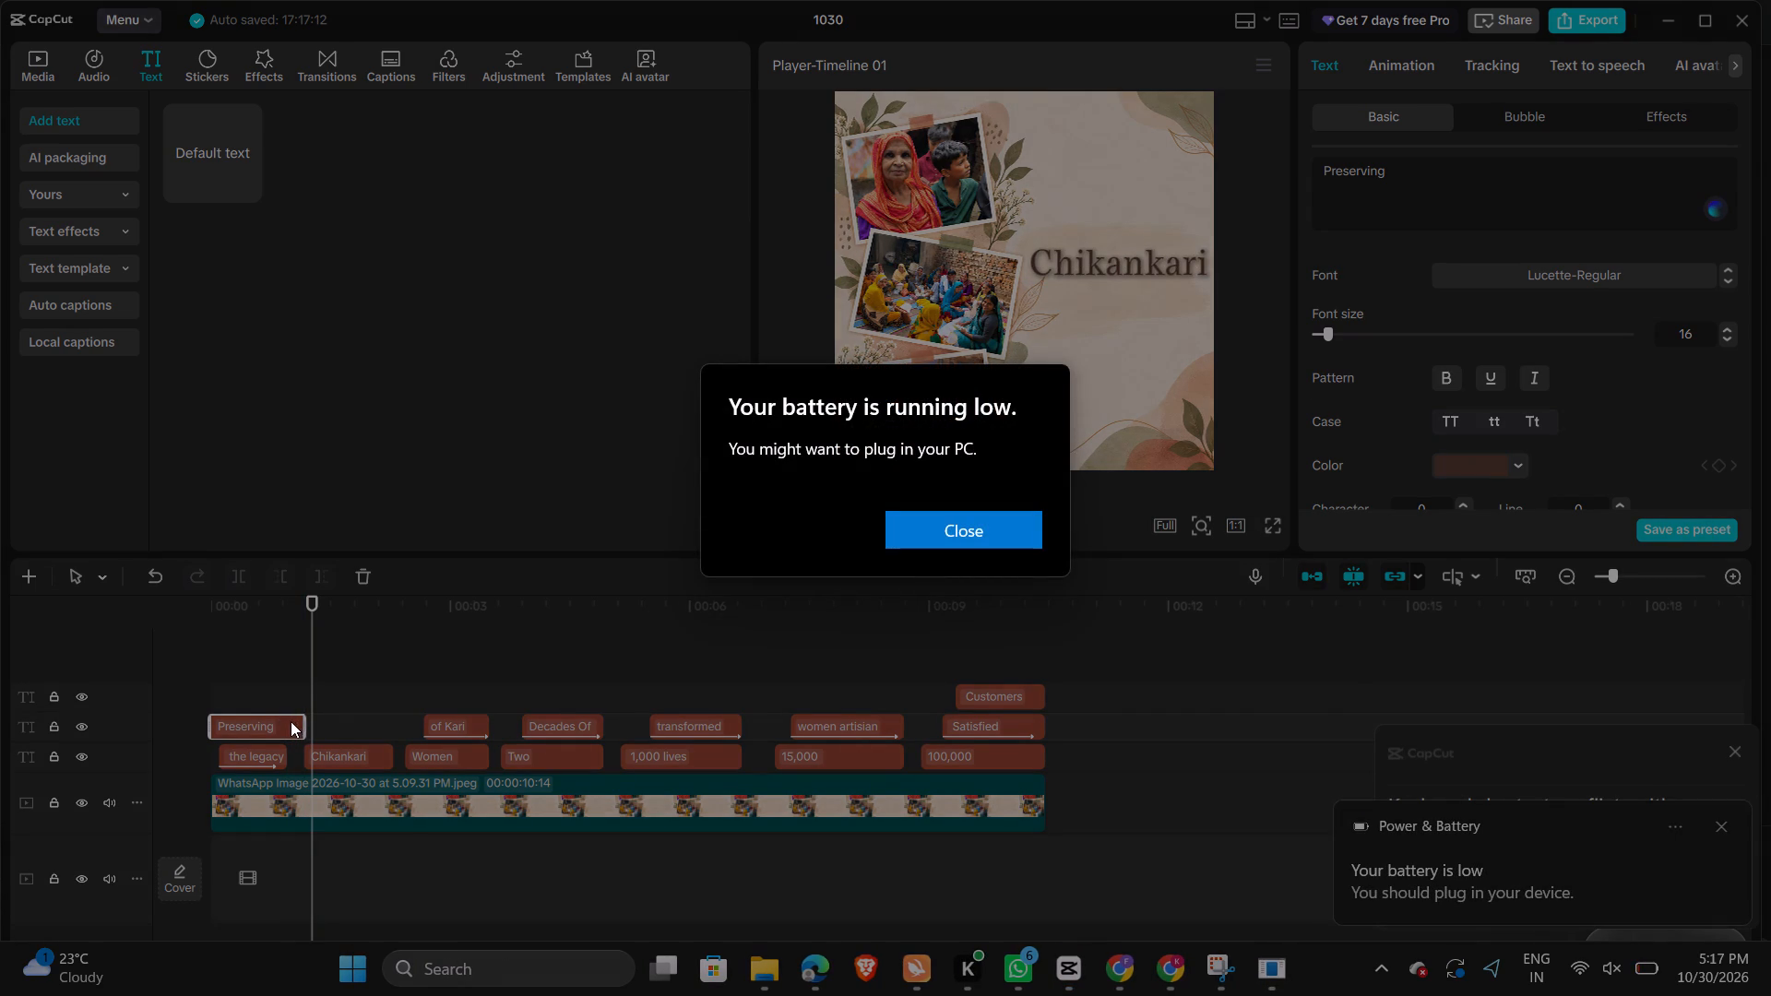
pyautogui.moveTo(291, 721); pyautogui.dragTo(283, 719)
# Dismiss the low-battery alert and close the Windows Settings window.
pyautogui.click(925, 535)
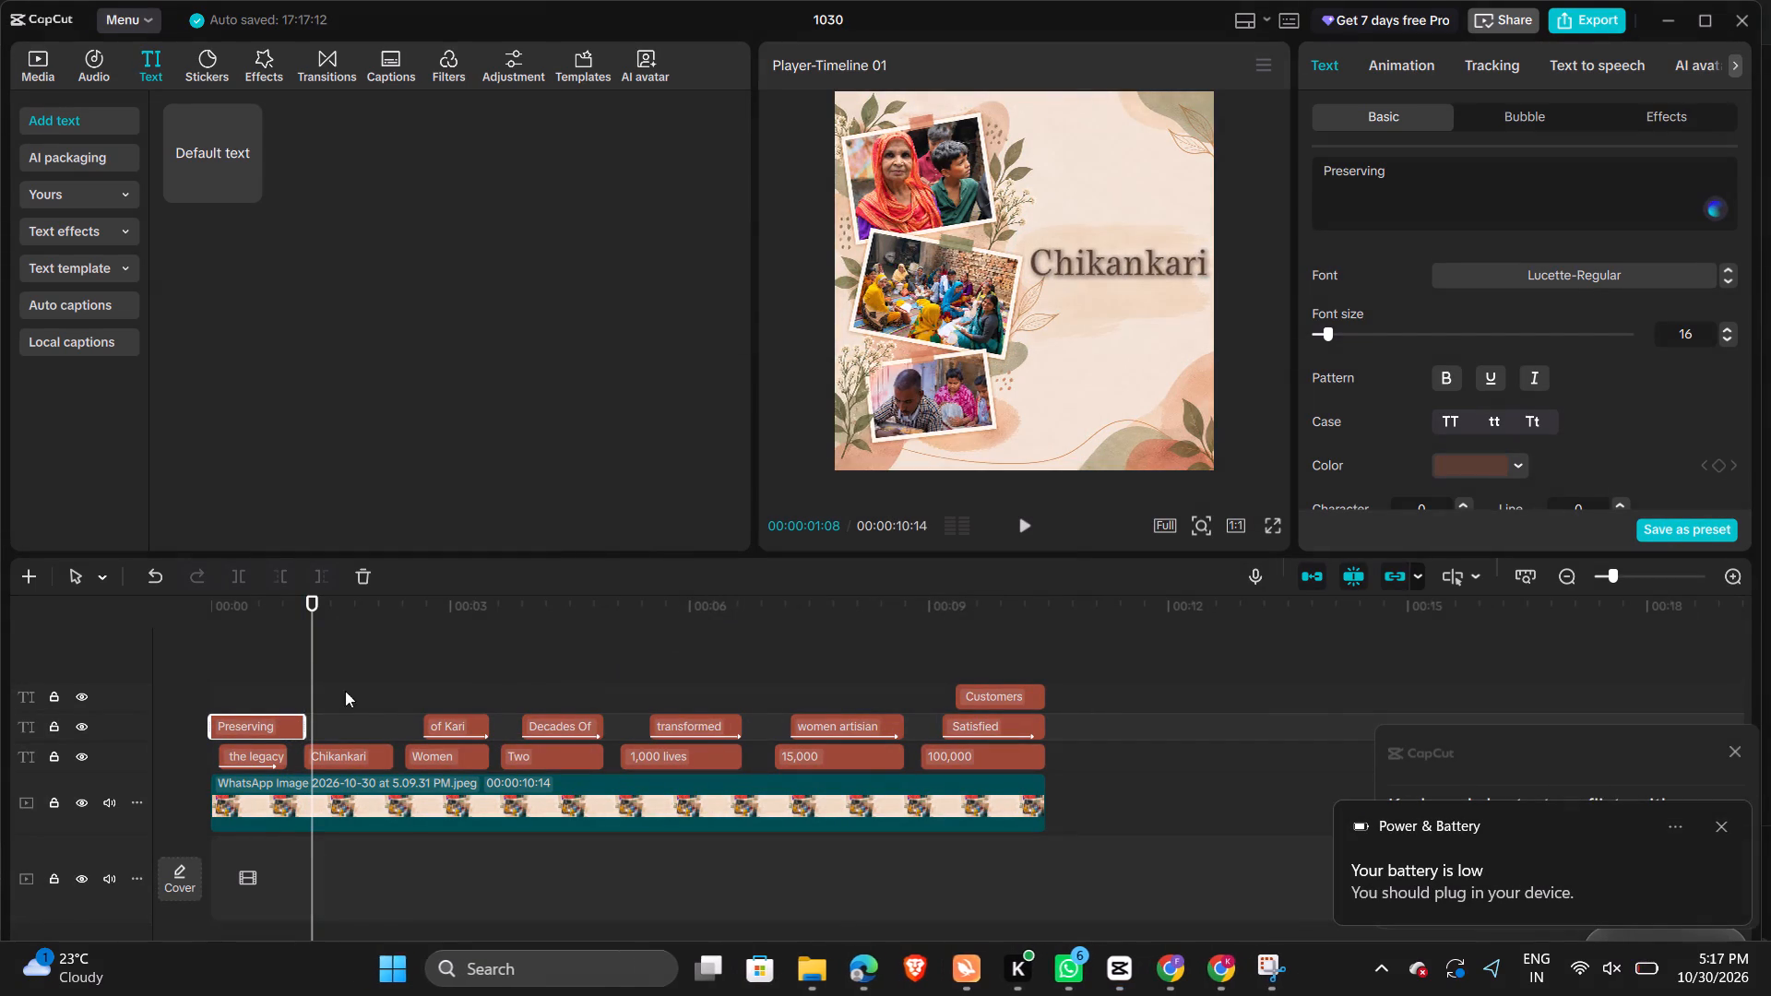
pyautogui.press('space')
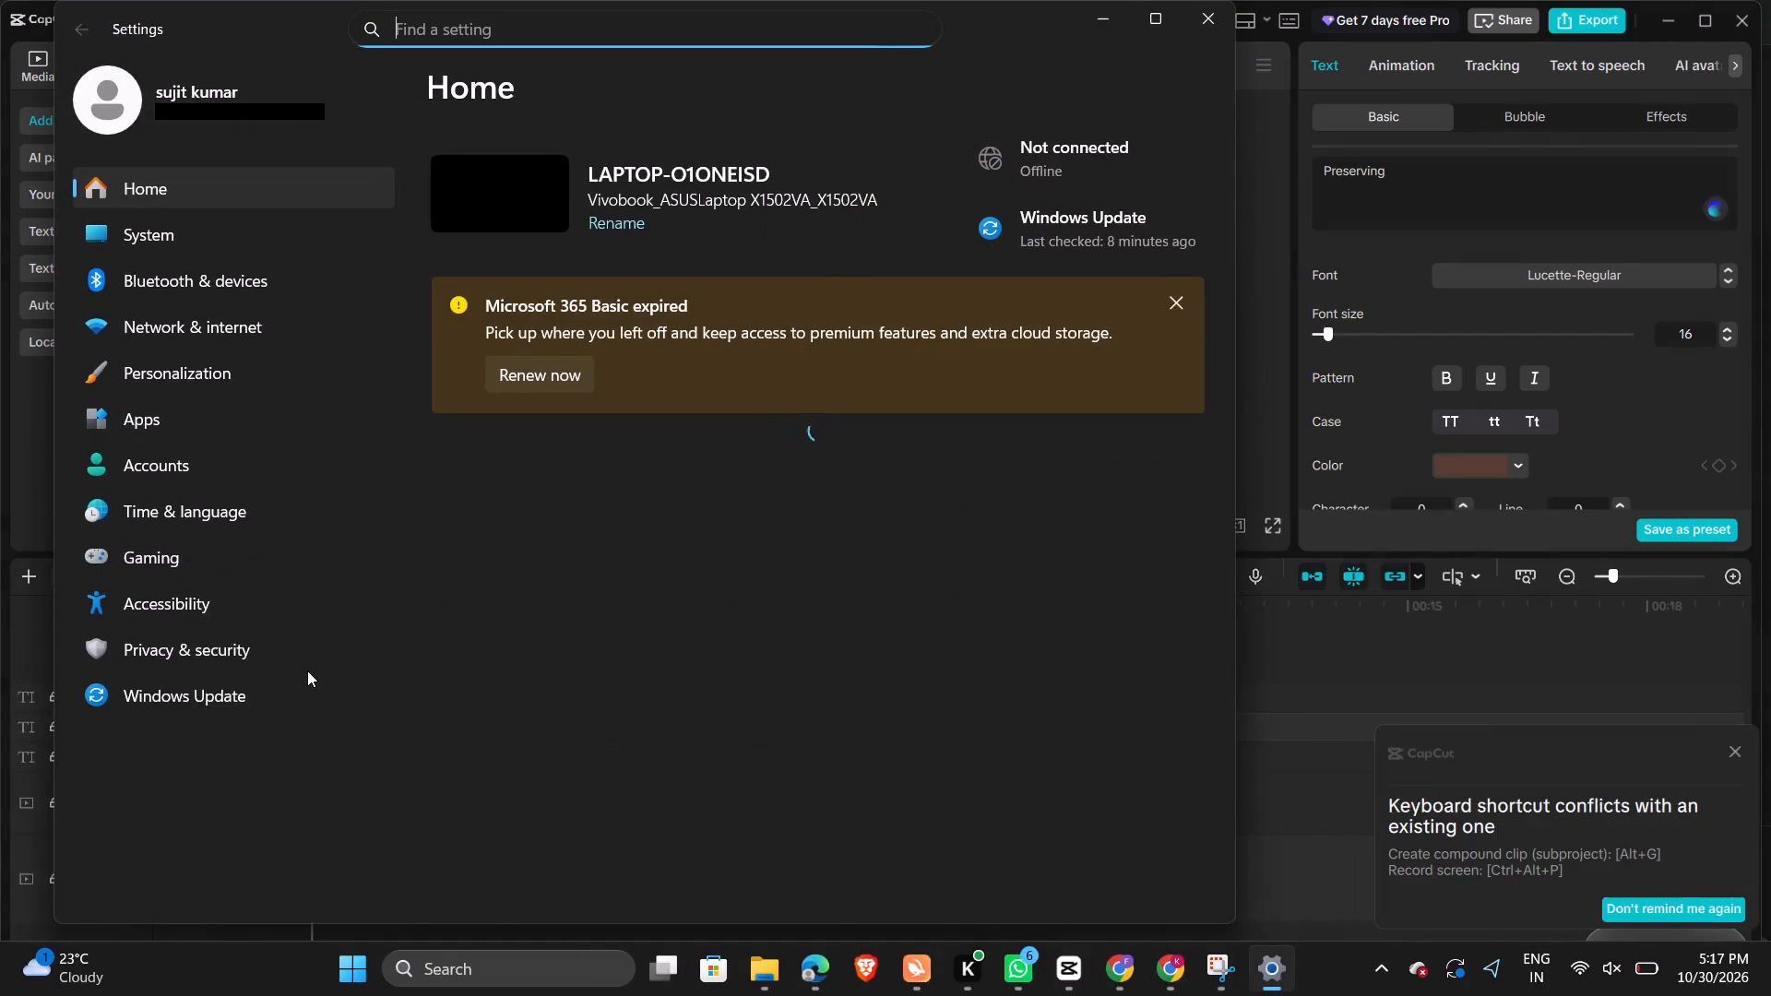
pyautogui.click(1206, 28)
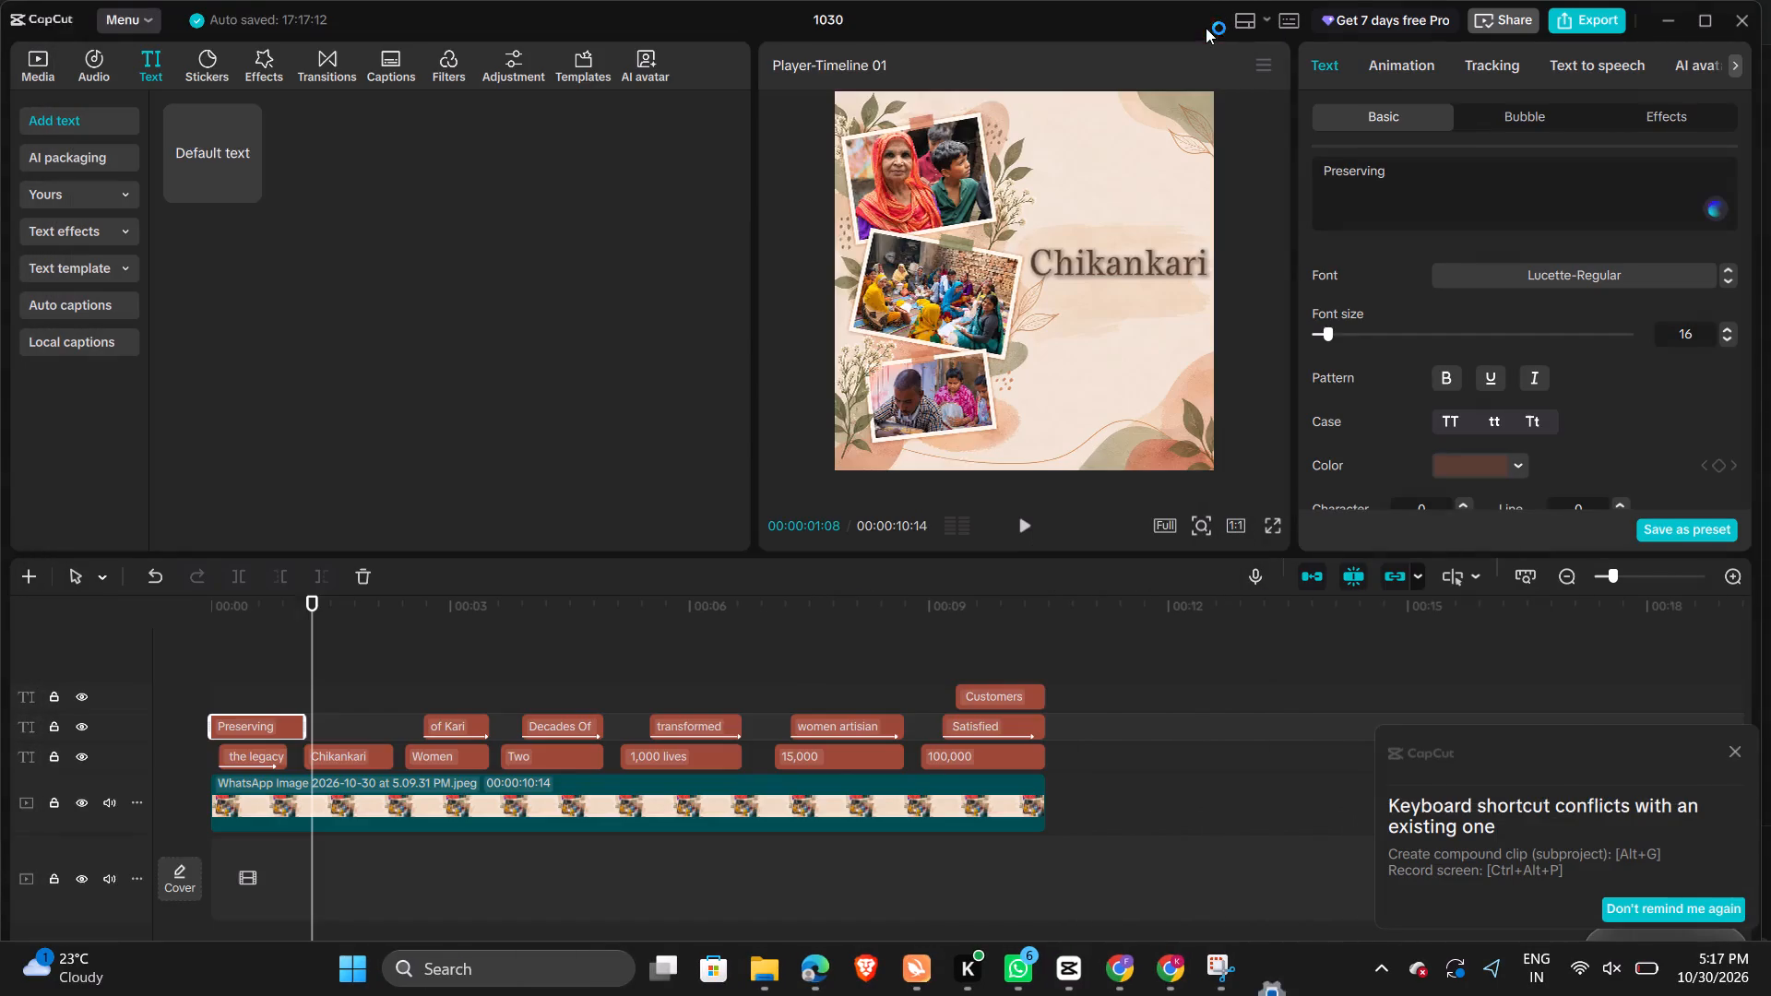
# Play on to the "Women of Kari" section and nudge the "of Kari" caption slightly right.
pyautogui.press('space')
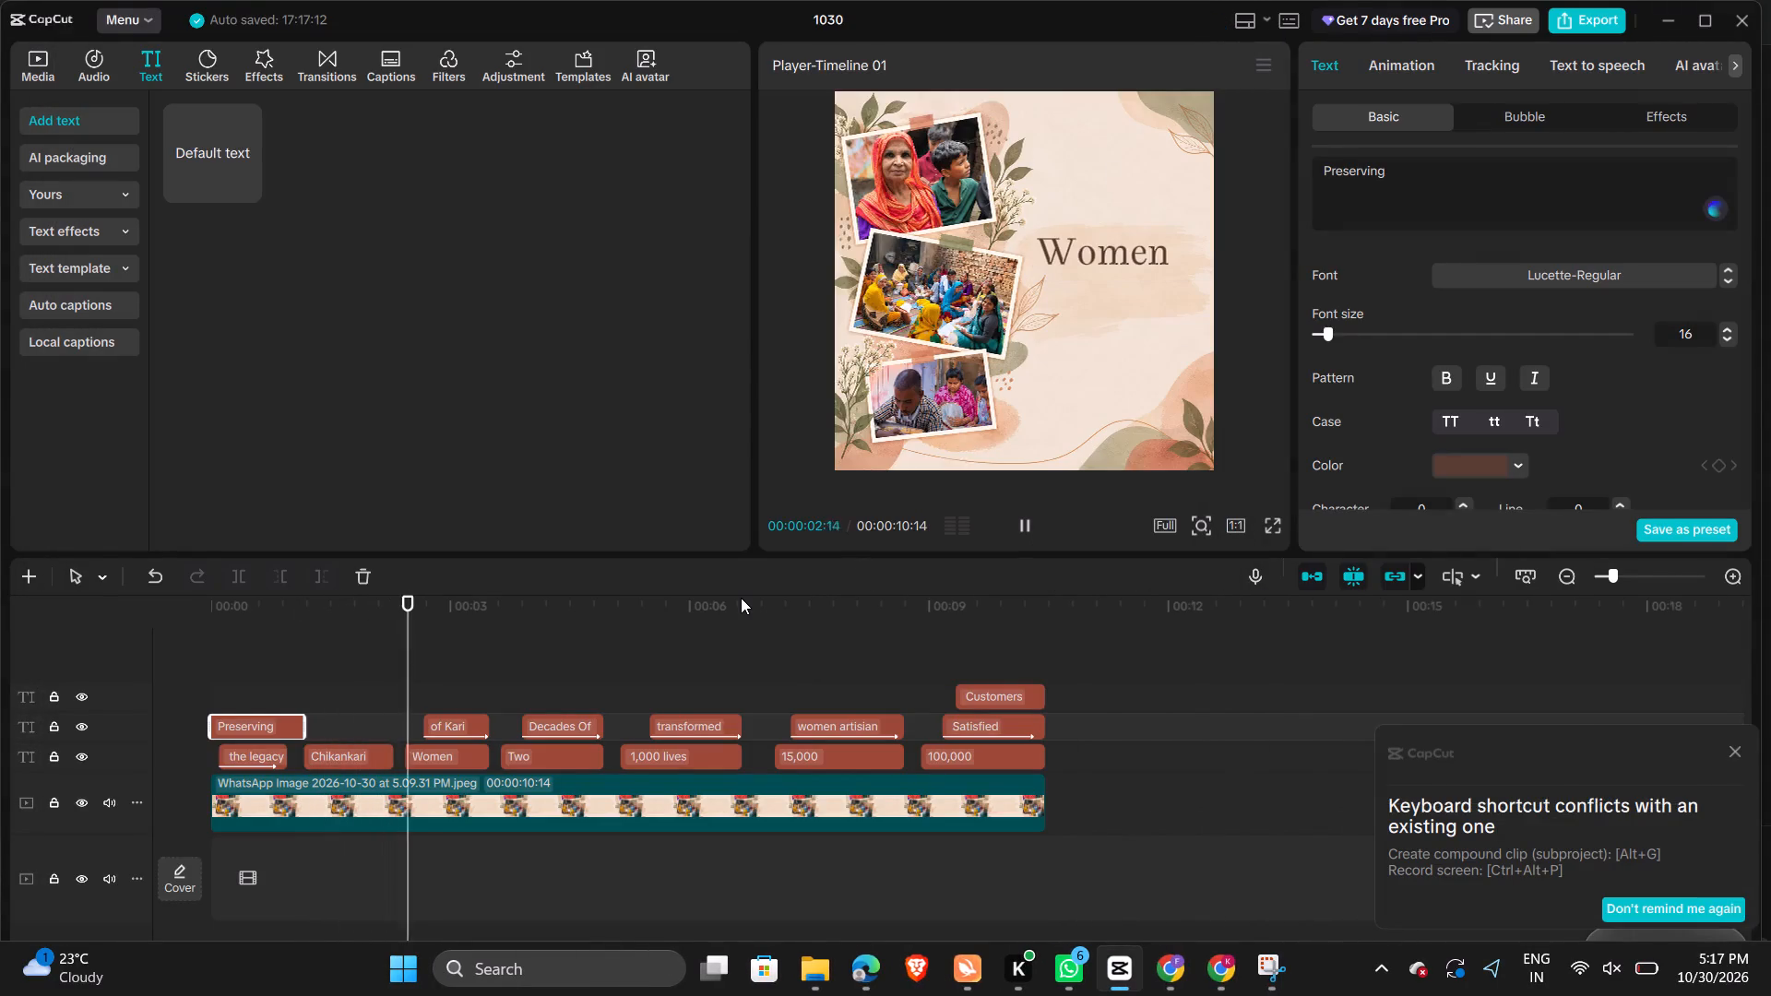
pyautogui.press('space')
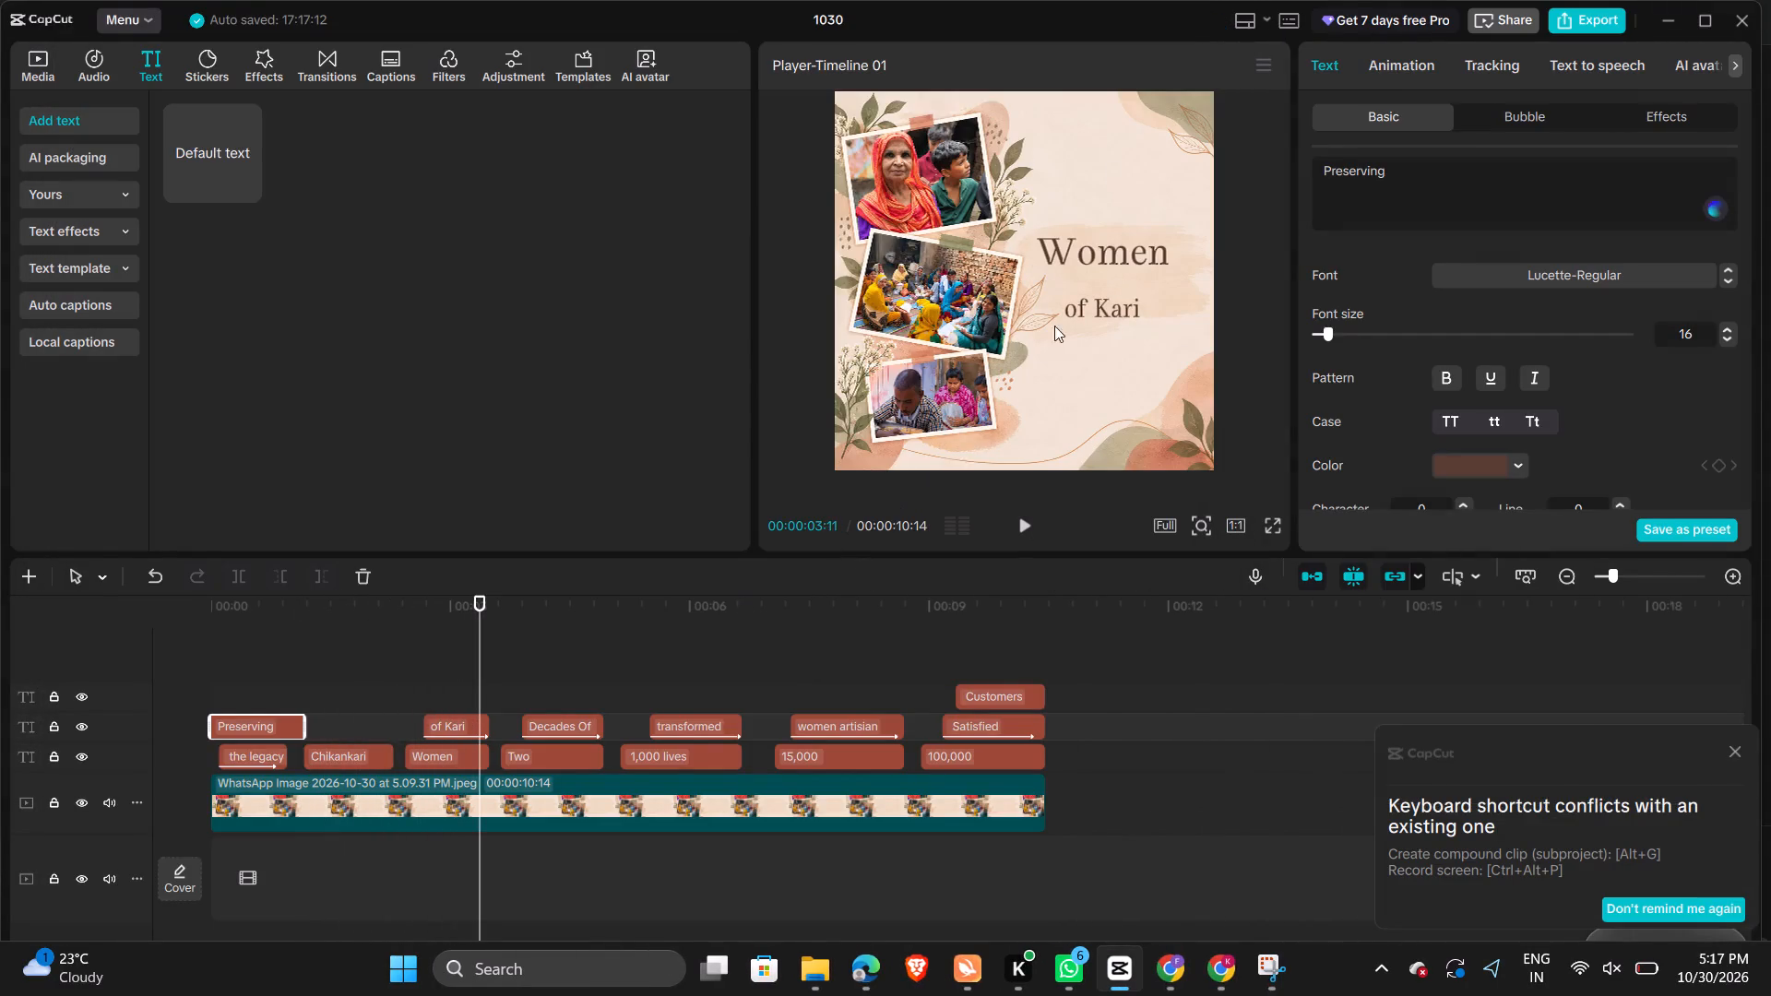
pyautogui.click(1077, 303)
pyautogui.click(1077, 303)
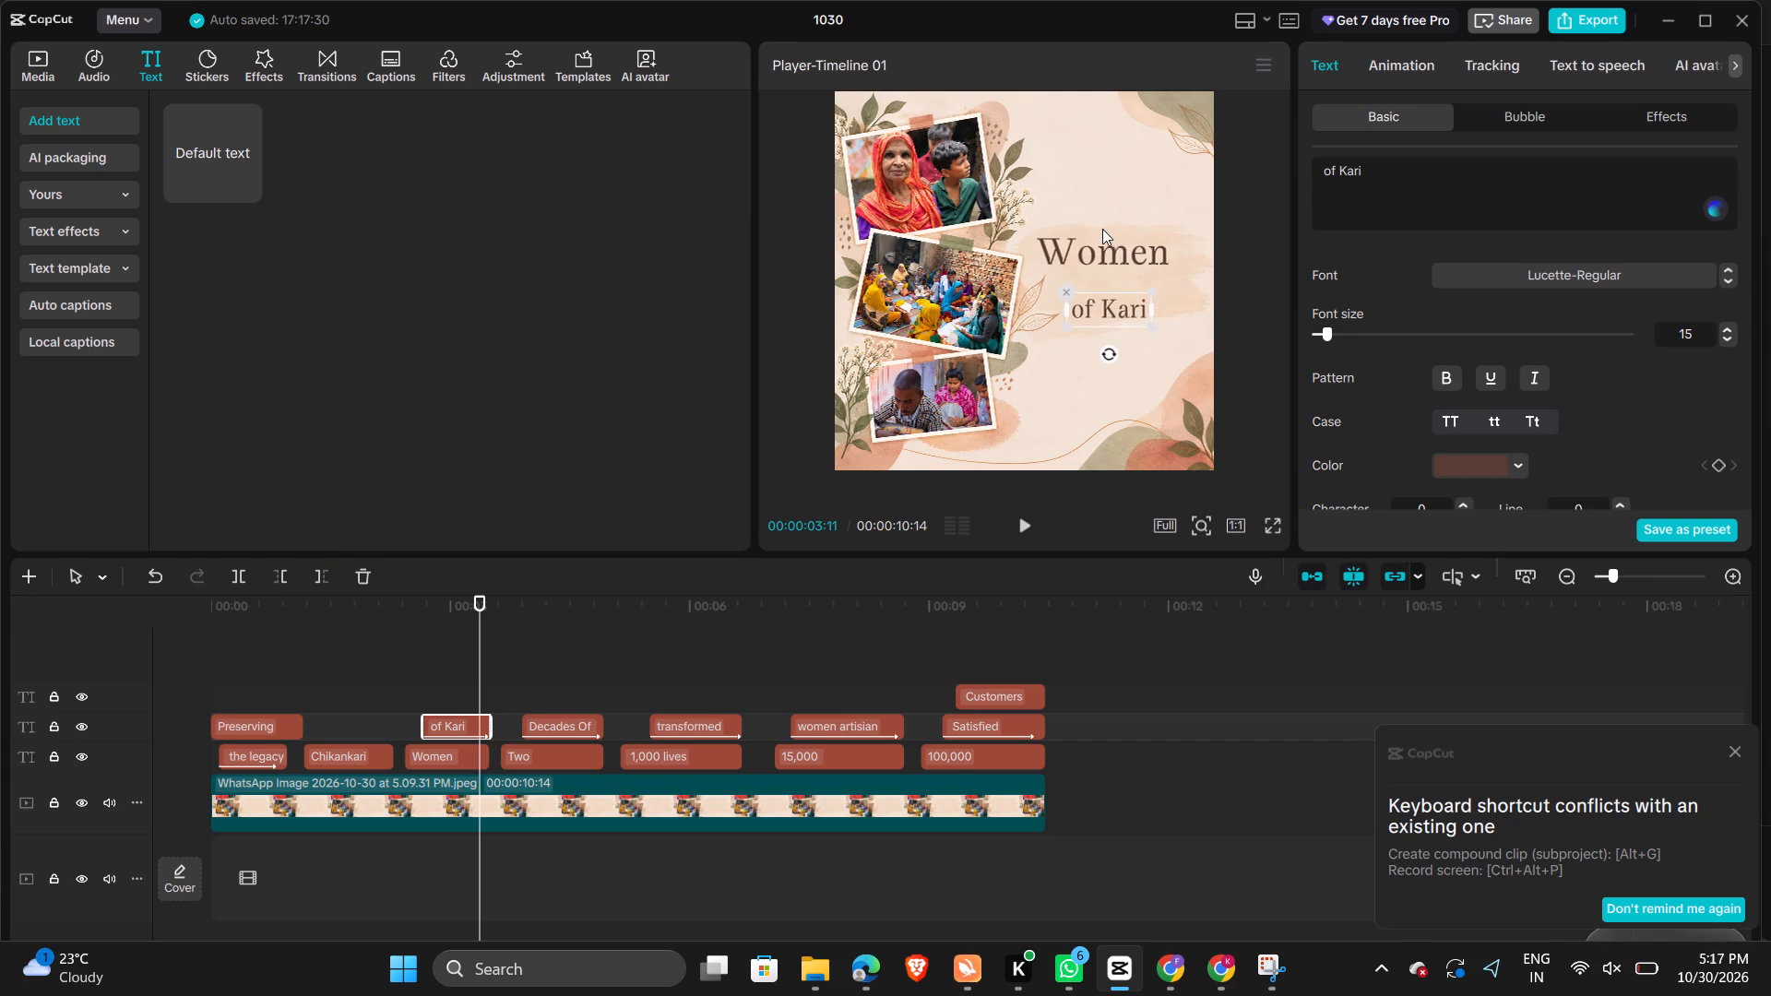
# Move the "Women" caption slightly down and right so it sits closely above "of Kari".
pyautogui.click(1101, 260)
pyautogui.moveTo(1101, 260); pyautogui.dragTo(1103, 260)
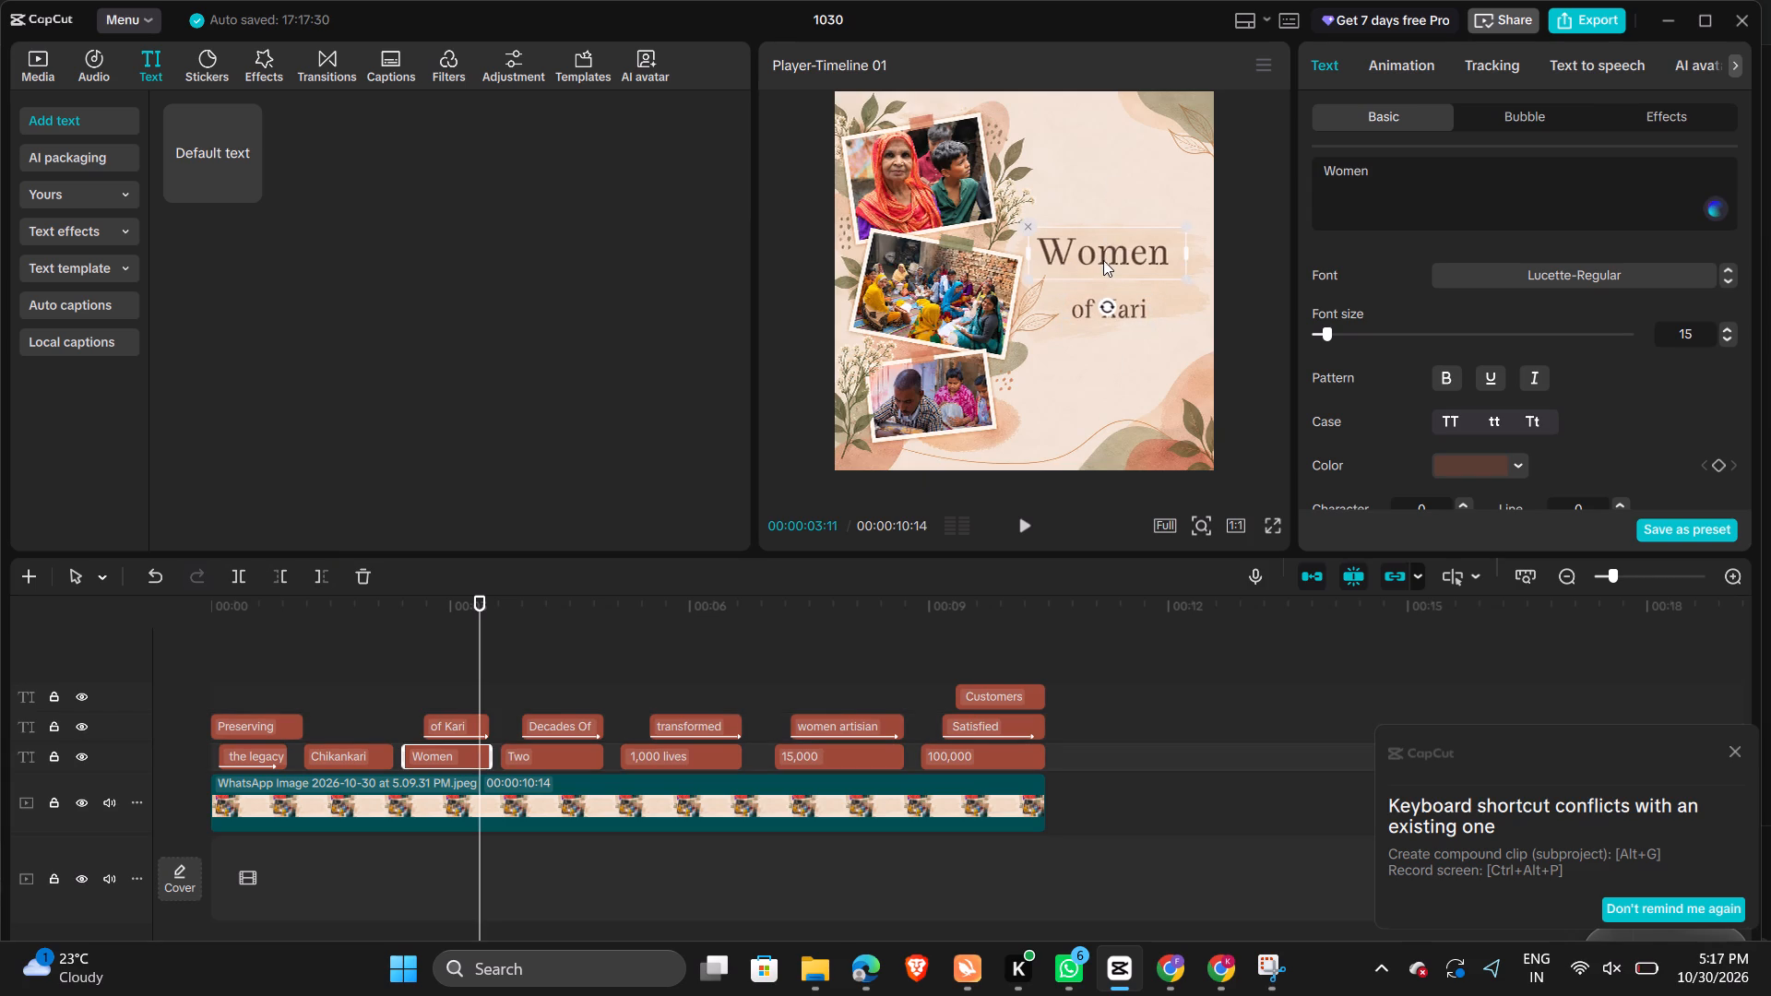
pyautogui.moveTo(1103, 260); pyautogui.dragTo(1112, 275)
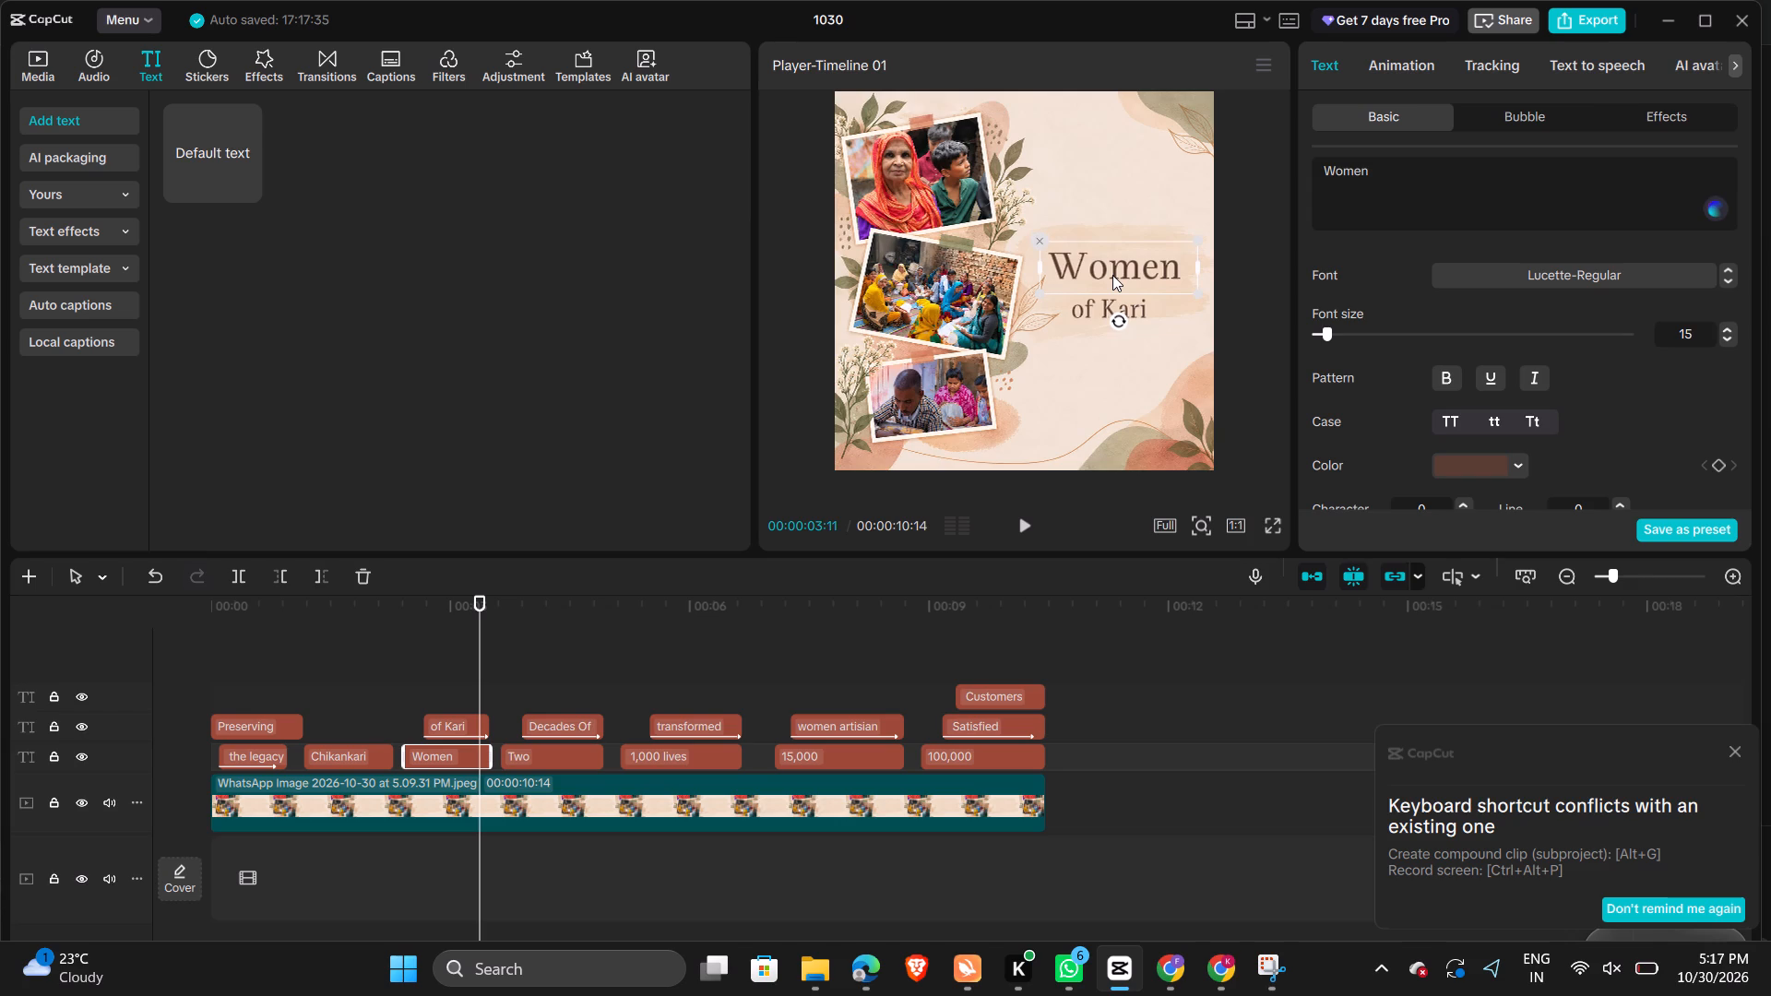
# Play on to the "Two Decades Of Expertise" section and move the "Two" caption slightly down and right, closer above "Decades Of".
pyautogui.press('space')
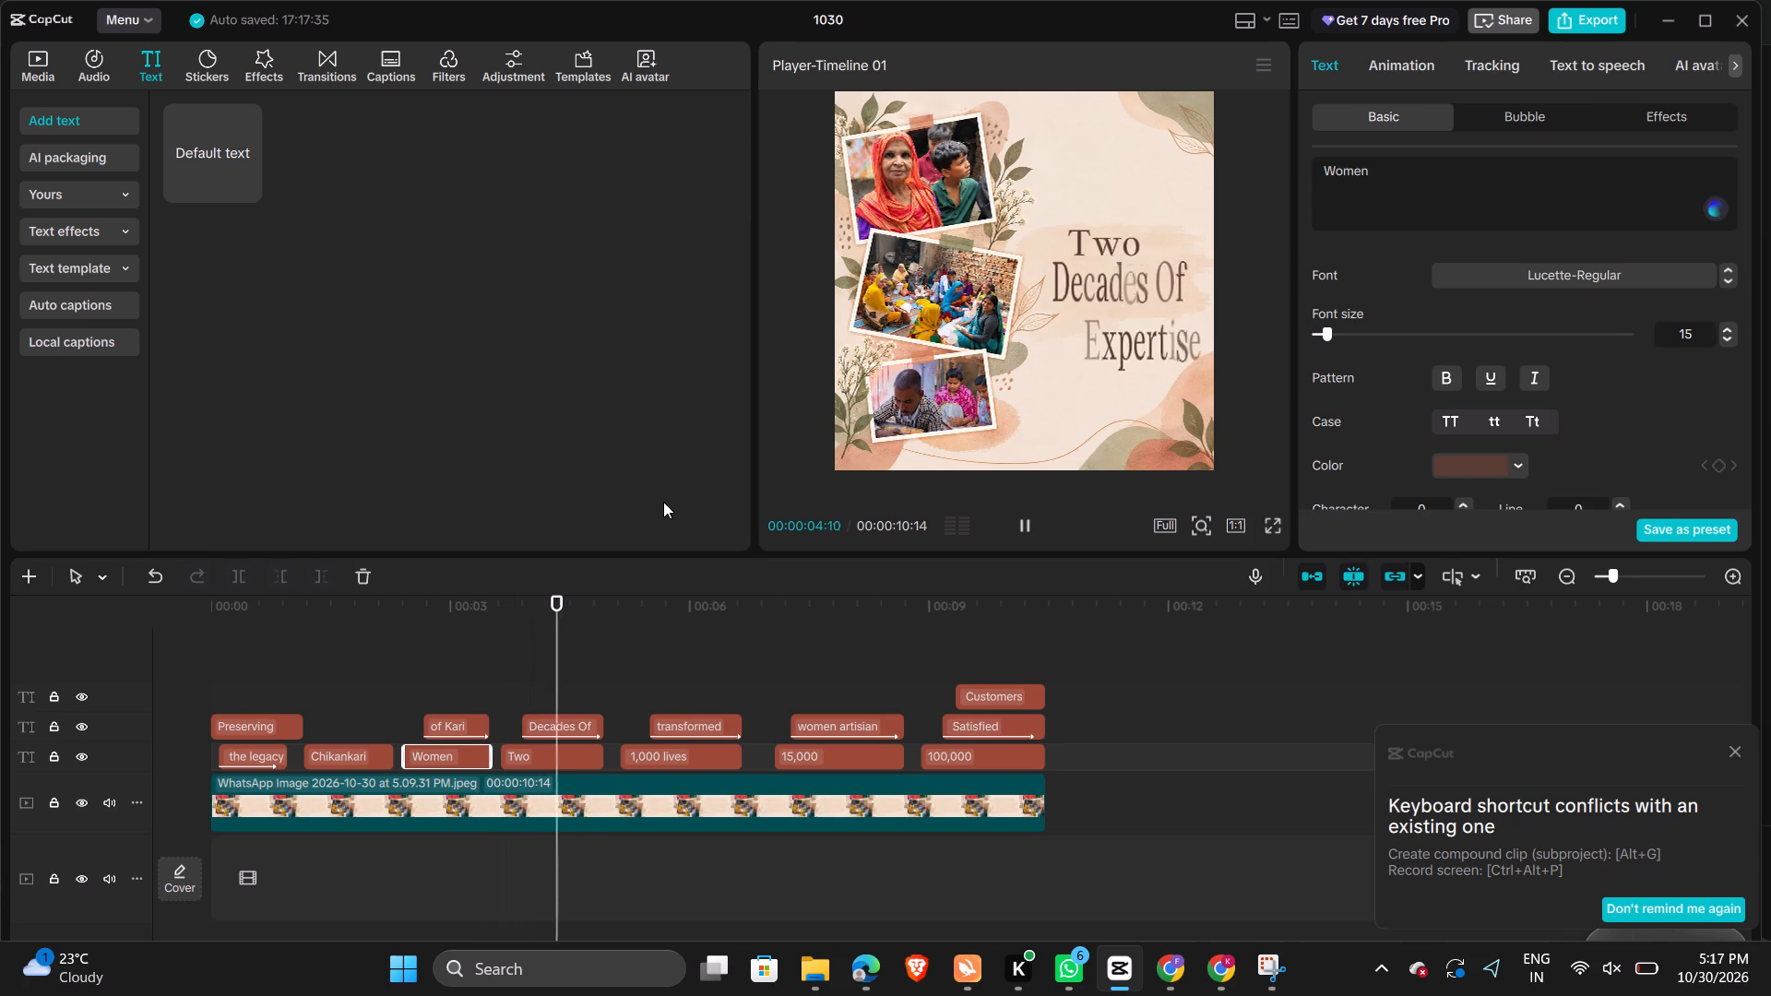
pyautogui.press('space')
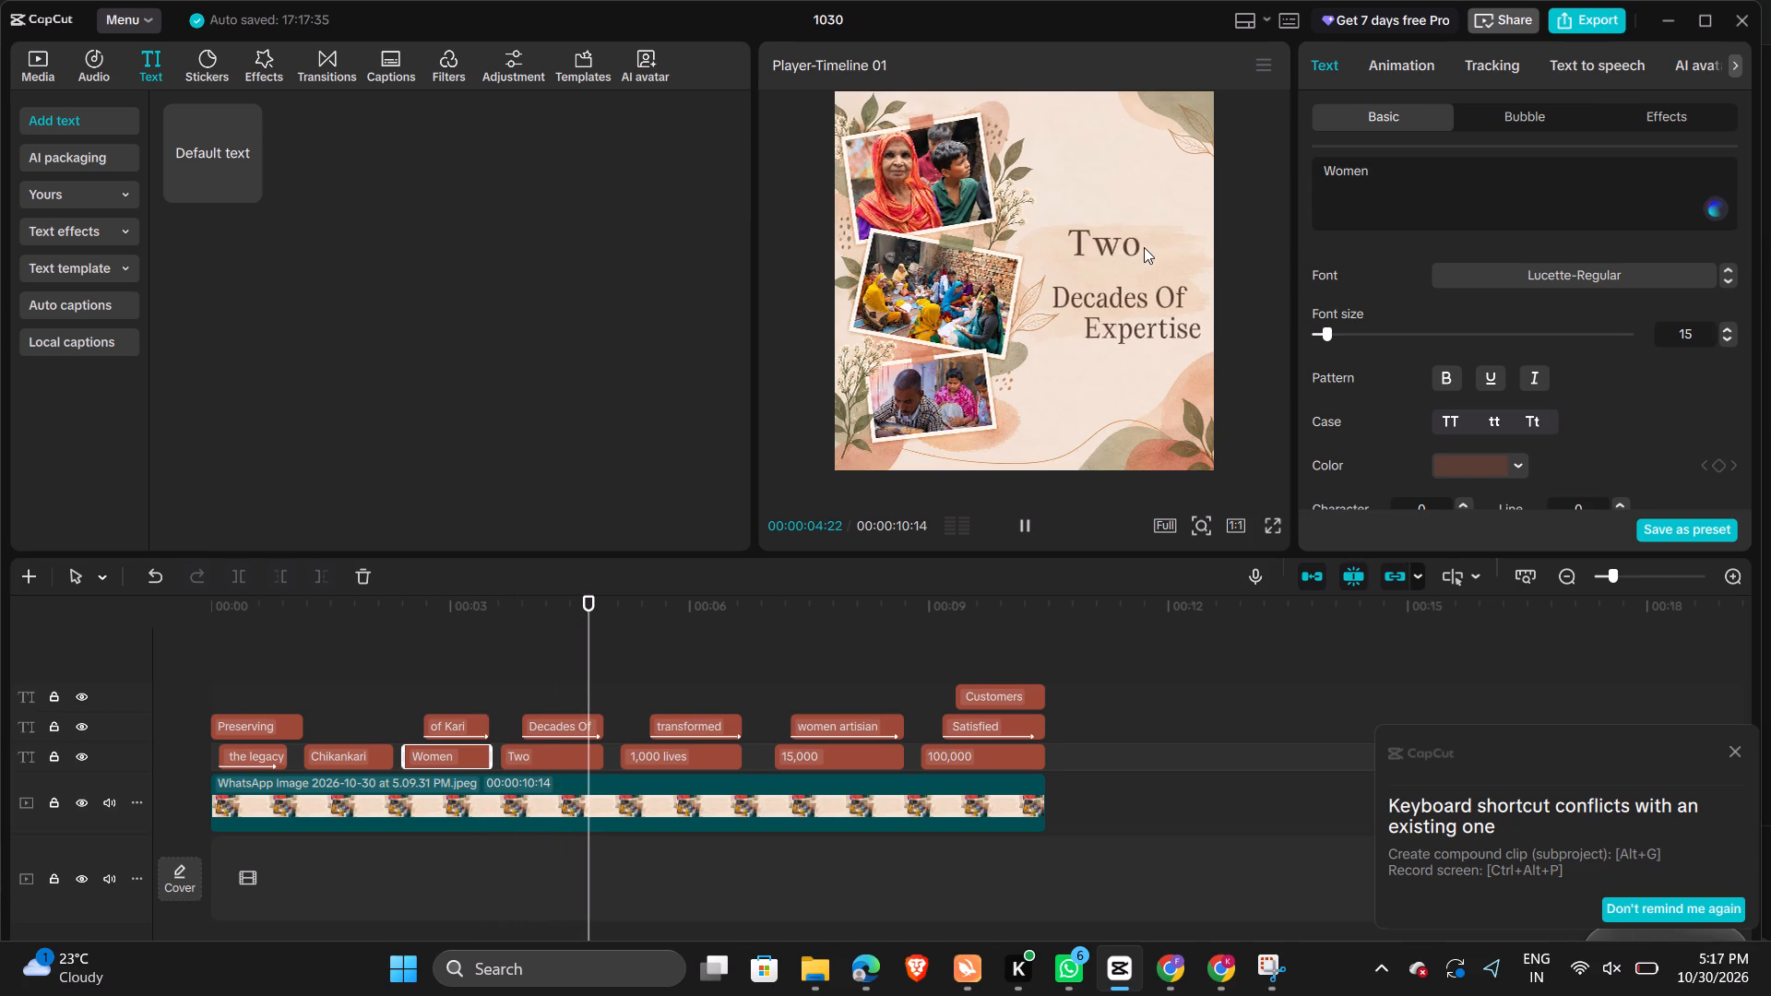
pyautogui.click(1144, 246)
pyautogui.moveTo(1106, 248); pyautogui.dragTo(1112, 255)
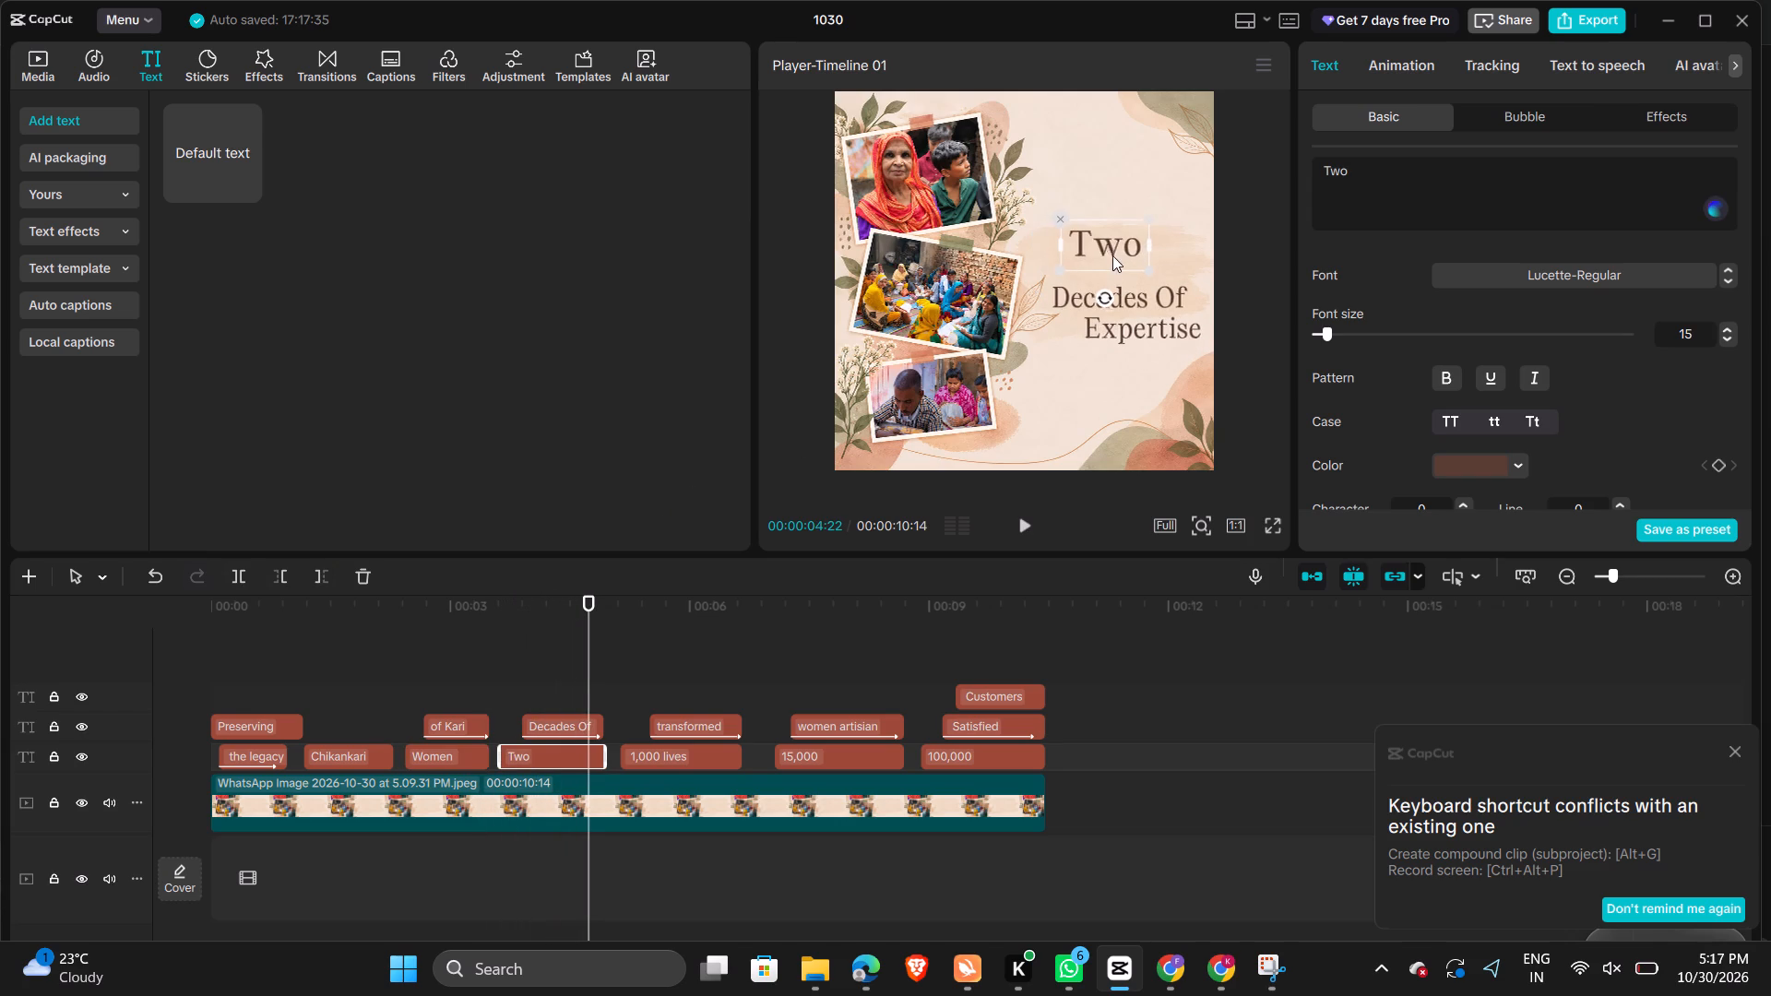
pyautogui.moveTo(1112, 255); pyautogui.dragTo(1116, 265)
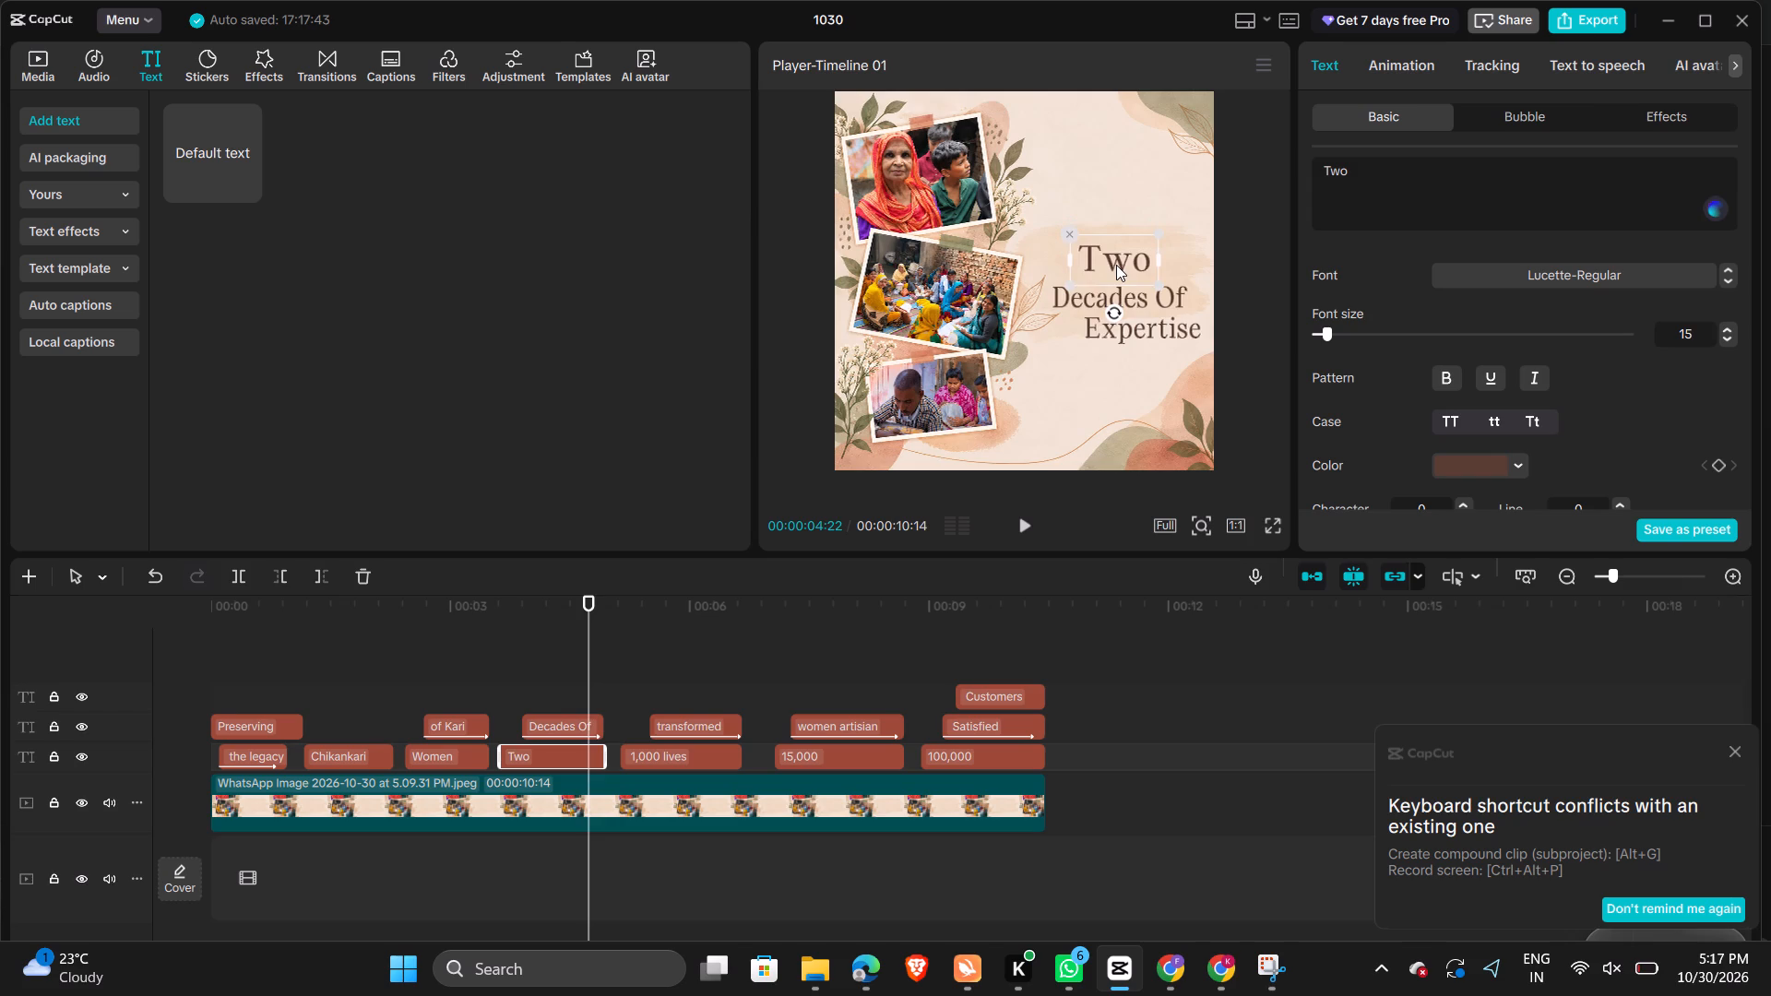
# Play on to the "1,000 lives transformed" section and move "1,000 lives" slightly down and right so it sits closely above "transformed".
pyautogui.press('space')
pyautogui.press('space')
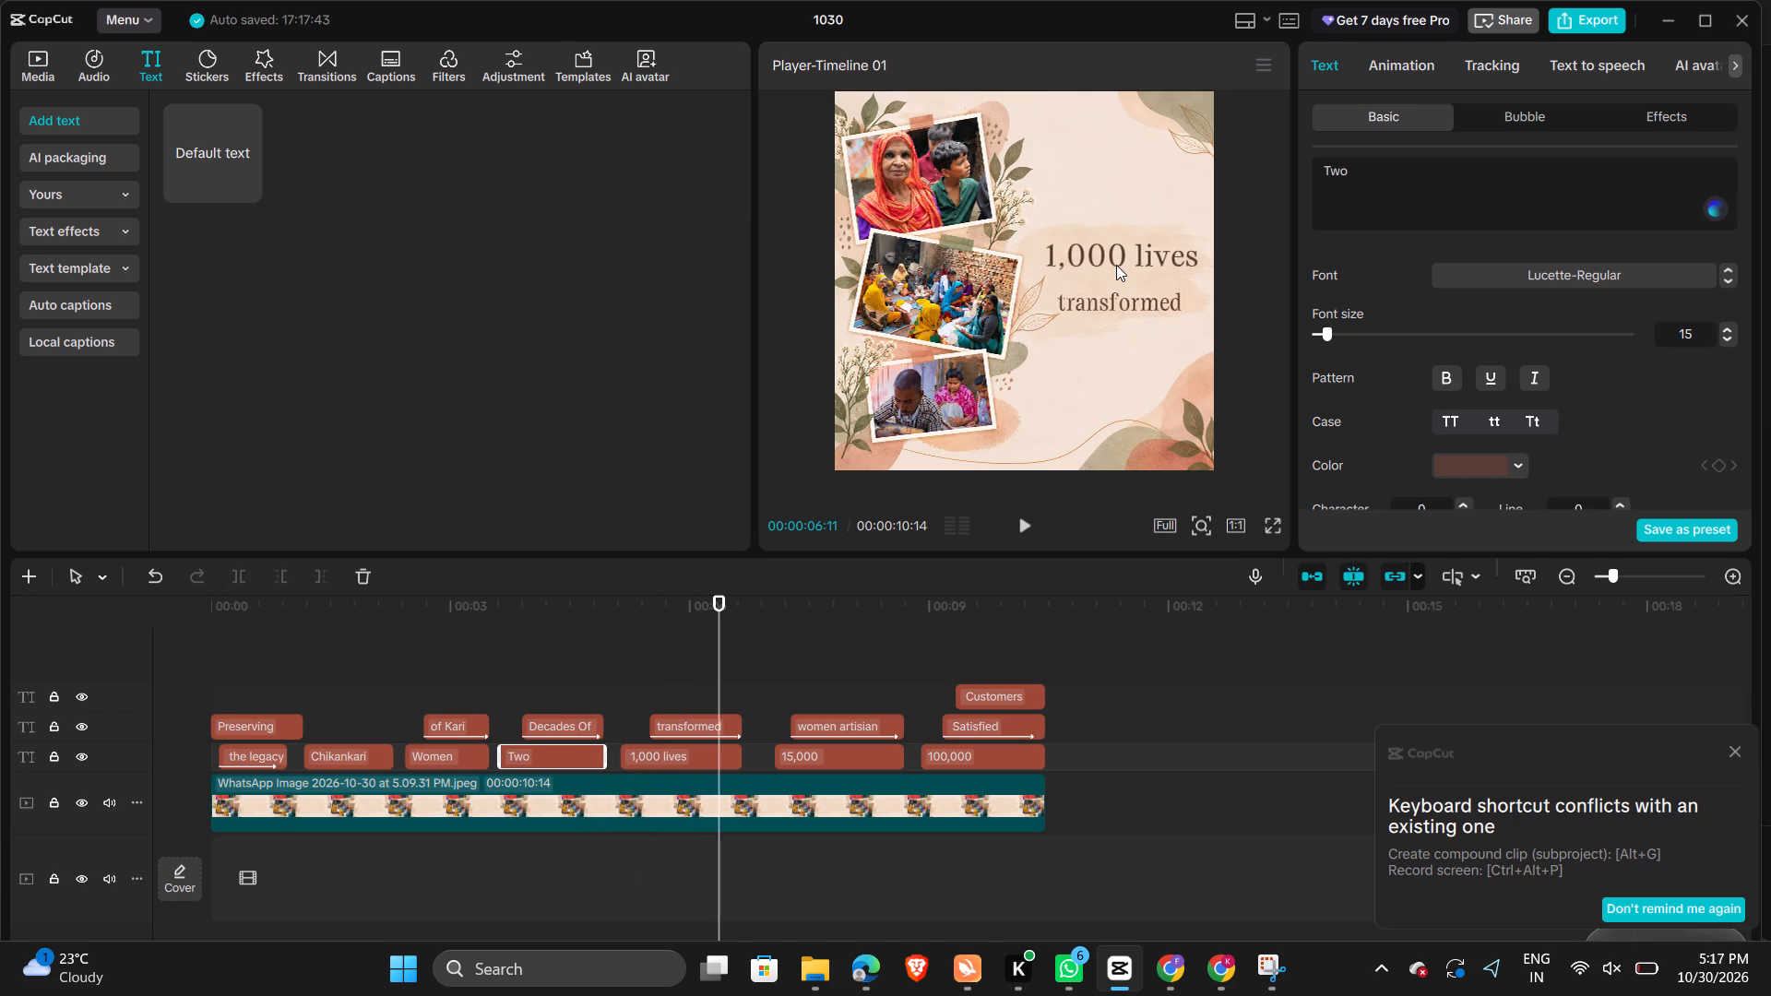
pyautogui.click(1119, 239)
pyautogui.moveTo(1119, 239); pyautogui.dragTo(1125, 253)
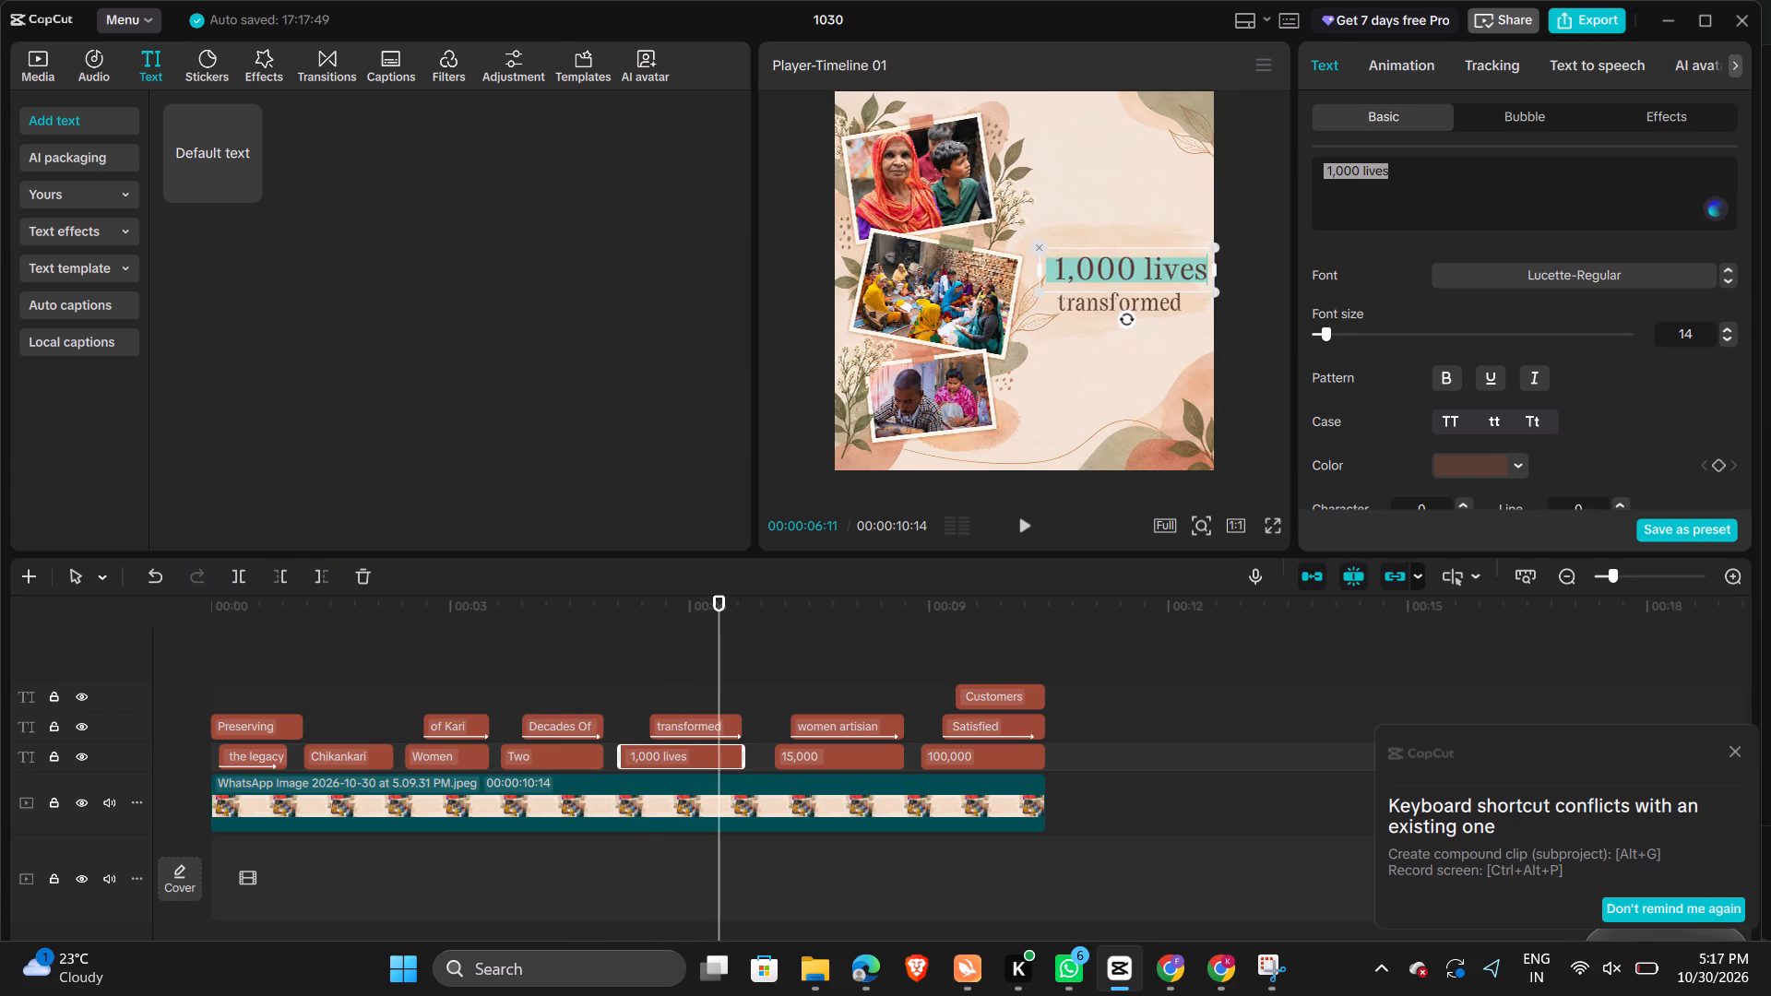
# Nudge the "transformed" caption slightly right beneath "1,000 lives".
pyautogui.click(1095, 300)
pyautogui.moveTo(1095, 300); pyautogui.dragTo(1101, 302)
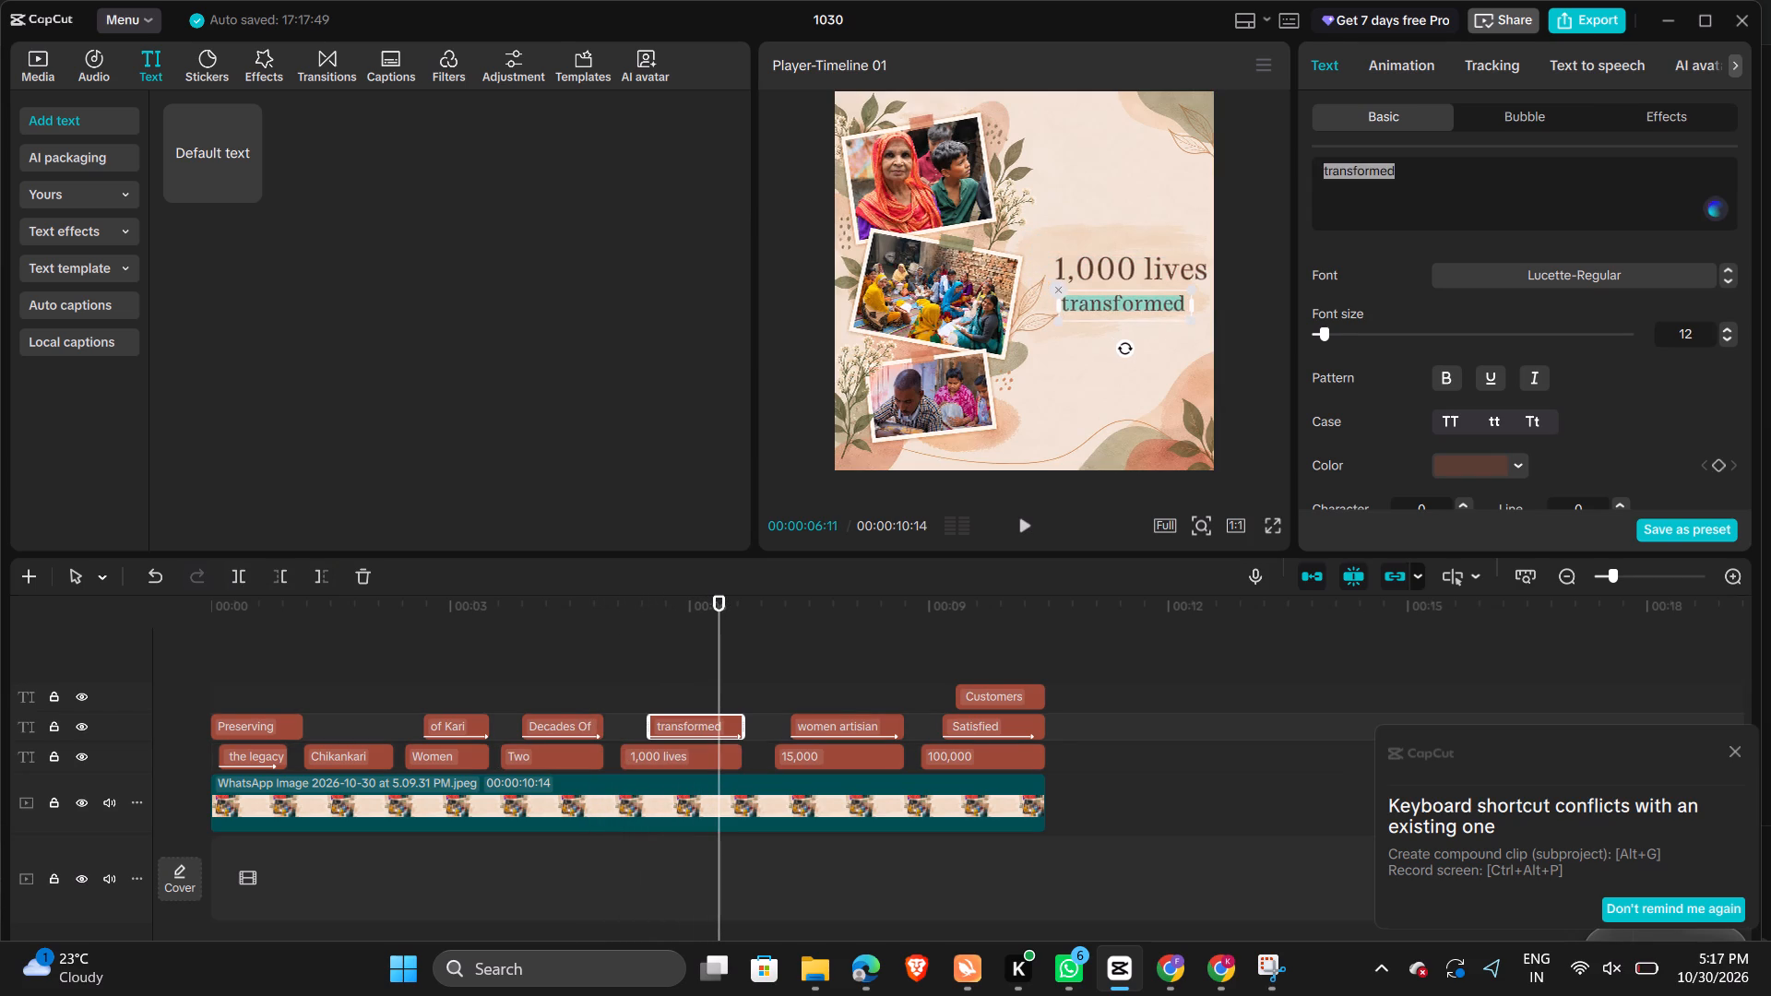
pyautogui.moveTo(1101, 302); pyautogui.dragTo(1103, 300)
# Play on to the "15,000 women artisian" section and move the "15,000" caption slightly down.
pyautogui.press('space')
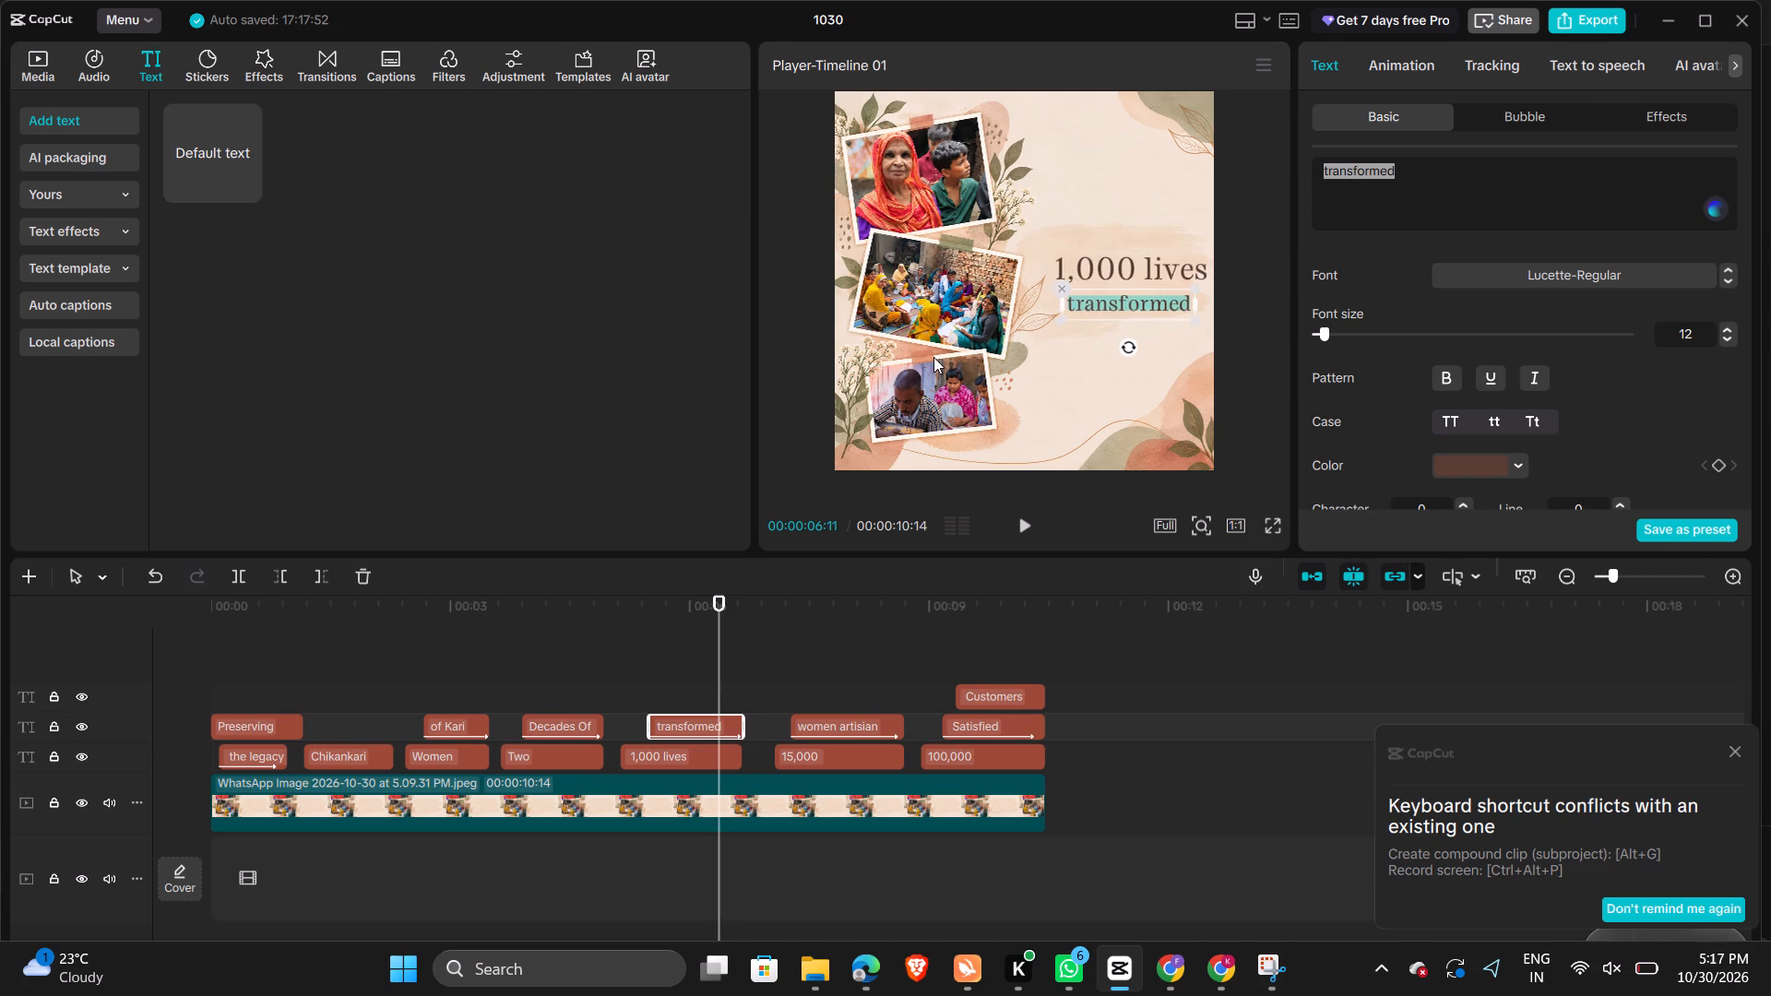
pyautogui.click(676, 686)
pyautogui.press('space')
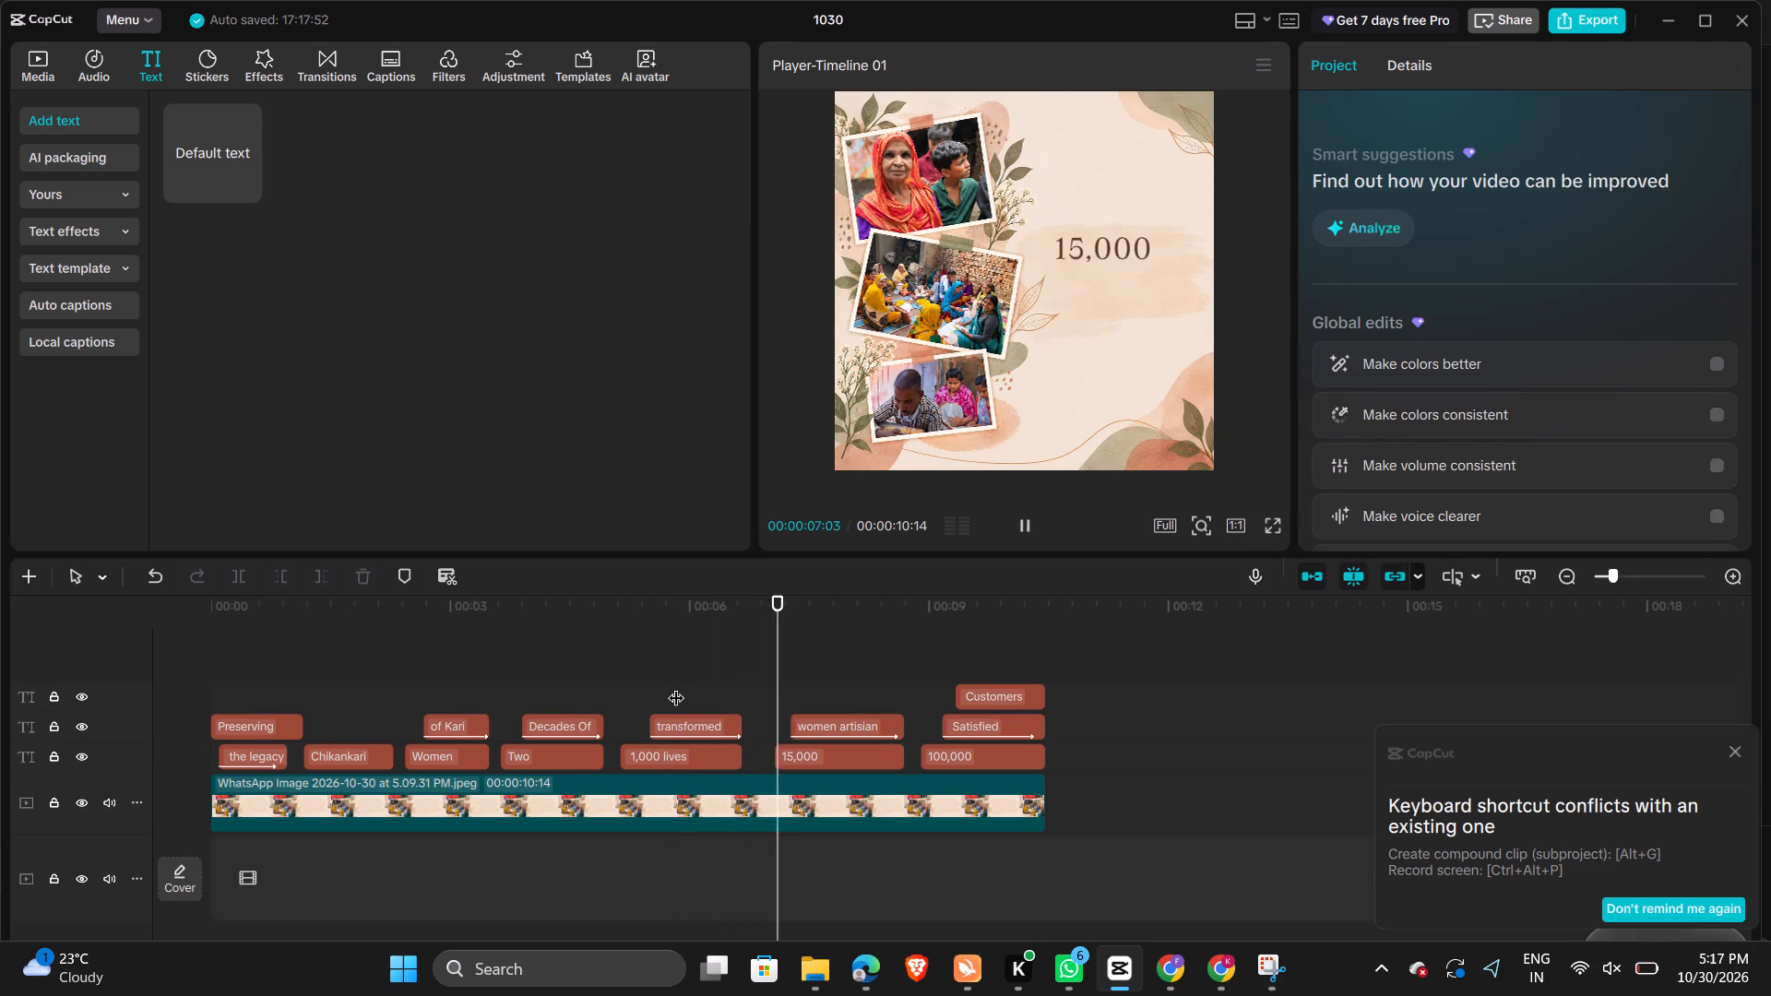
pyautogui.press('space')
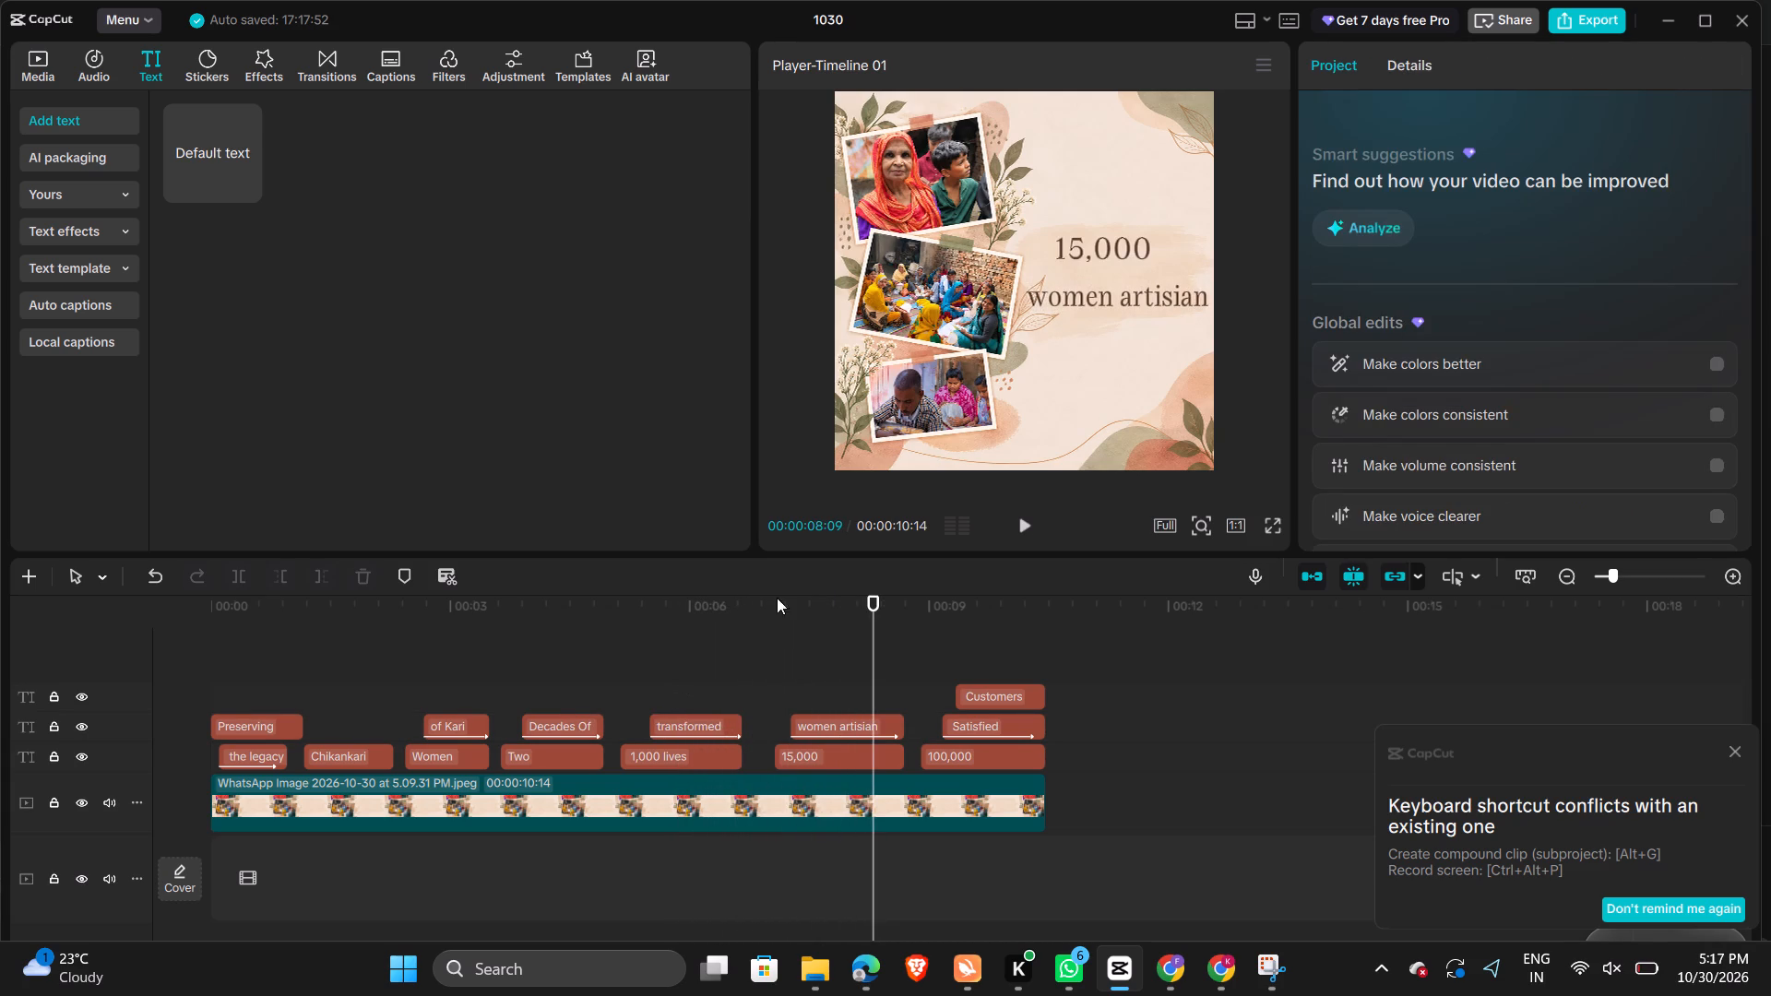
pyautogui.click(1108, 246)
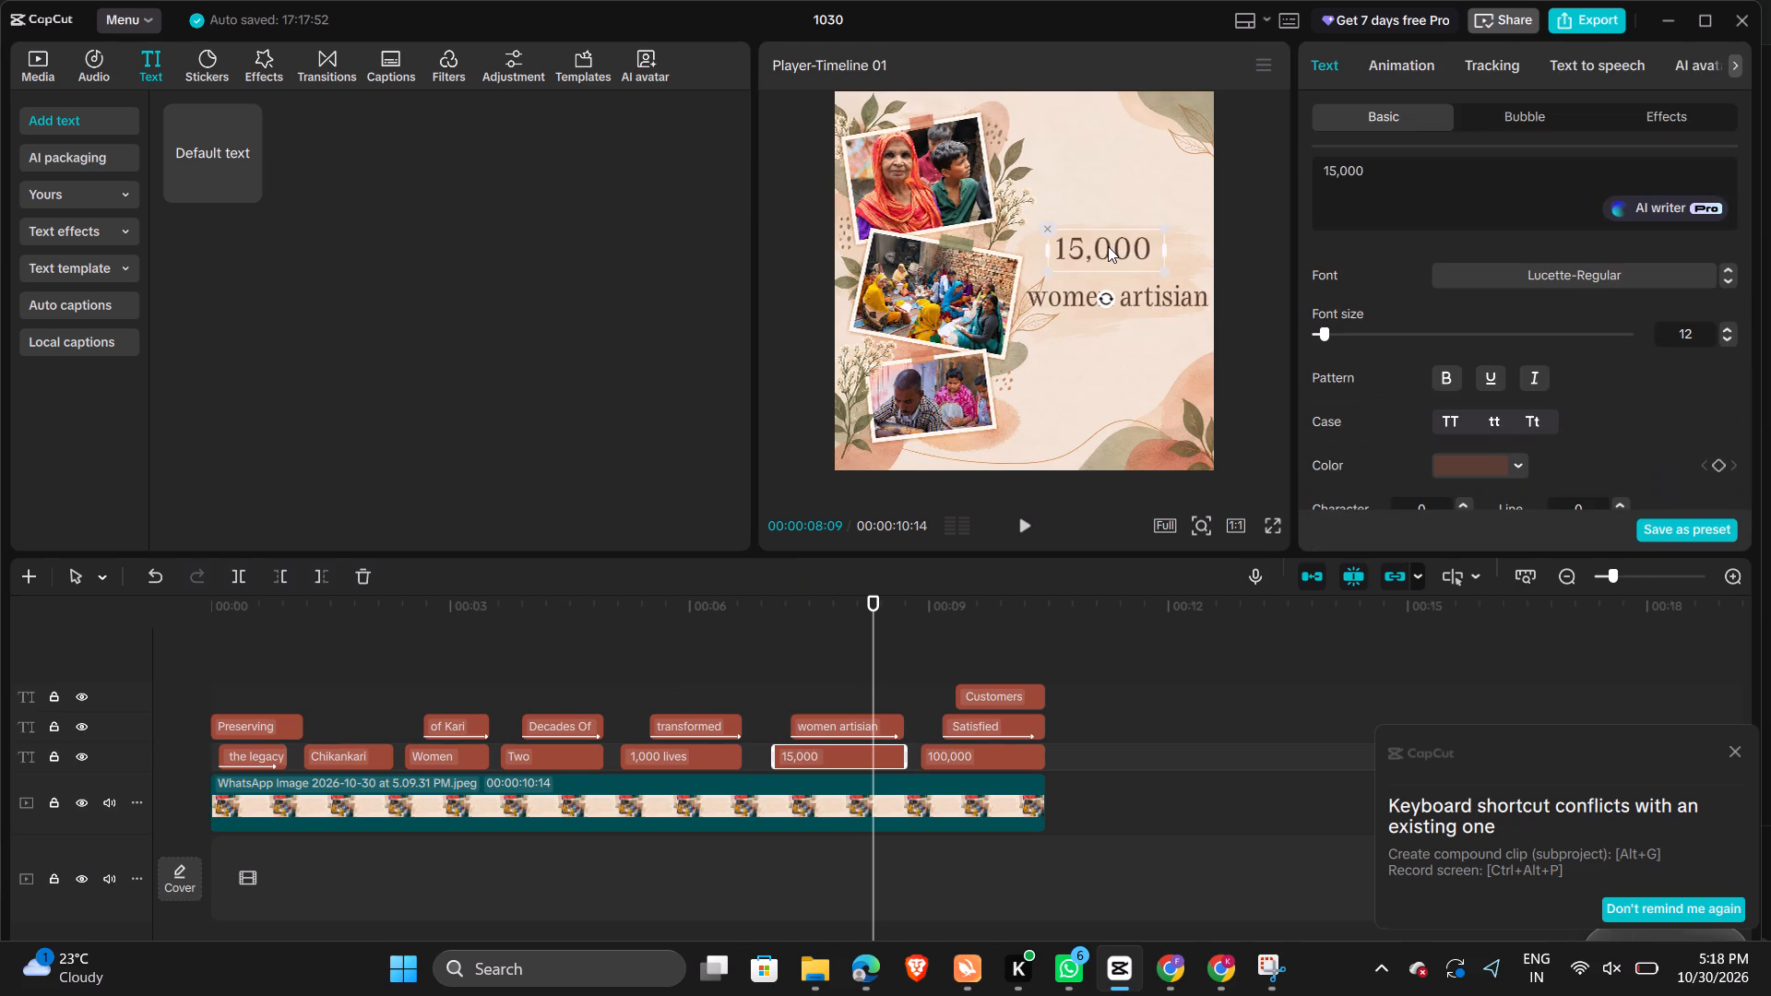
pyautogui.click(1108, 246)
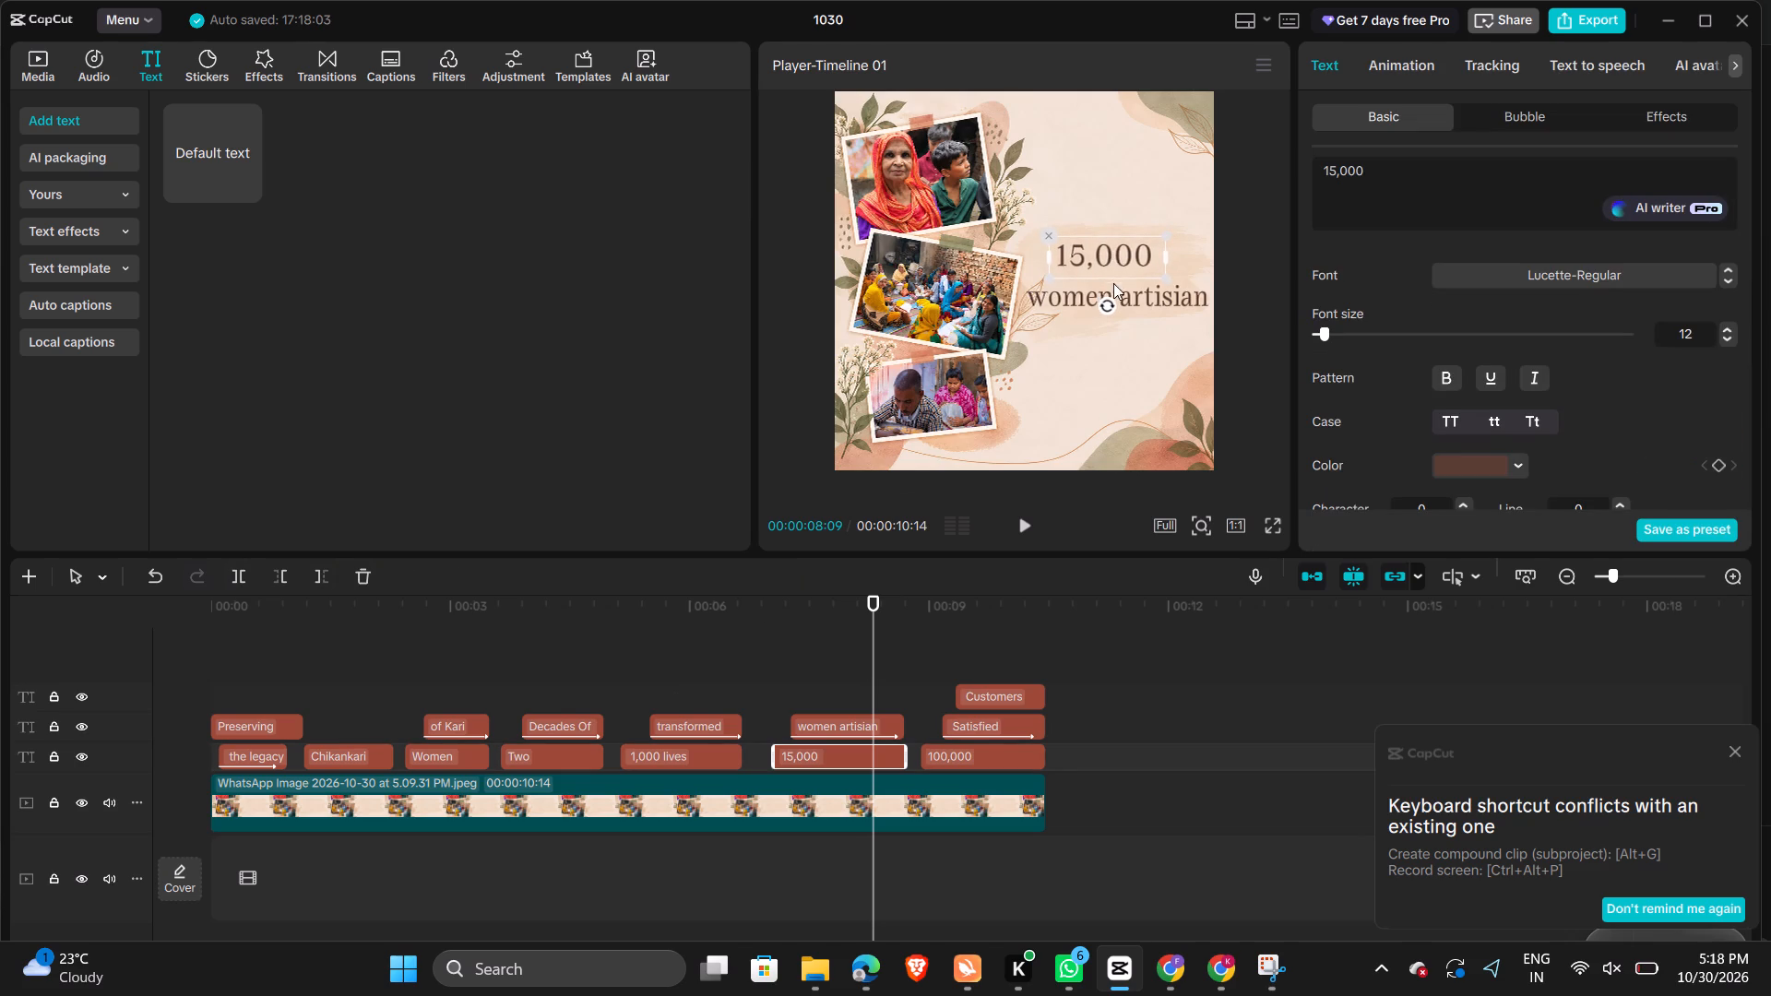
# Capitalise both words of the "women artisian" caption so it reads "Women Artisian".
pyautogui.click(1130, 290)
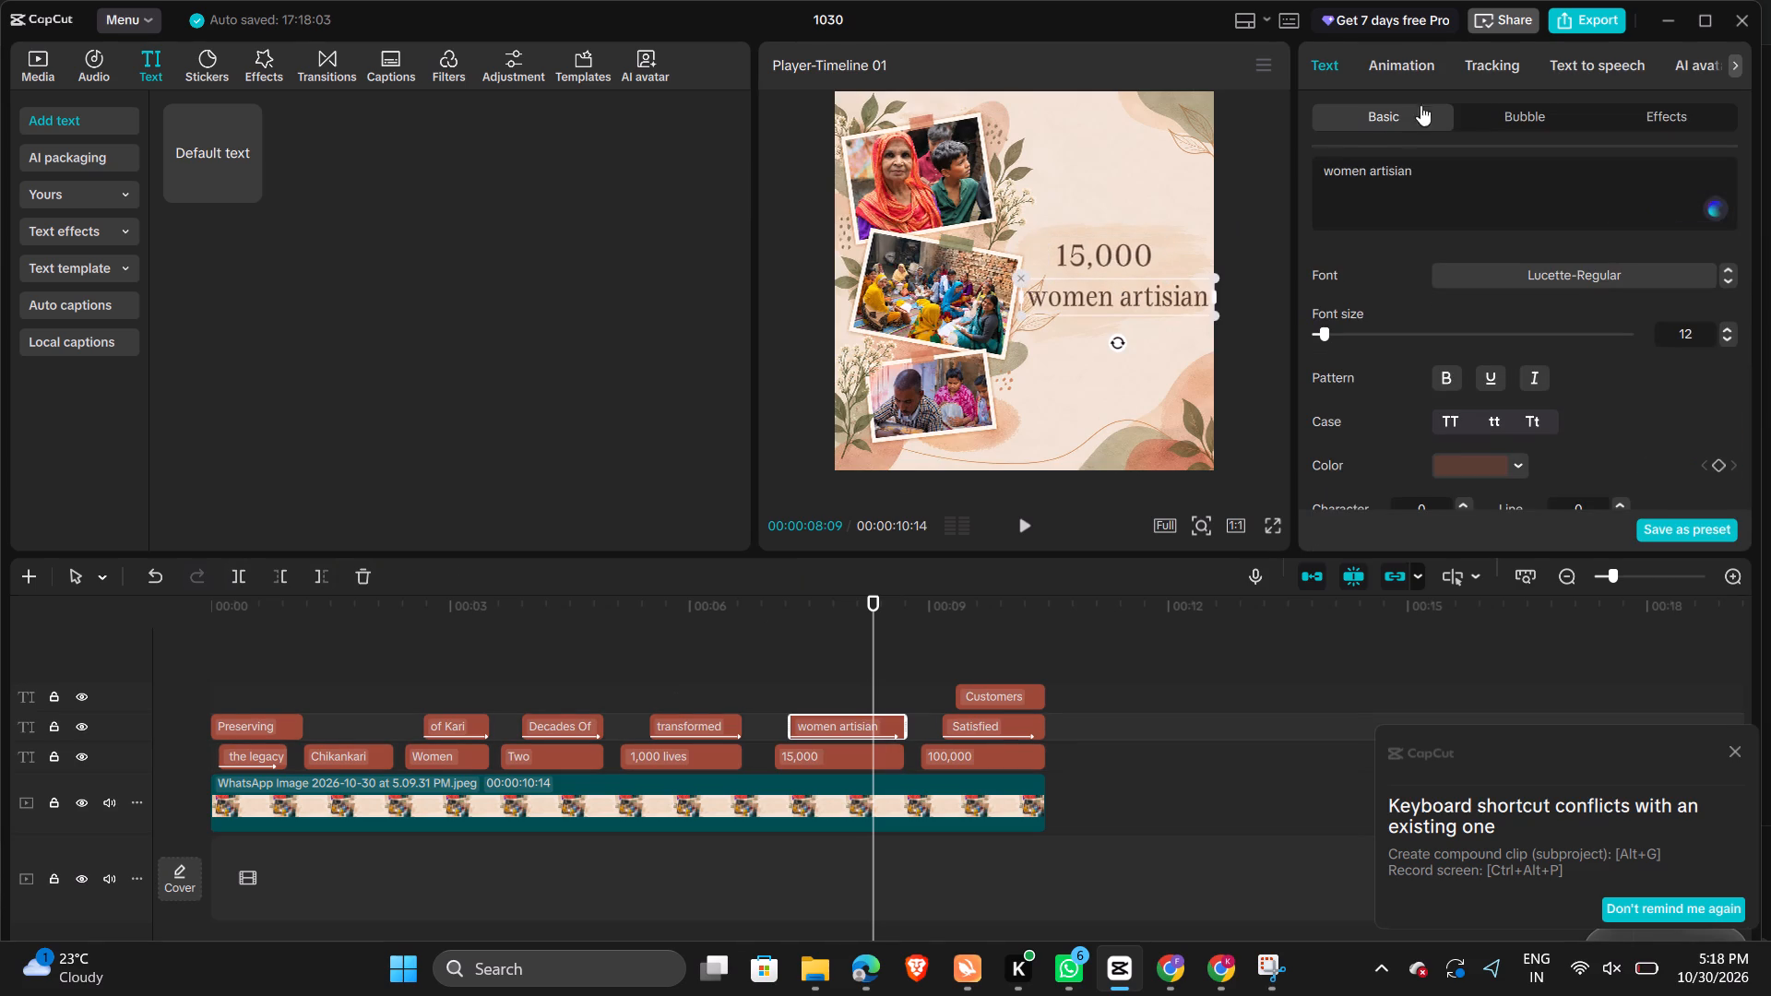
pyautogui.click(1376, 168)
pyautogui.press('BackSpace')
pyautogui.press('a')
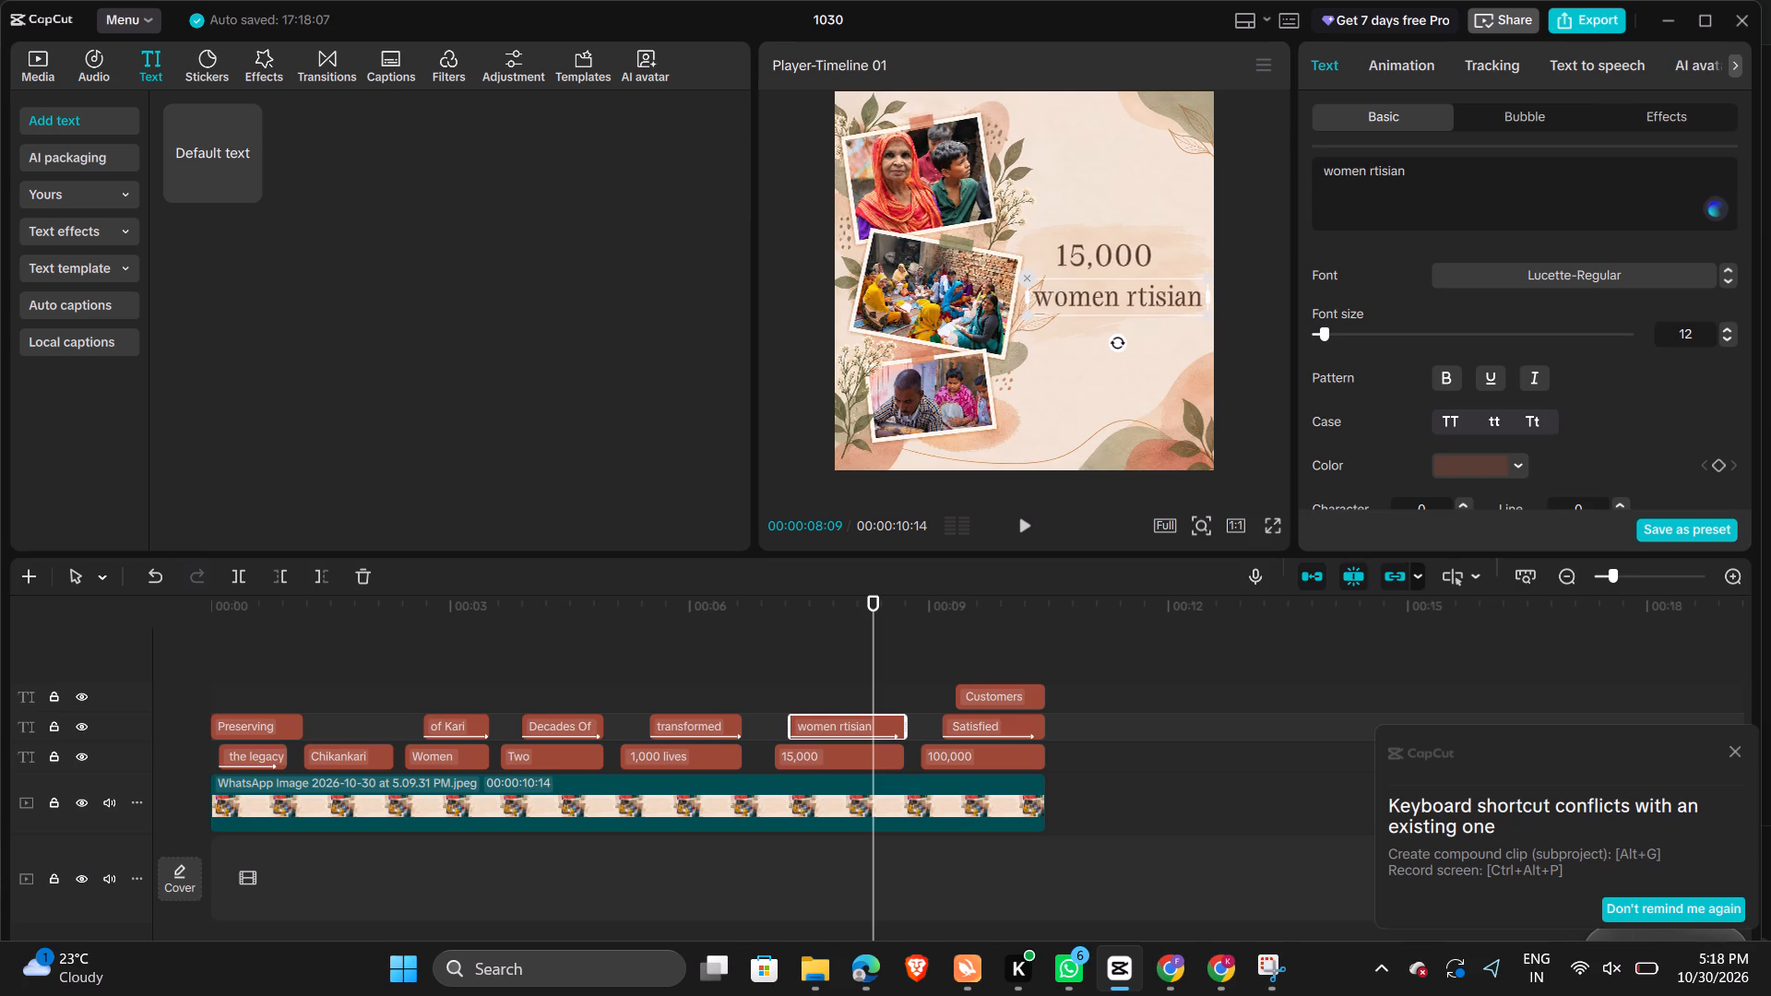
pyautogui.press('Left')
pyautogui.press('Left')
pyautogui.press('Left')
pyautogui.press('Left')
pyautogui.press('Left')
pyautogui.press('Left')
pyautogui.press('Left')
pyautogui.press('Left')
pyautogui.press('Left')
pyautogui.press('Left')
pyautogui.press('Left')
pyautogui.press('Left')
pyautogui.press('Left')
pyautogui.press('Left')
pyautogui.press('Left')
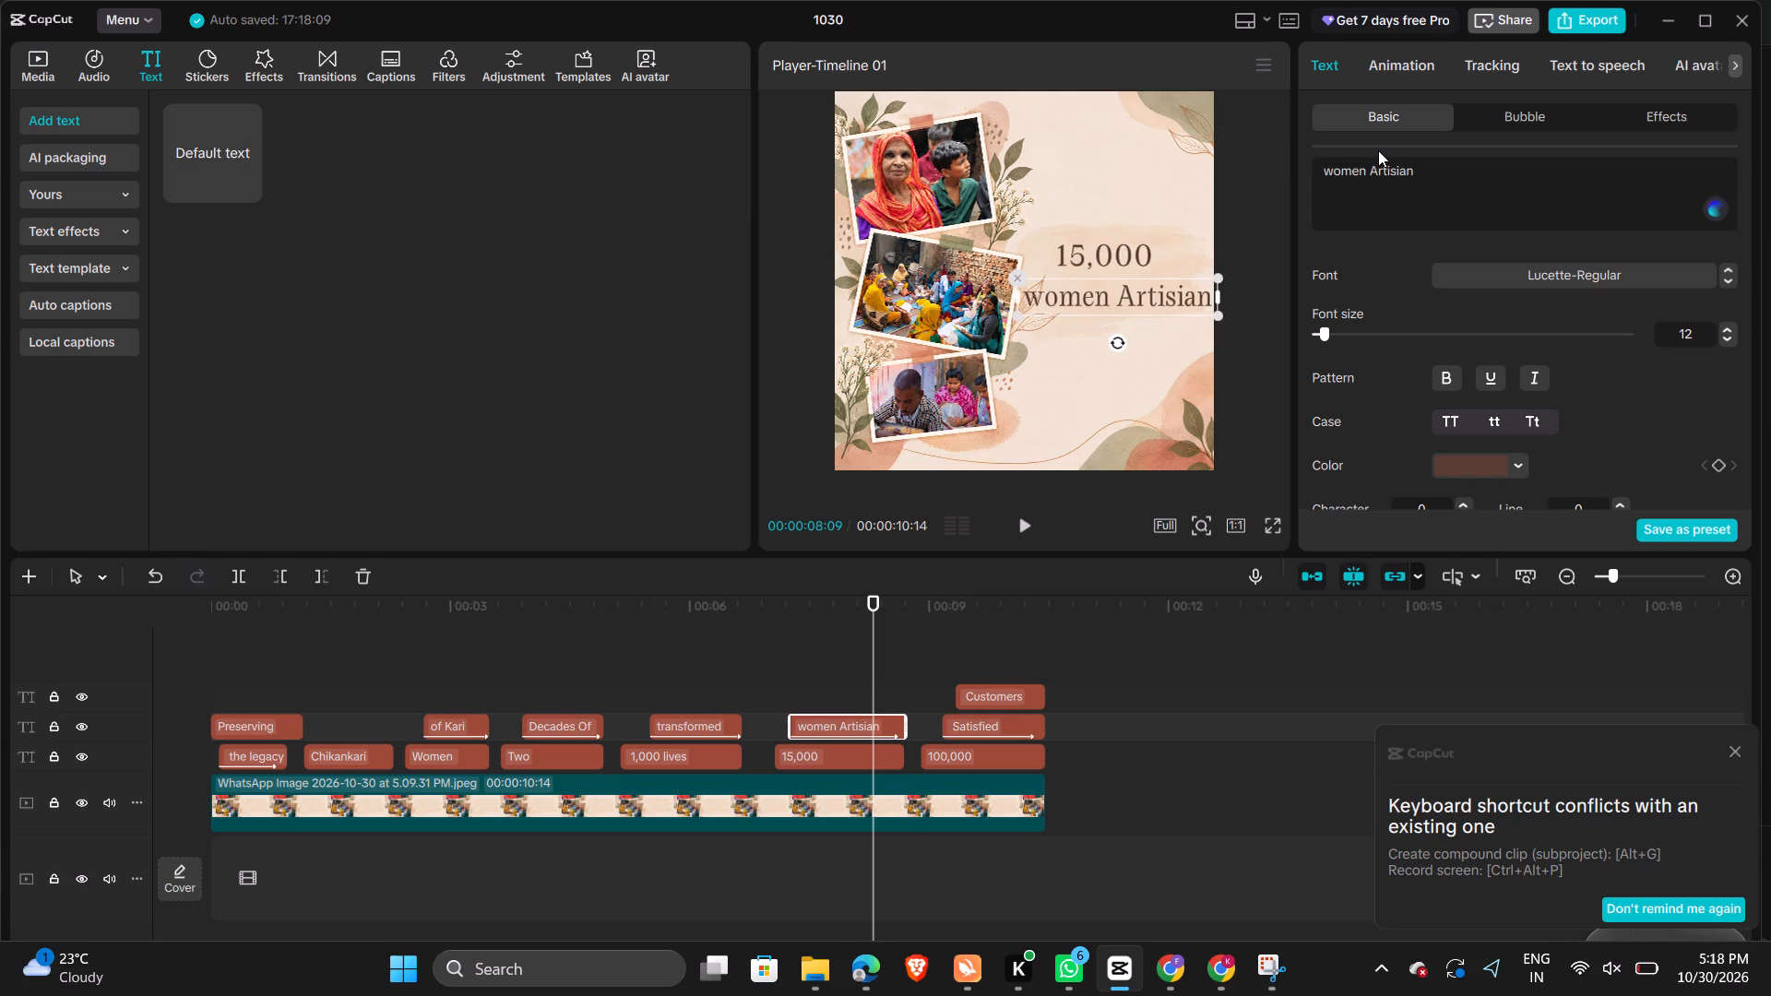
pyautogui.press('Right')
pyautogui.press('BackSpace')
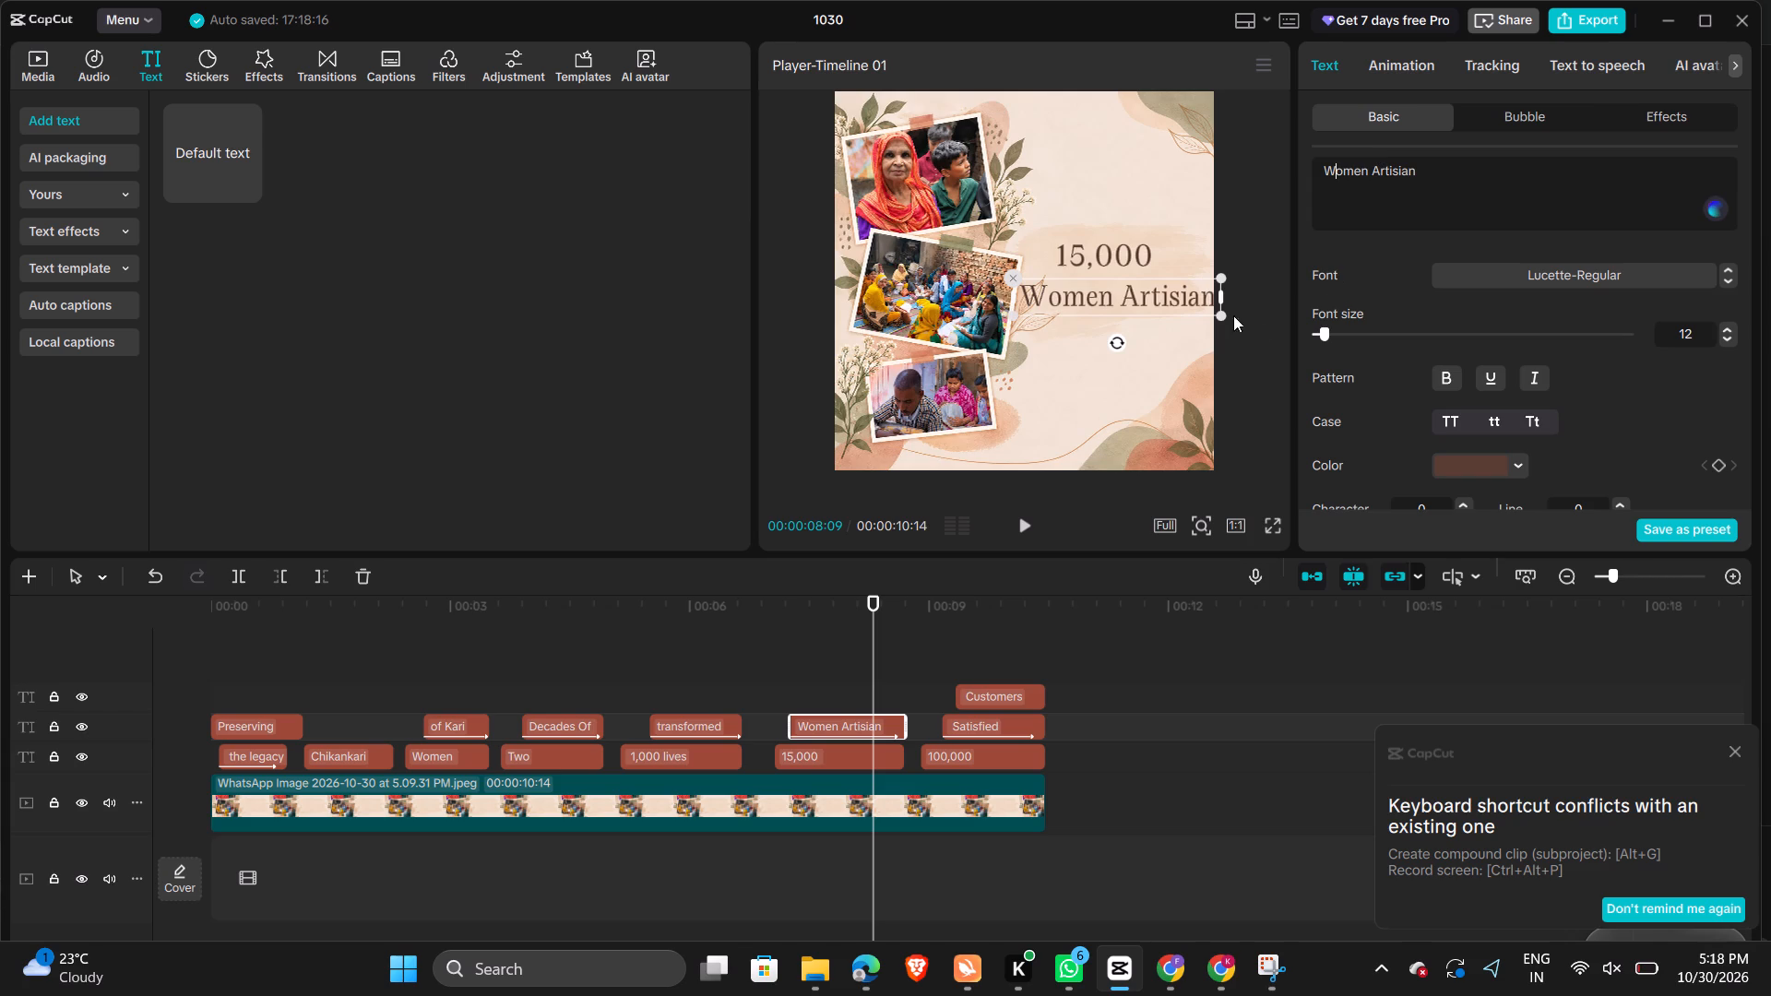
# Split the "Women Artisian" caption onto two lines and indent "Artisian" with leading spaces.
pyautogui.click(1373, 176)
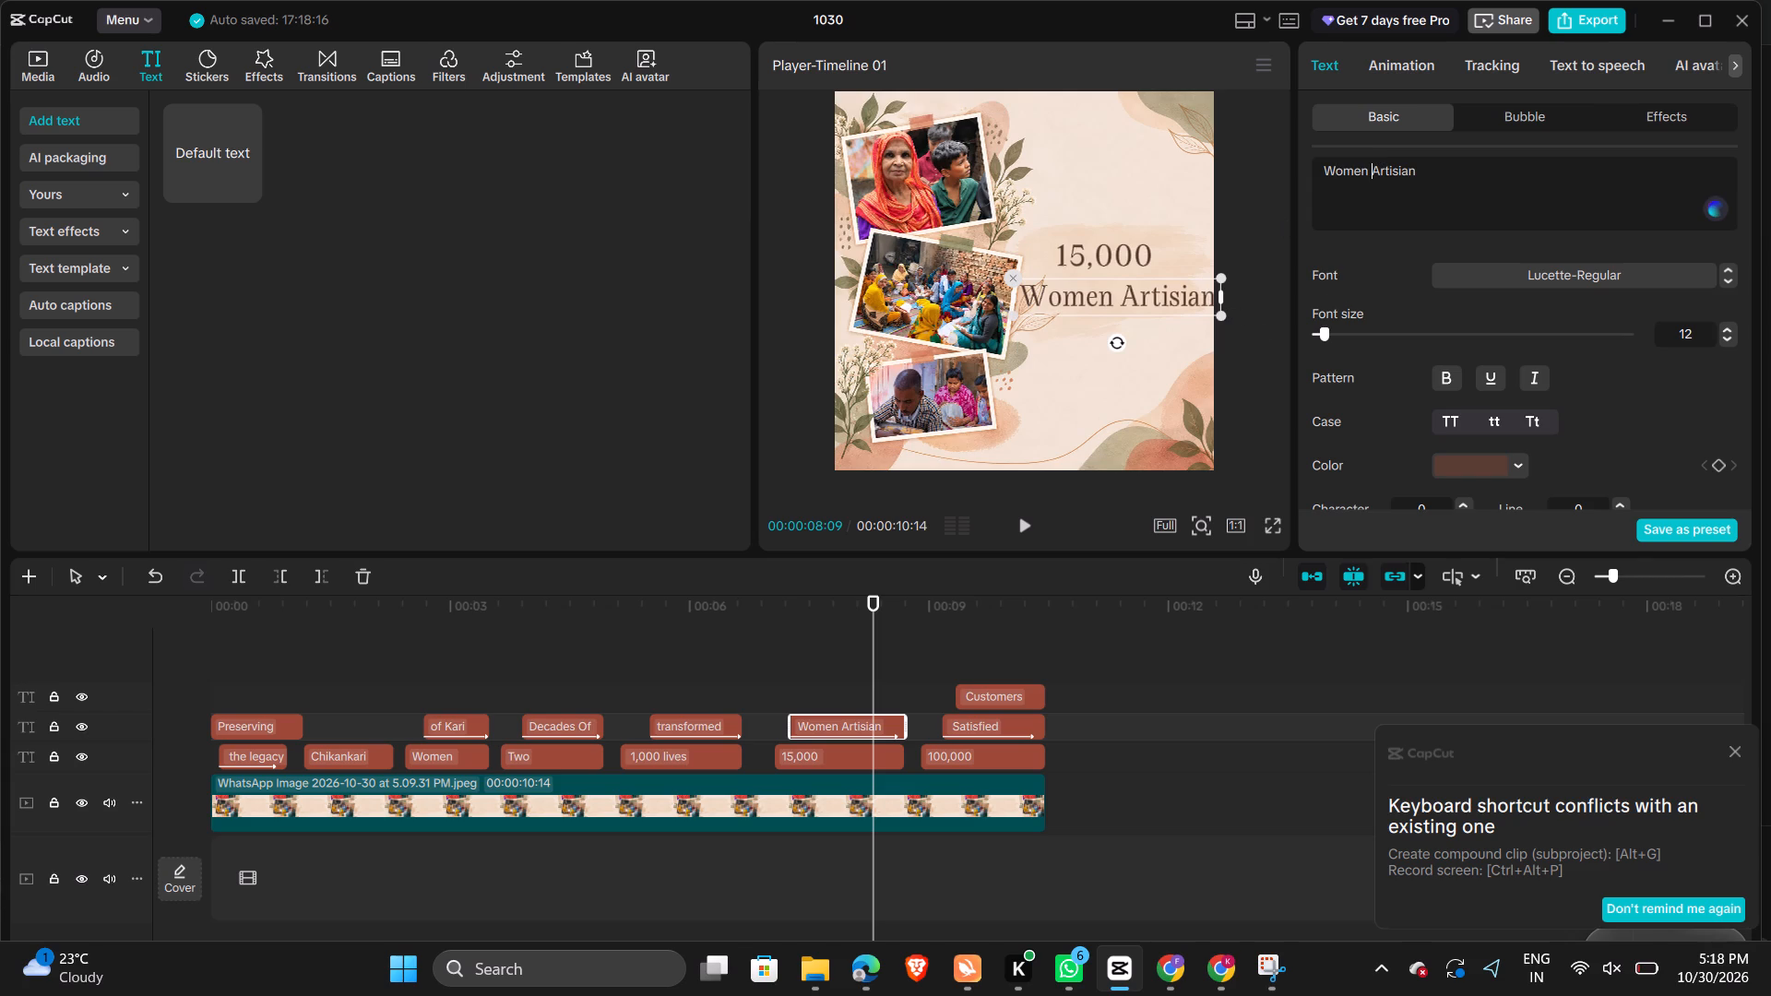
pyautogui.click(1373, 176)
pyautogui.press('Return')
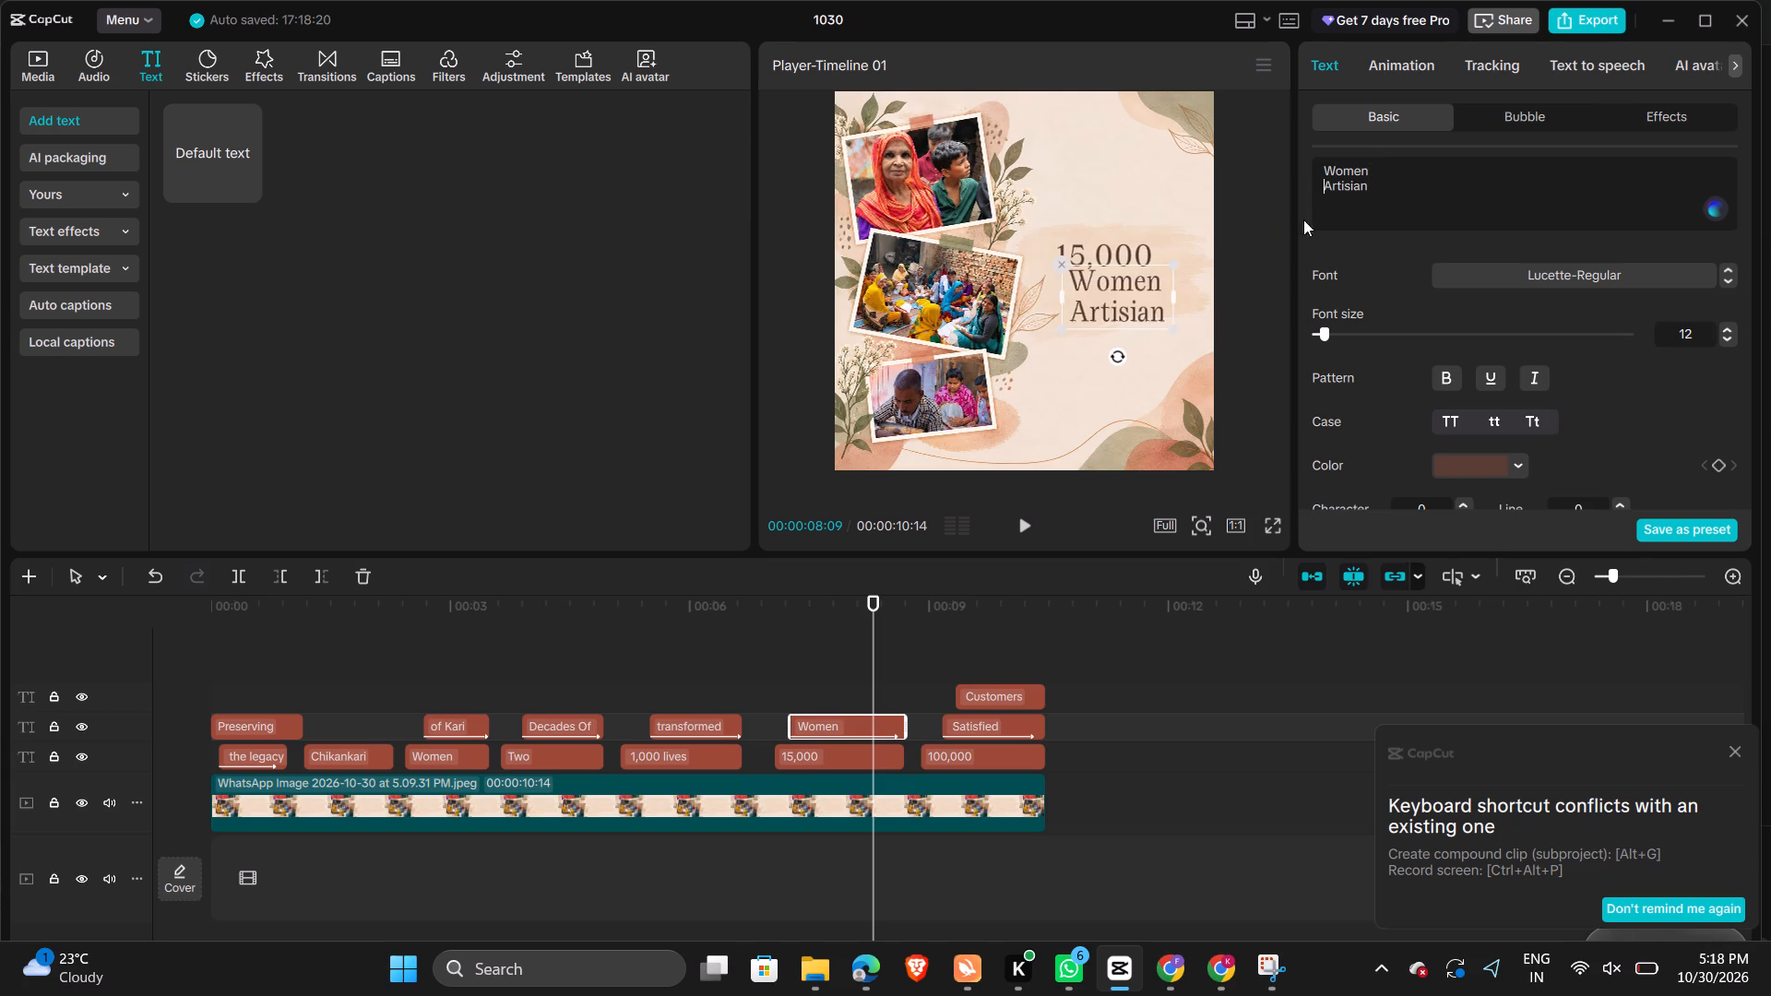
pyautogui.press('space')
pyautogui.press('space')
pyautogui.press('space')
pyautogui.press('space')
pyautogui.press('space')
pyautogui.press('space')
pyautogui.press('space')
pyautogui.press('space')
pyautogui.press('space')
pyautogui.press('space')
pyautogui.press('space')
pyautogui.press('space')
pyautogui.press('space')
pyautogui.press('space')
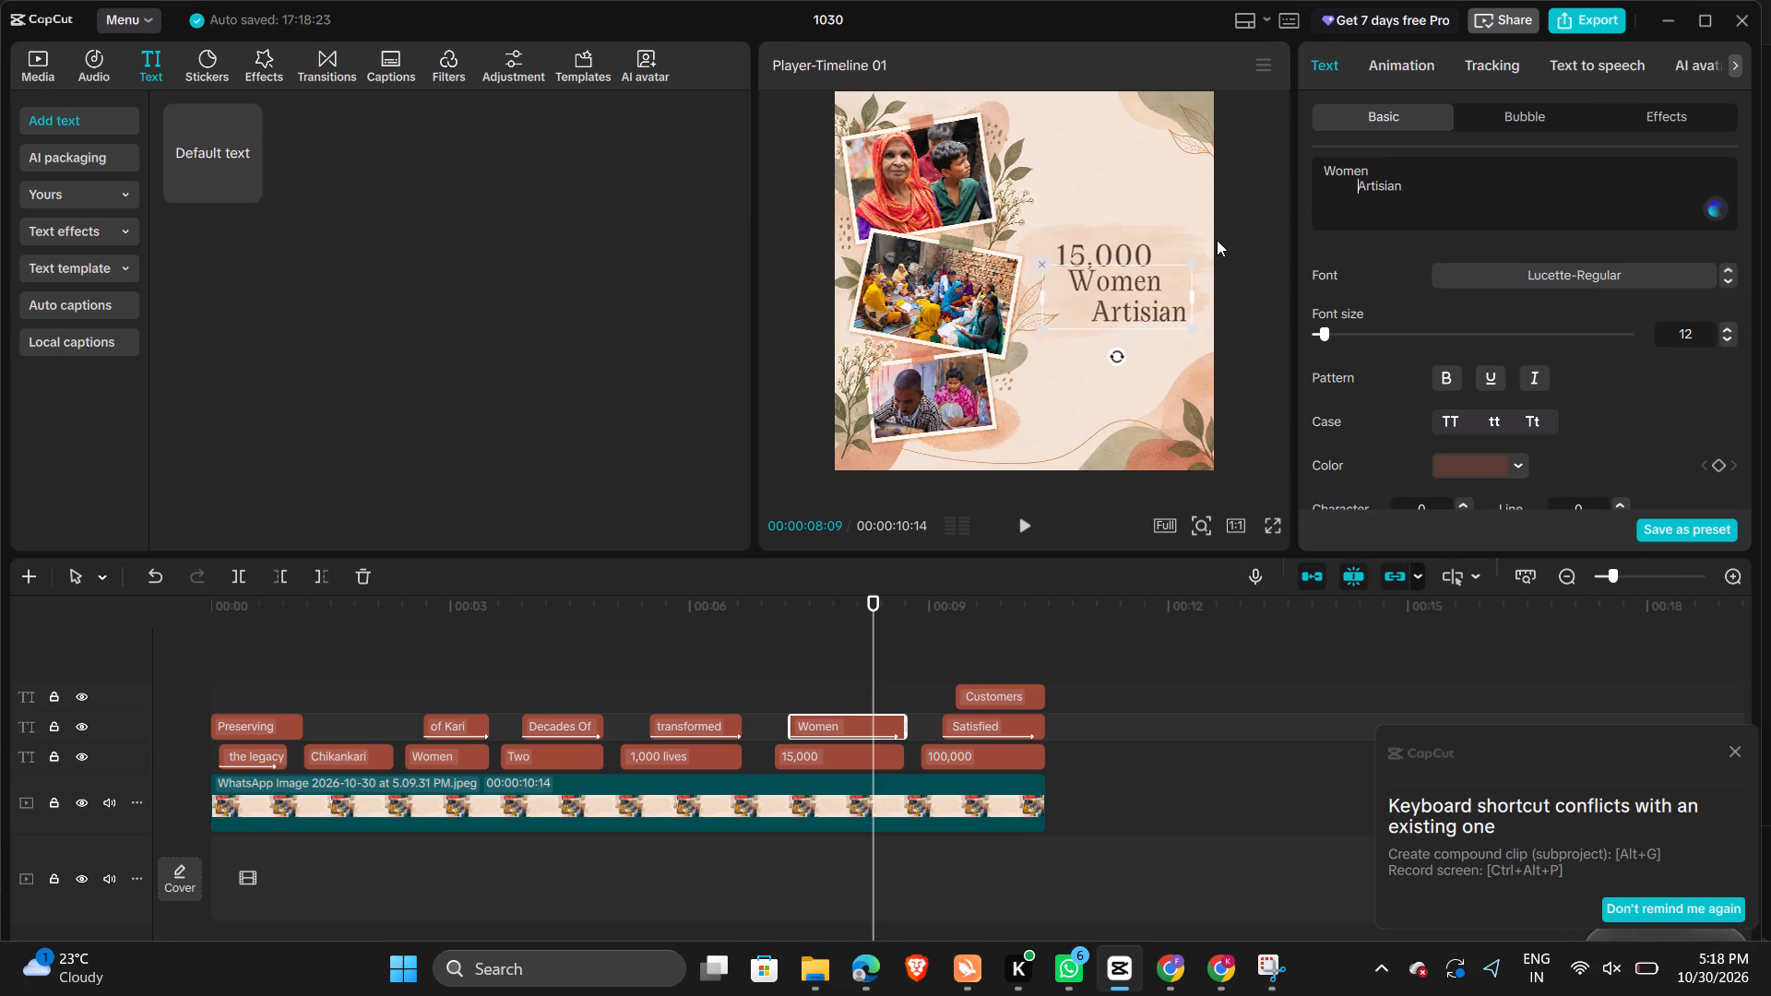
# Move the two-line "Women Artisian" caption slightly down and left so it sits clear below "15,000".
pyautogui.moveTo(1095, 302); pyautogui.dragTo(1096, 304)
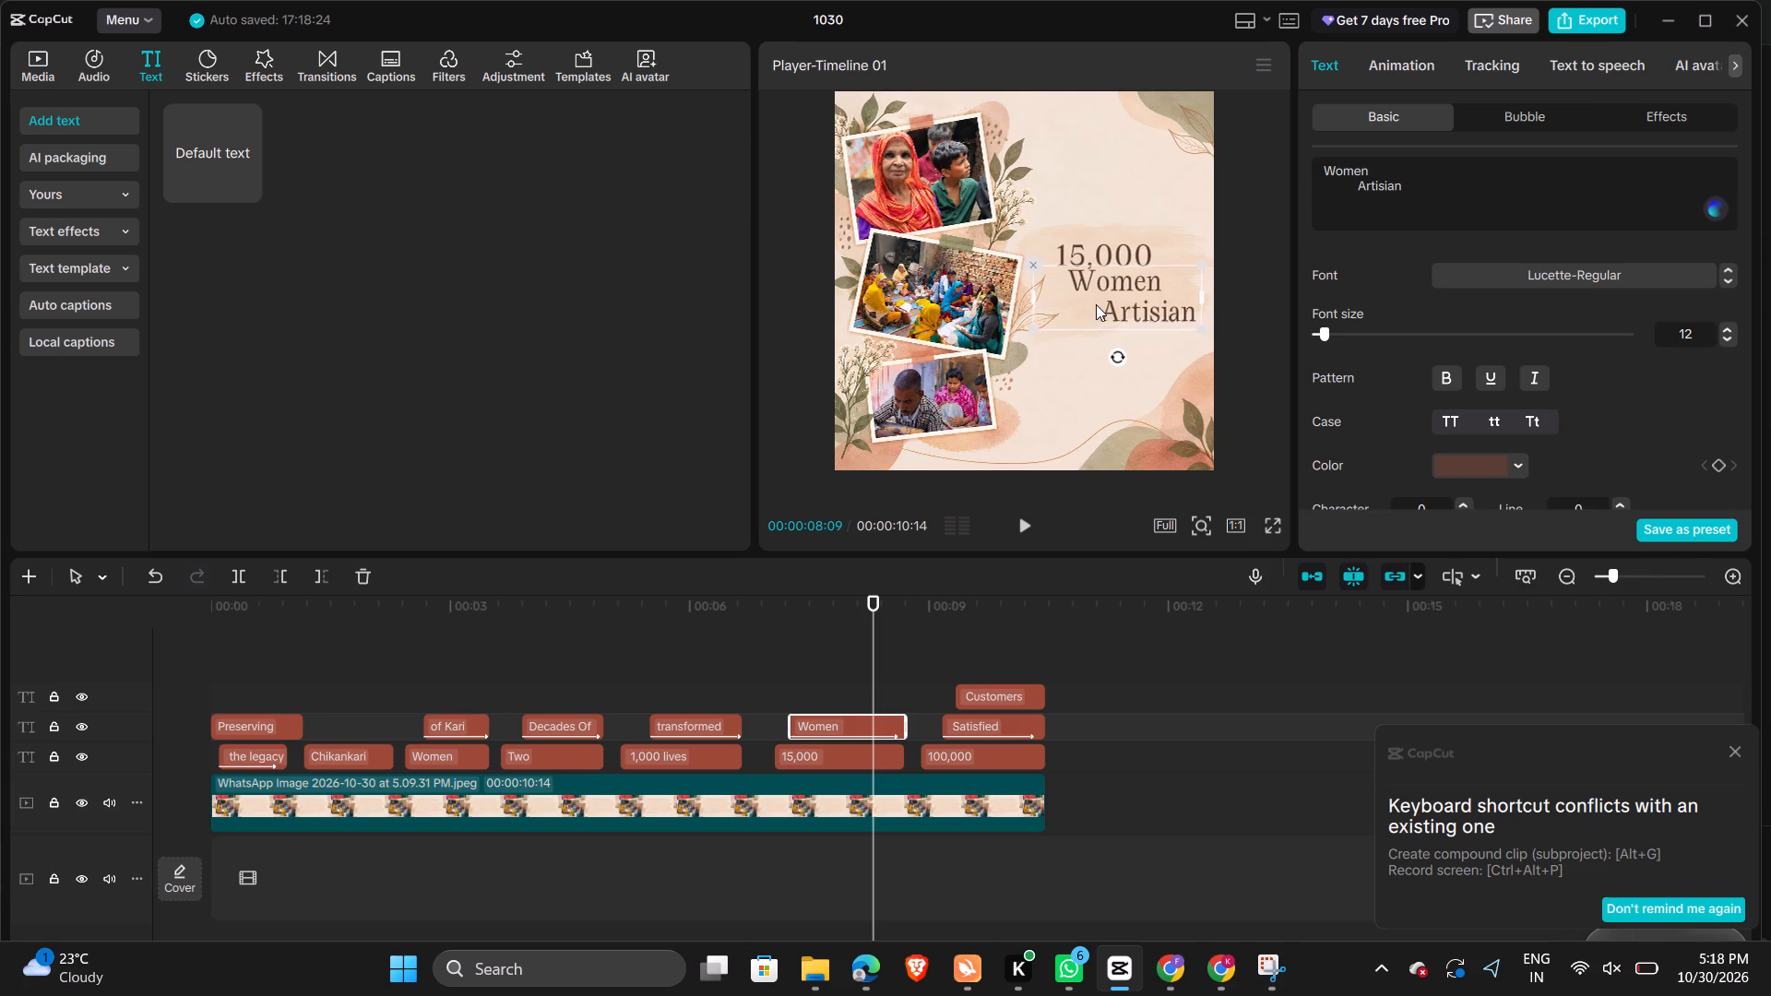
pyautogui.moveTo(1096, 304); pyautogui.dragTo(1084, 312)
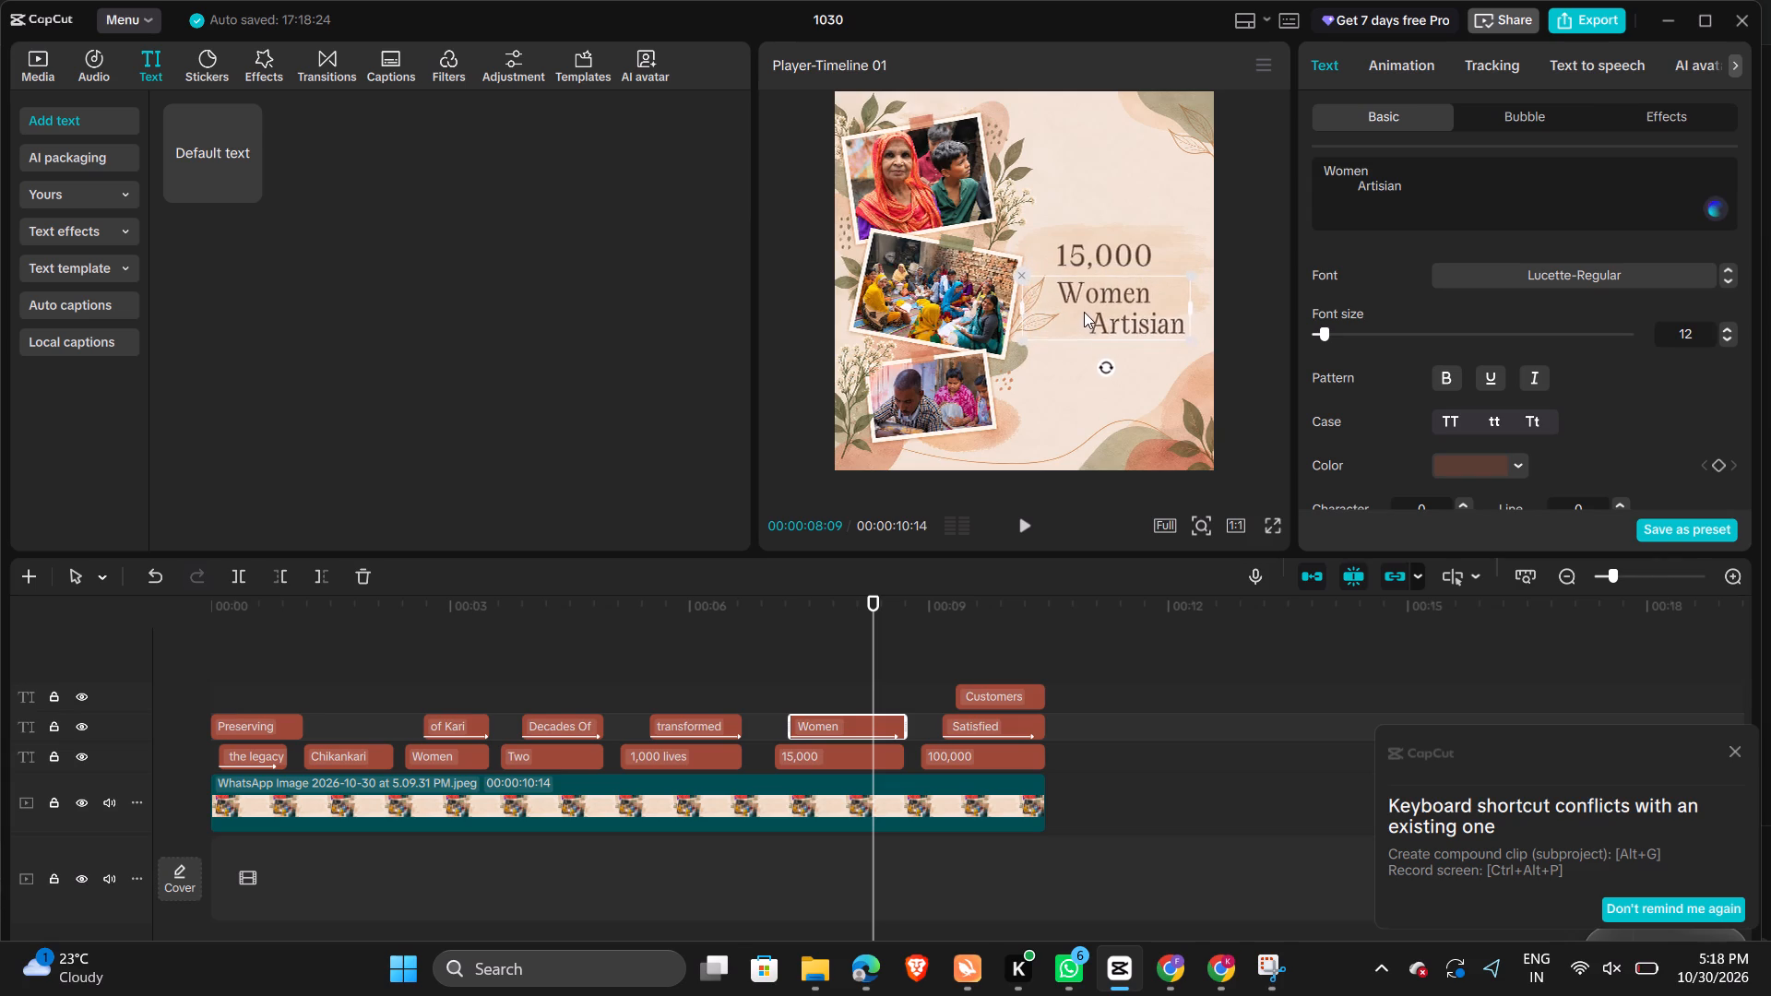
pyautogui.moveTo(1084, 312); pyautogui.dragTo(1084, 309)
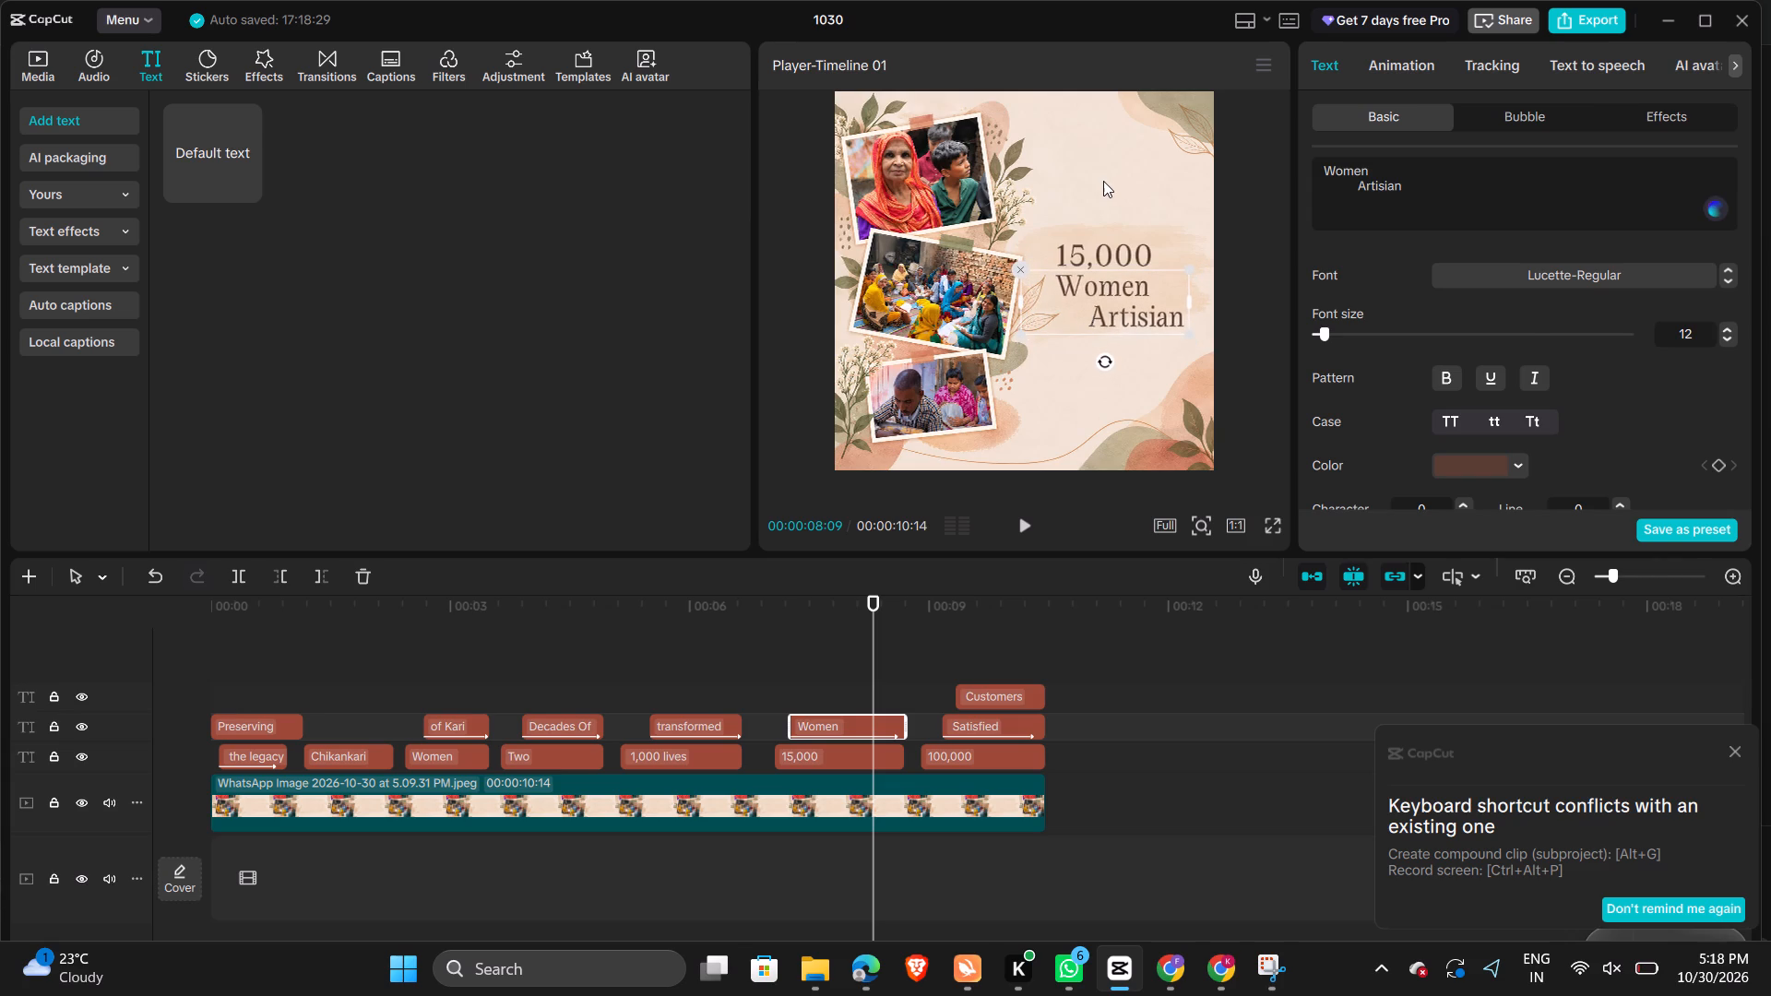
# Go to the "100,000 Satisfied Customers" section and lower the "Satisfied" caption so it sits closely above "Customers".
pyautogui.click(1103, 181)
pyautogui.press('space')
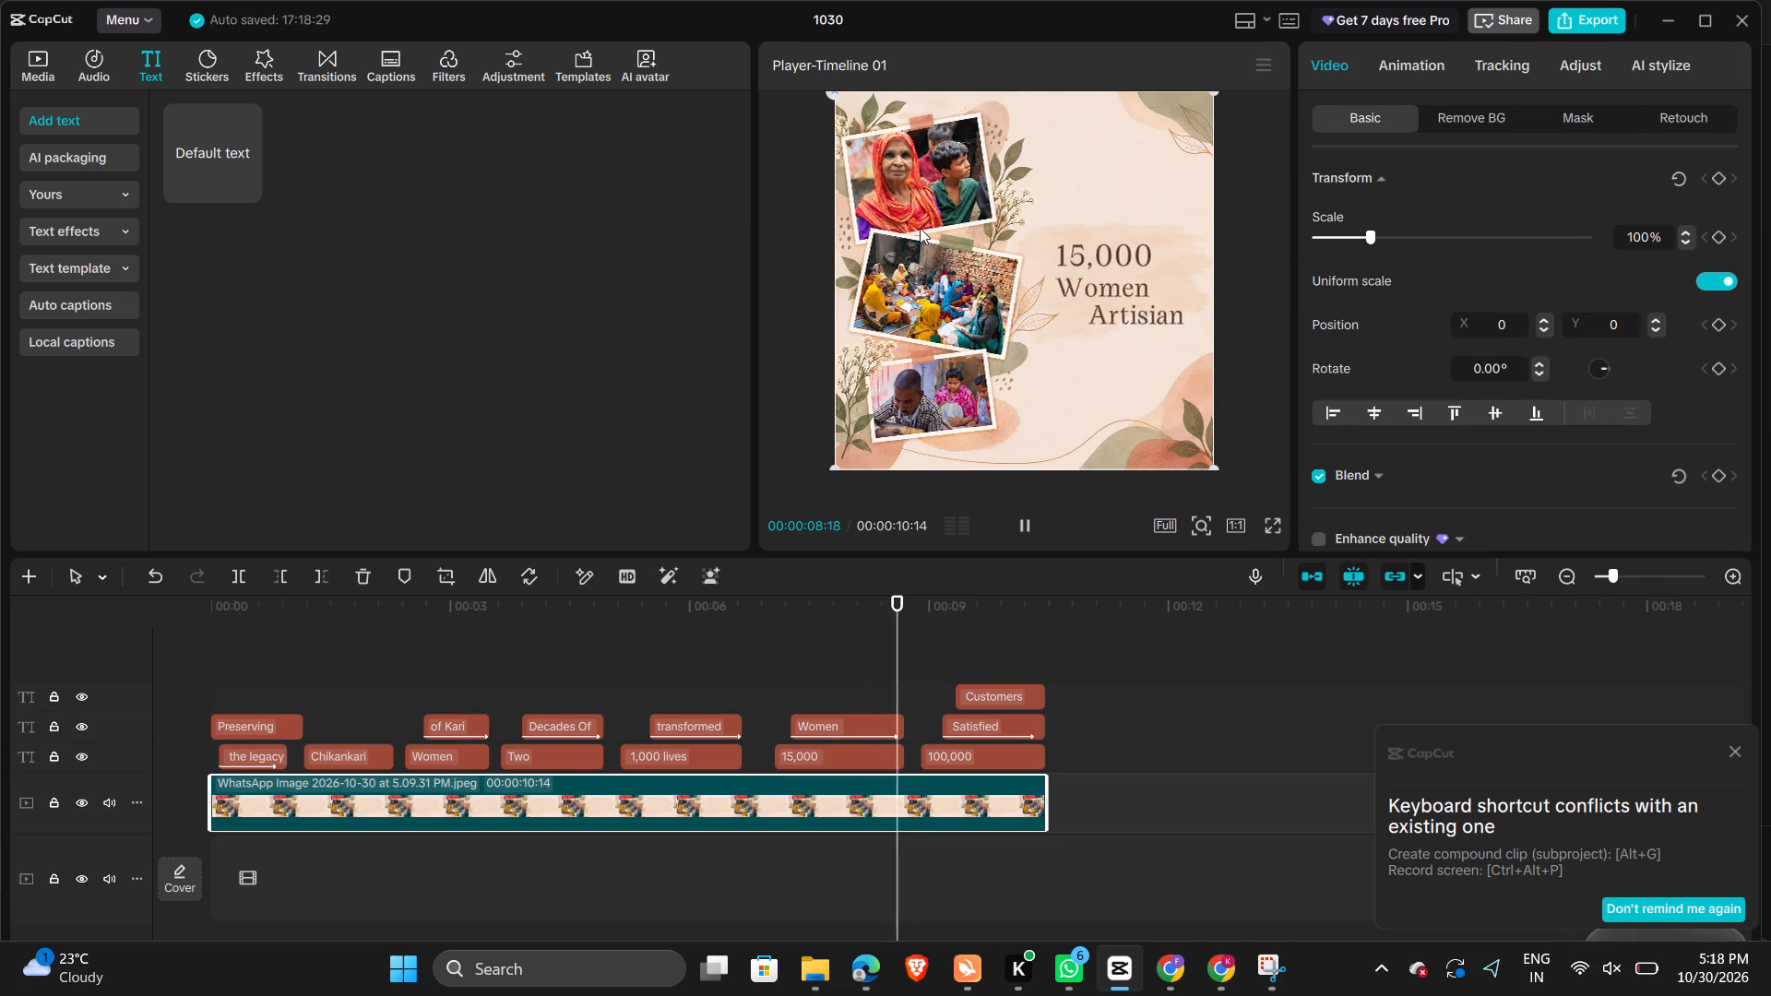
pyautogui.press('space')
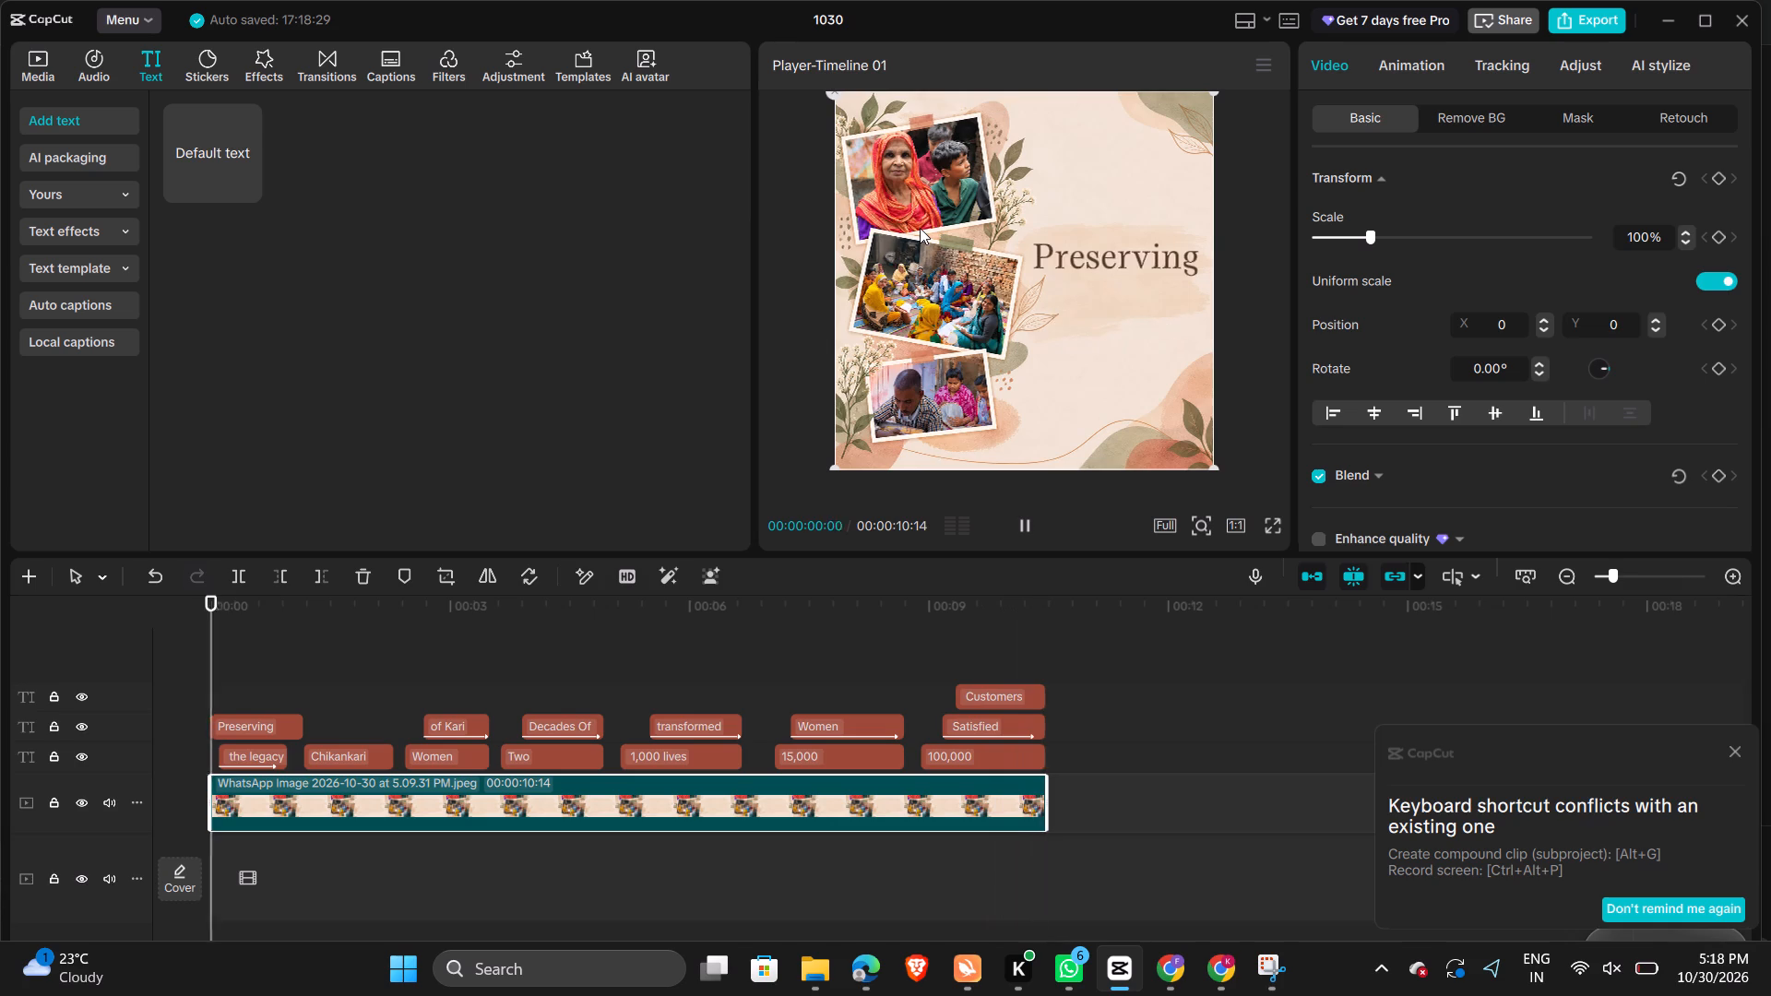
pyautogui.click(981, 646)
pyautogui.click(1010, 732)
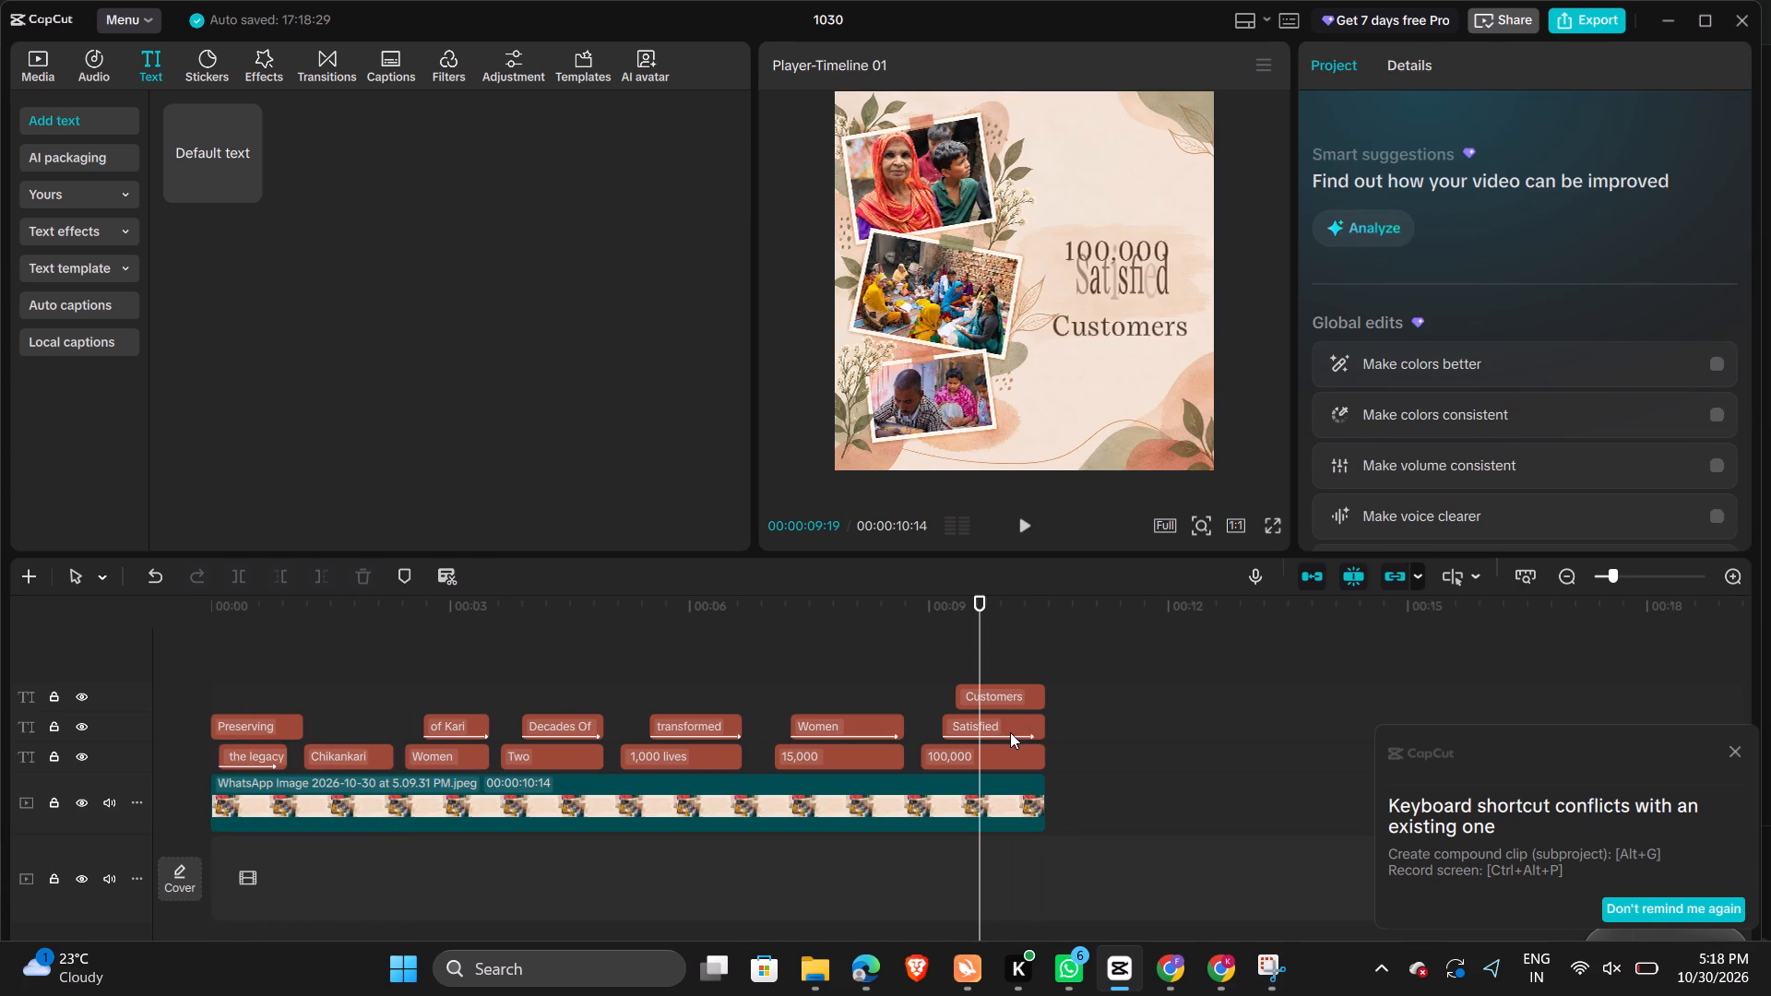
pyautogui.press('space')
pyautogui.press('space')
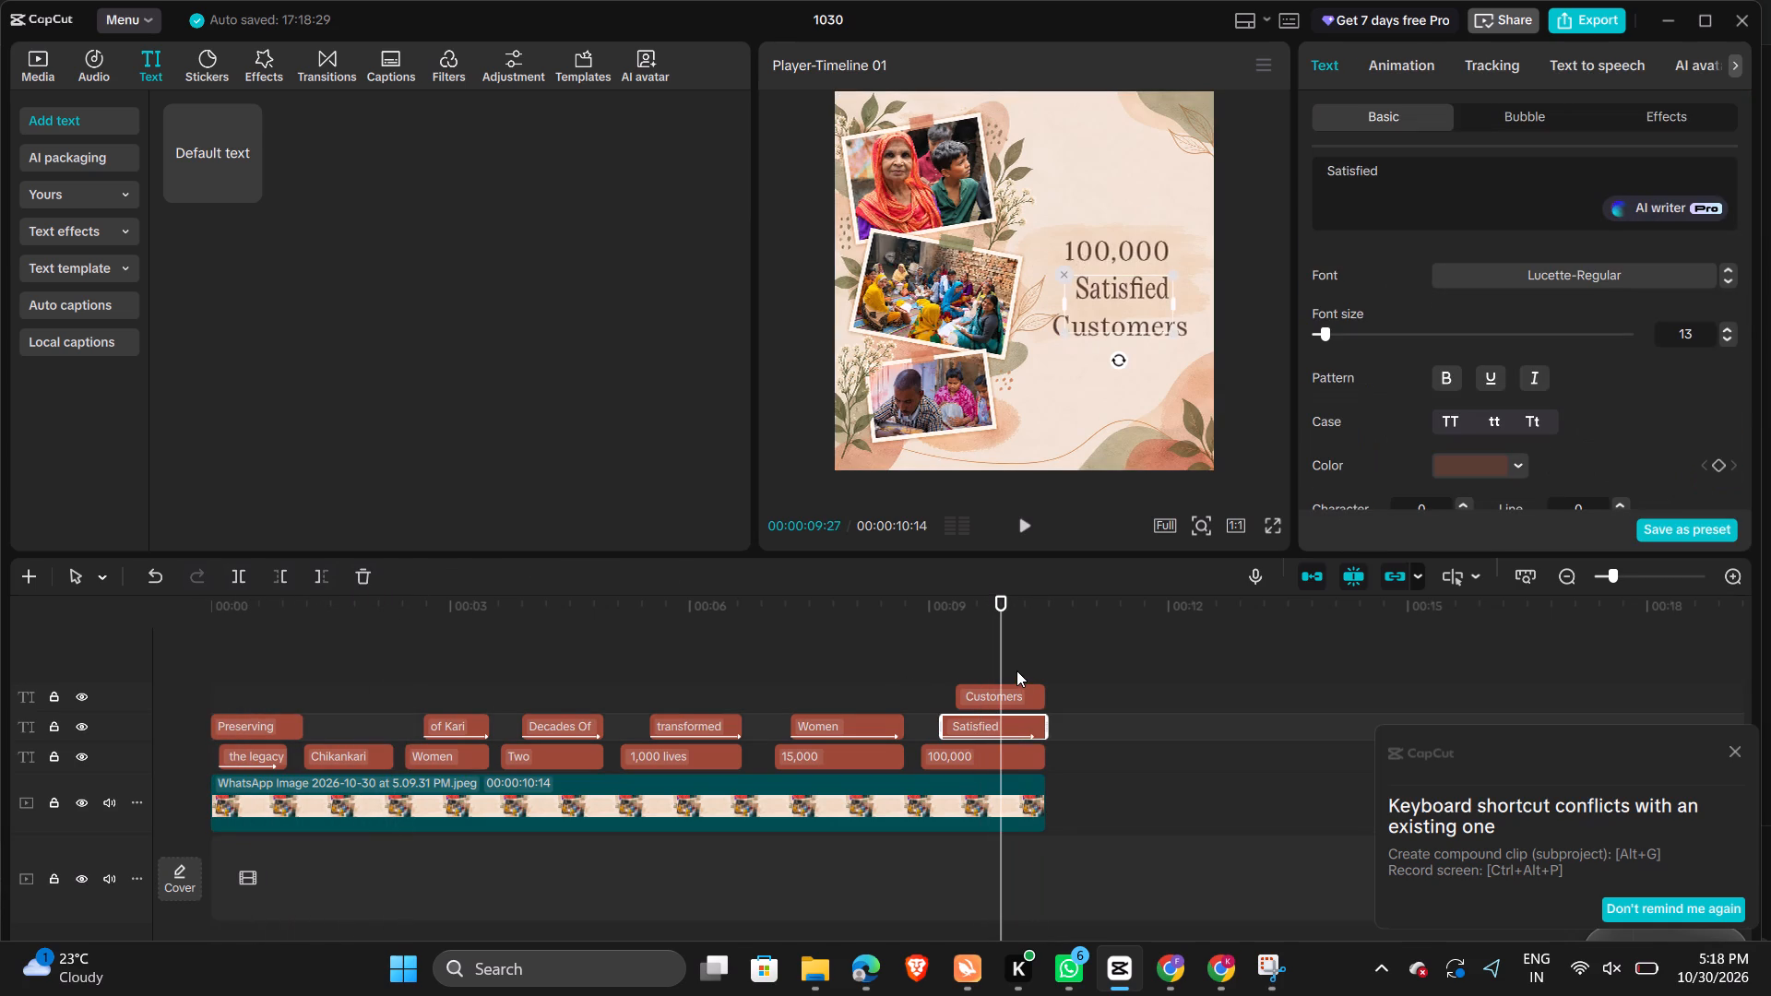
pyautogui.moveTo(1118, 291); pyautogui.dragTo(1119, 300)
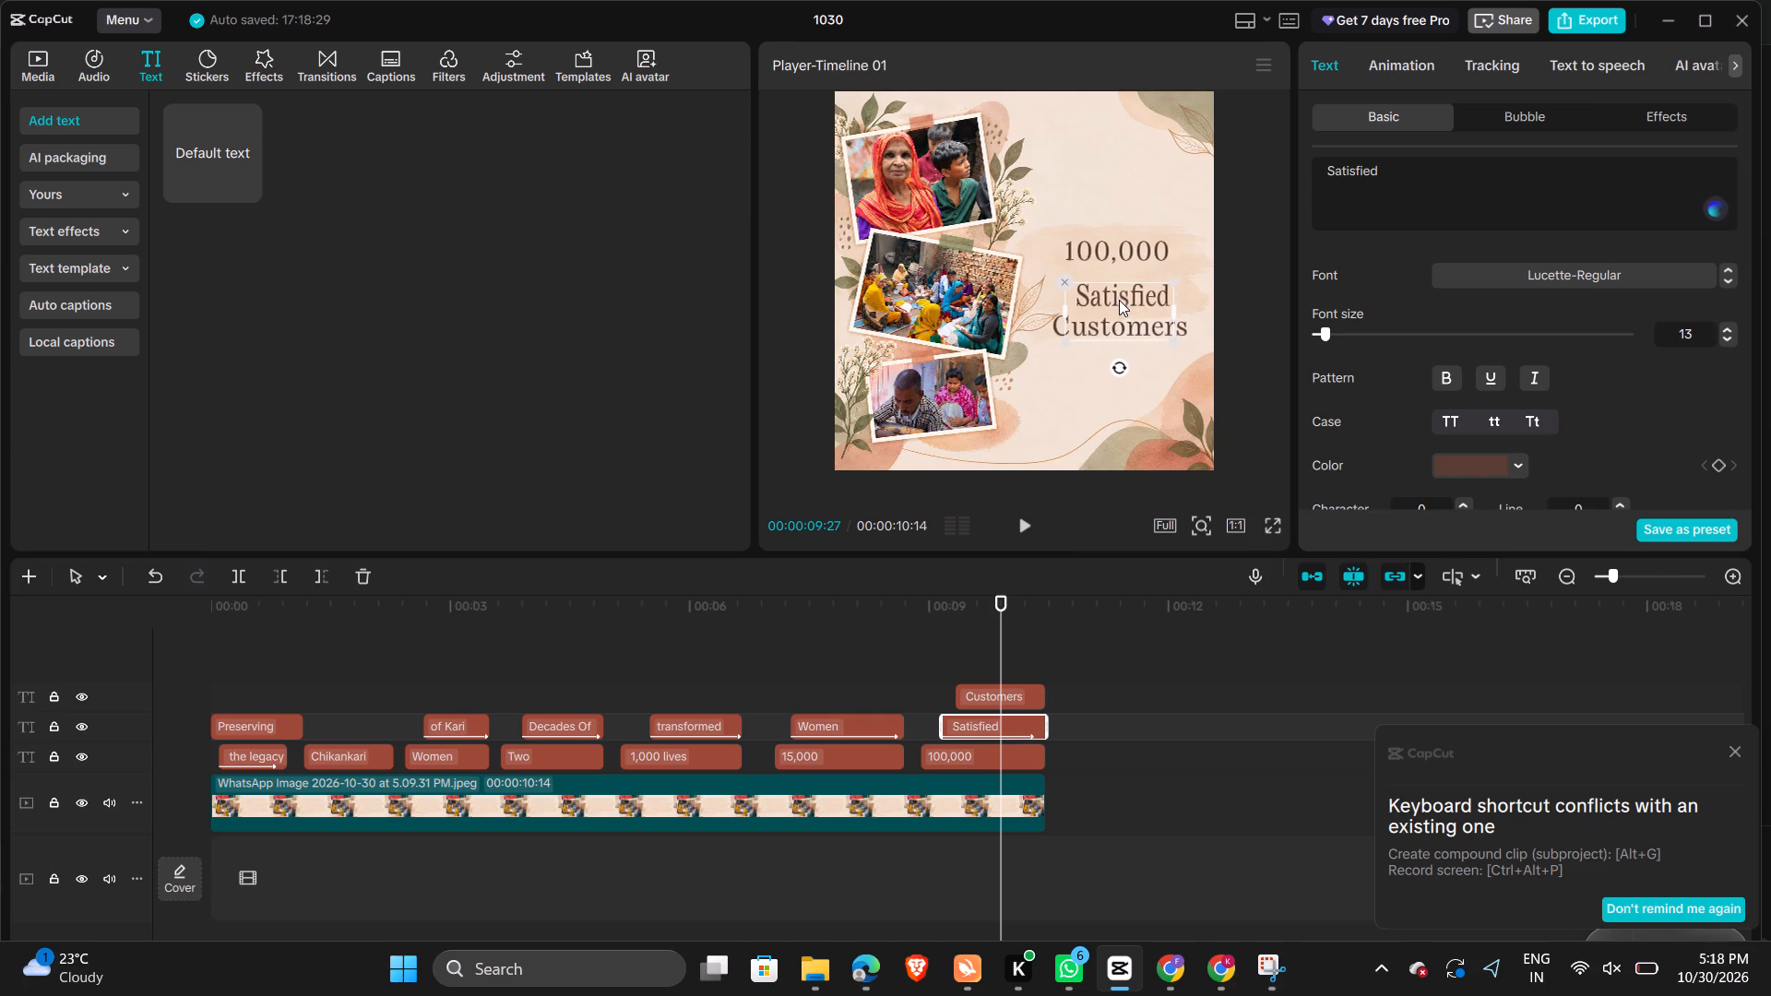
pyautogui.moveTo(1119, 300); pyautogui.dragTo(1121, 302)
# Move the "100,000" caption slightly down and right, closer above "Satisfied".
pyautogui.click(1121, 250)
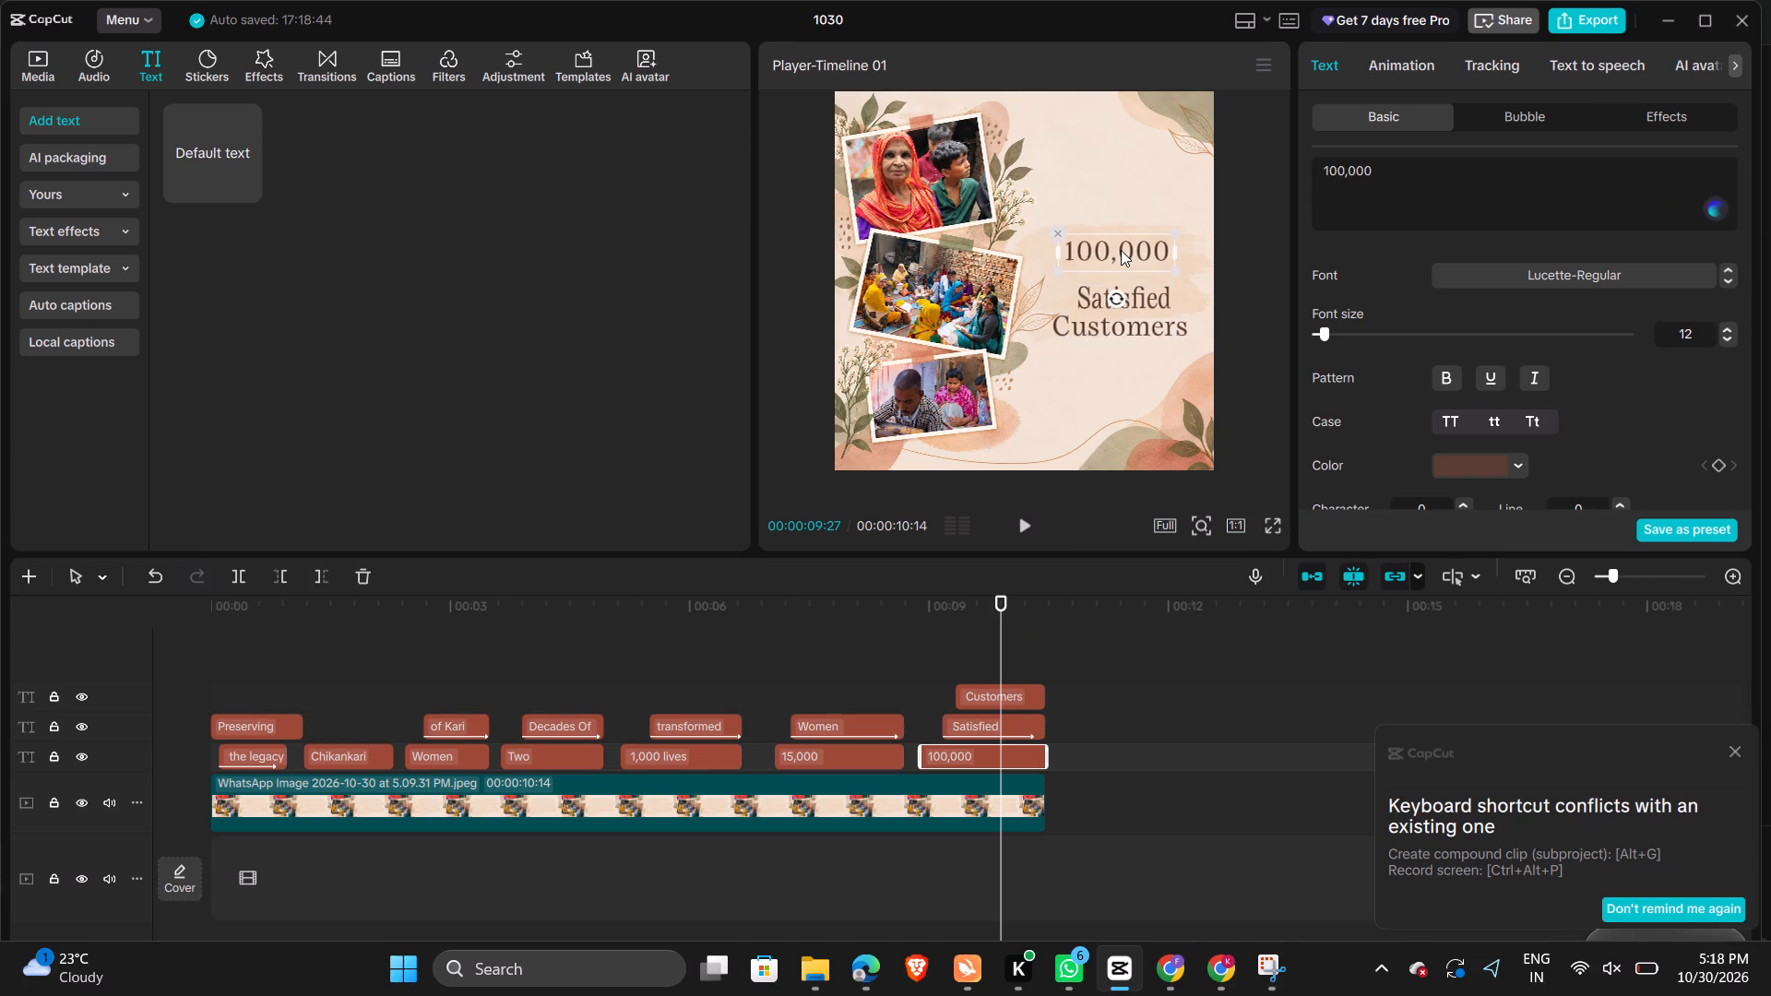
pyautogui.moveTo(1121, 250); pyautogui.dragTo(1125, 263)
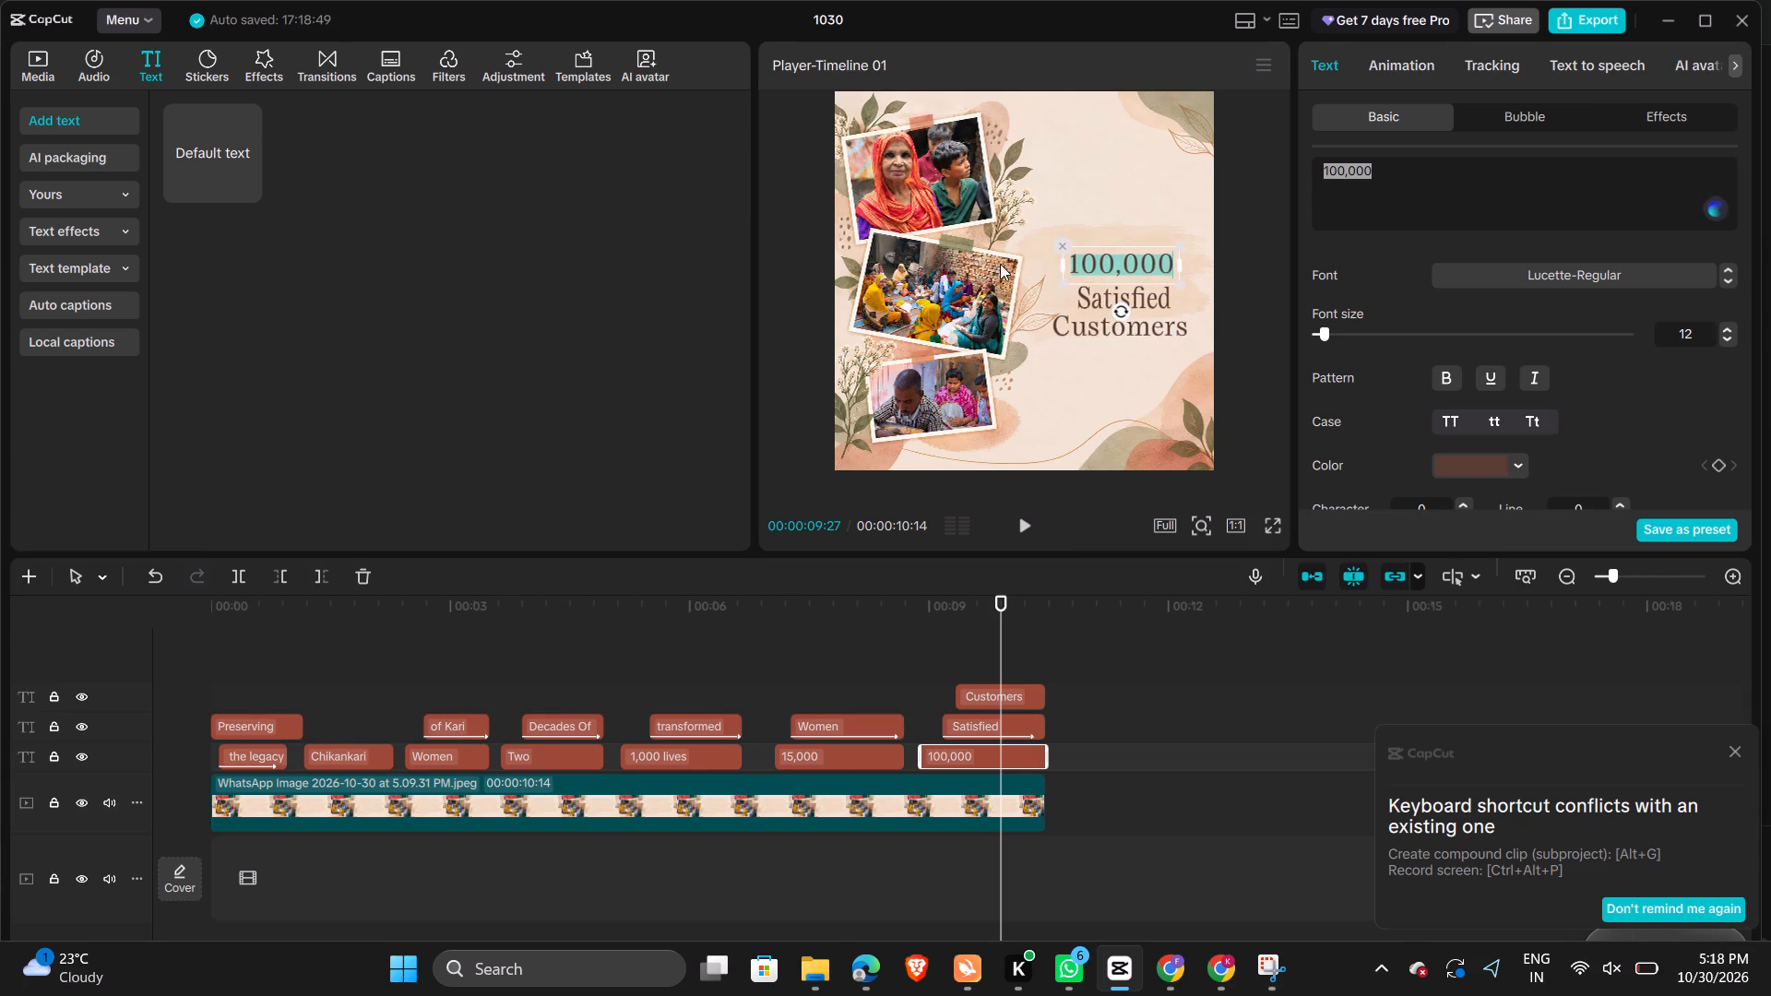
# Play the video through to its end and reselect the "100,000" caption in the closing frame.
pyautogui.press('space')
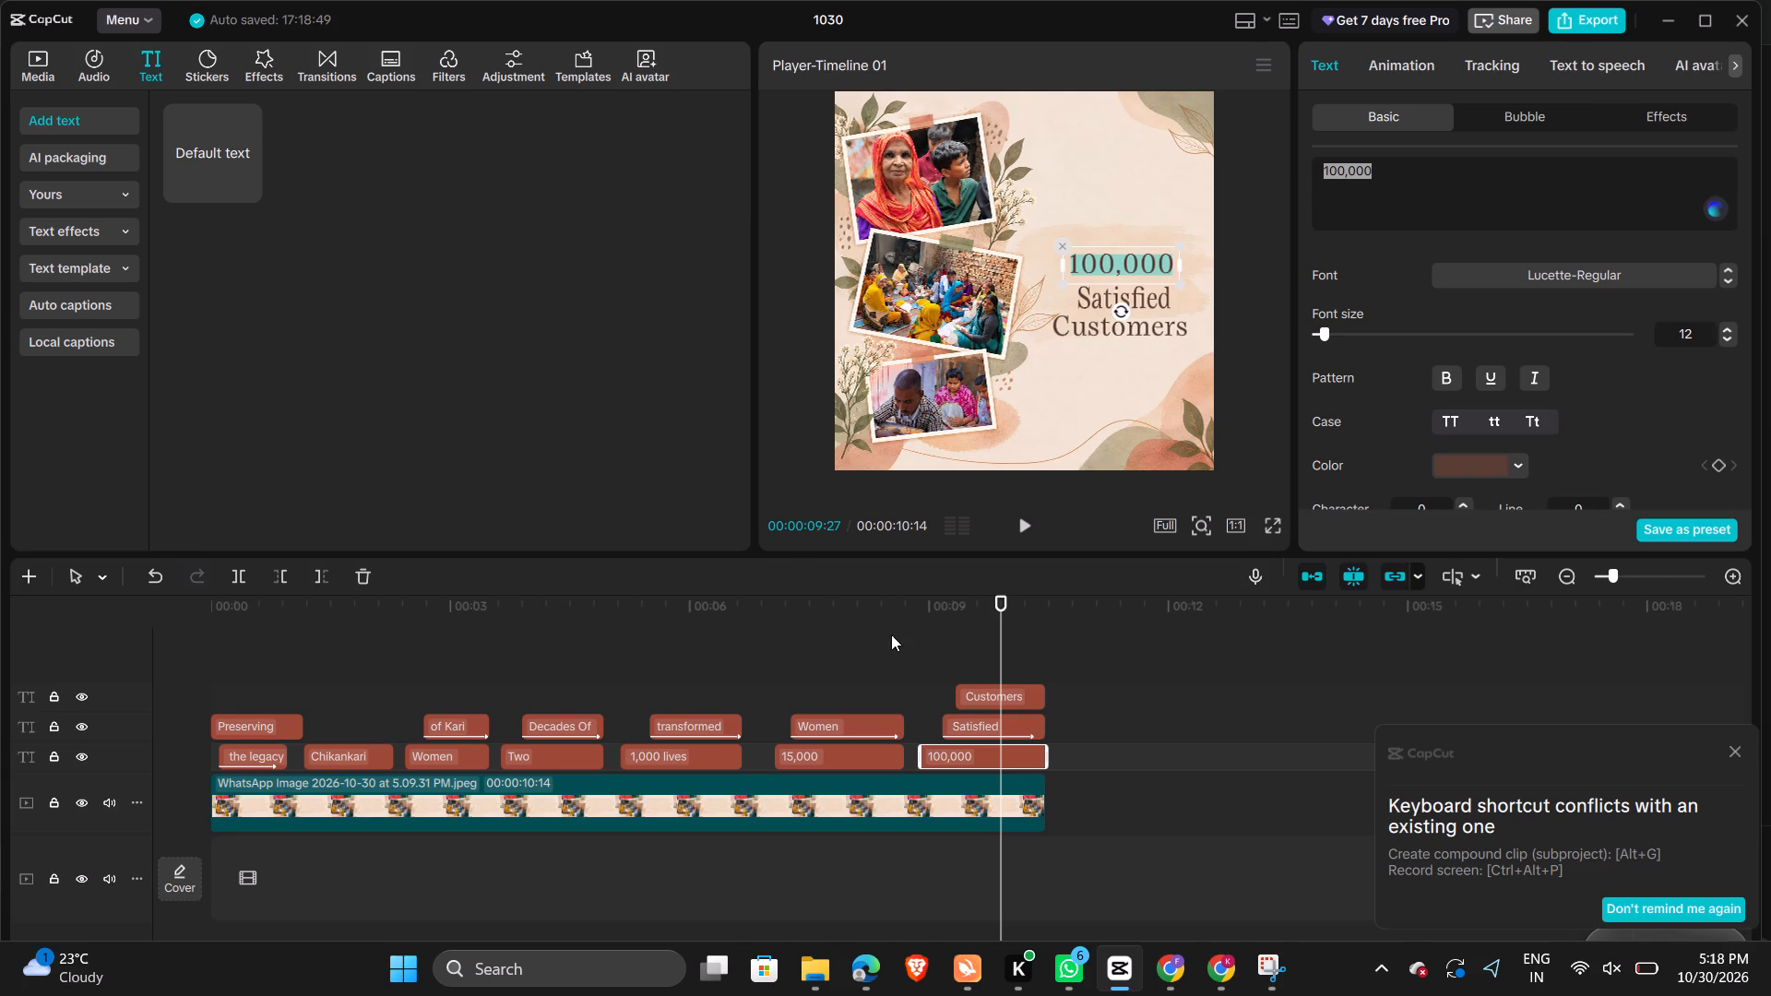
pyautogui.click(890, 646)
pyautogui.press('space')
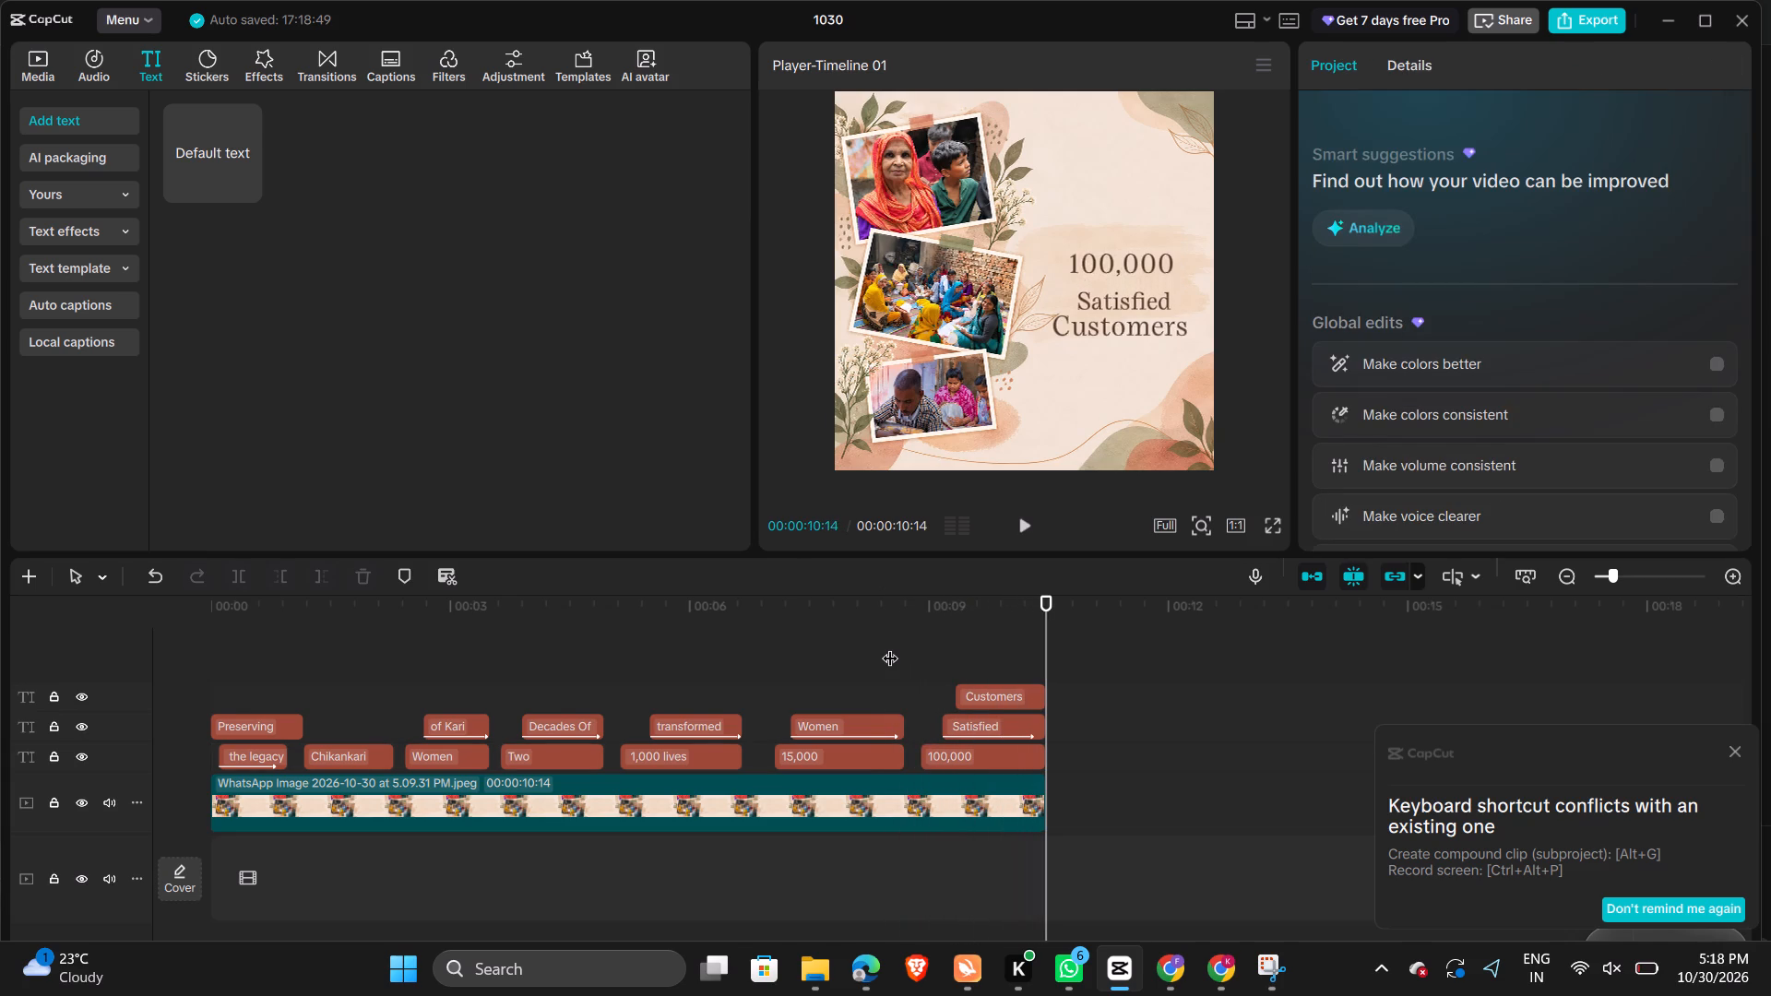
pyautogui.click(1124, 250)
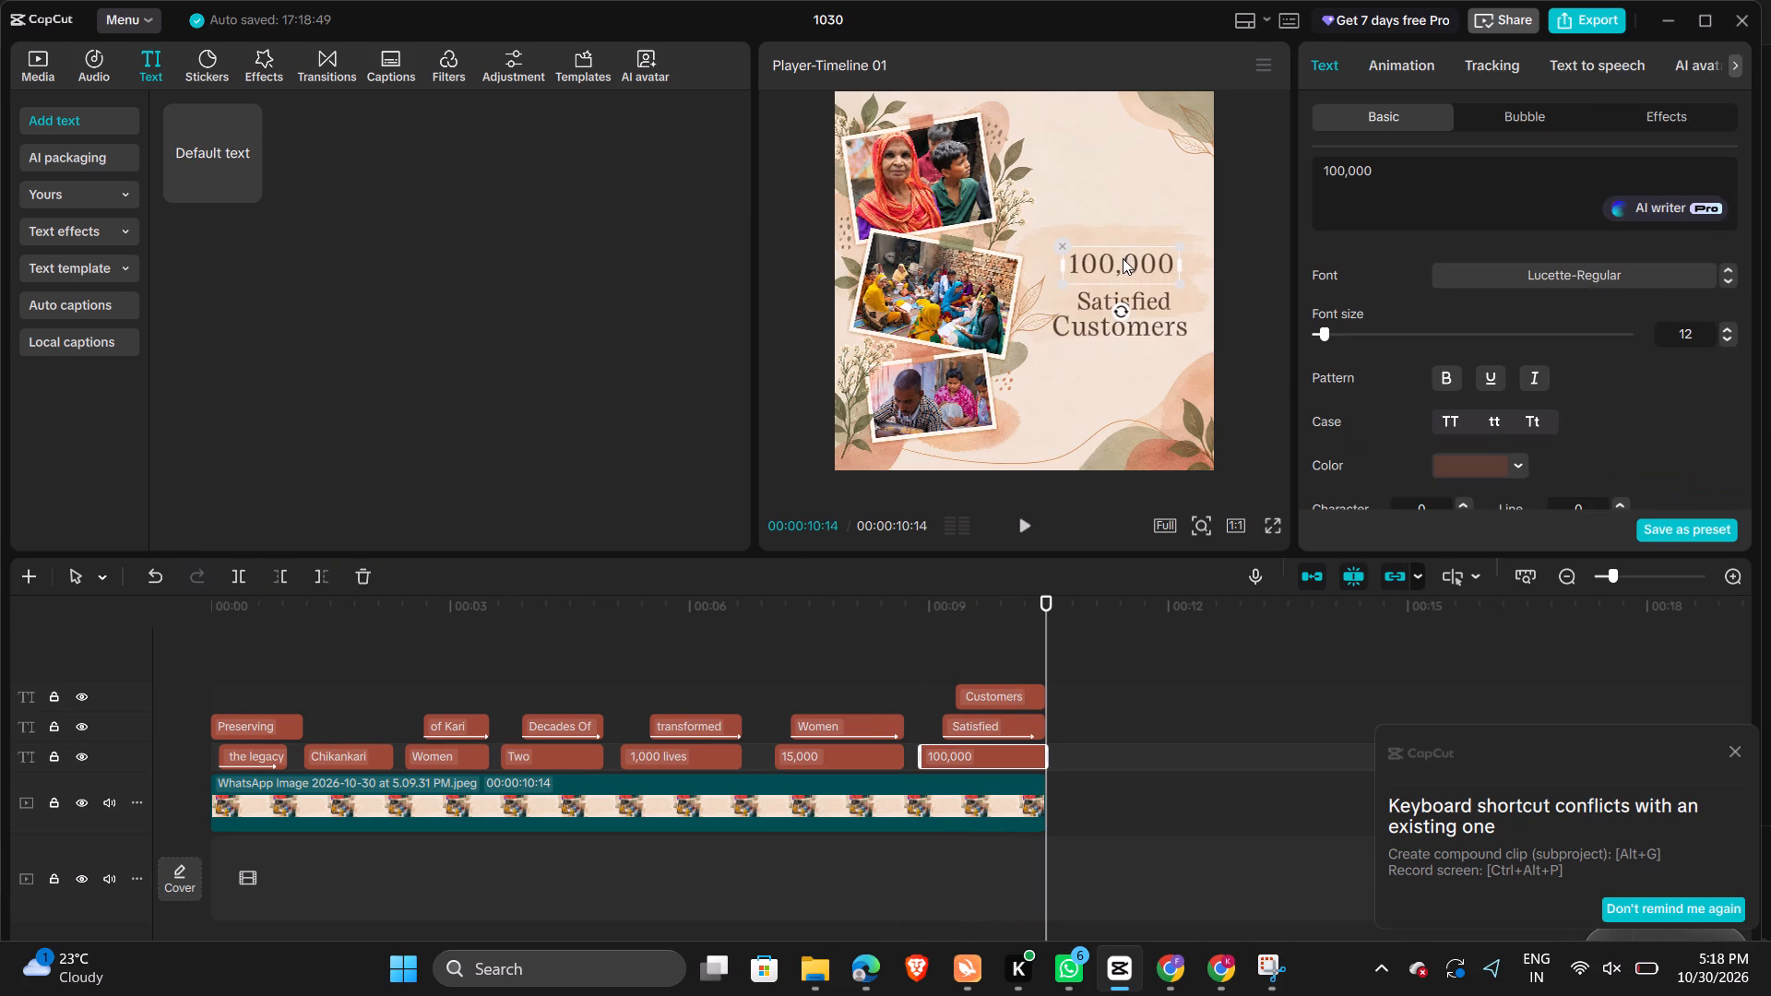
# Lower the "100,000" caption slightly so it sits closely above "Satisfied", and play the video to check the layout.
pyautogui.moveTo(1125, 271); pyautogui.dragTo(1129, 279)
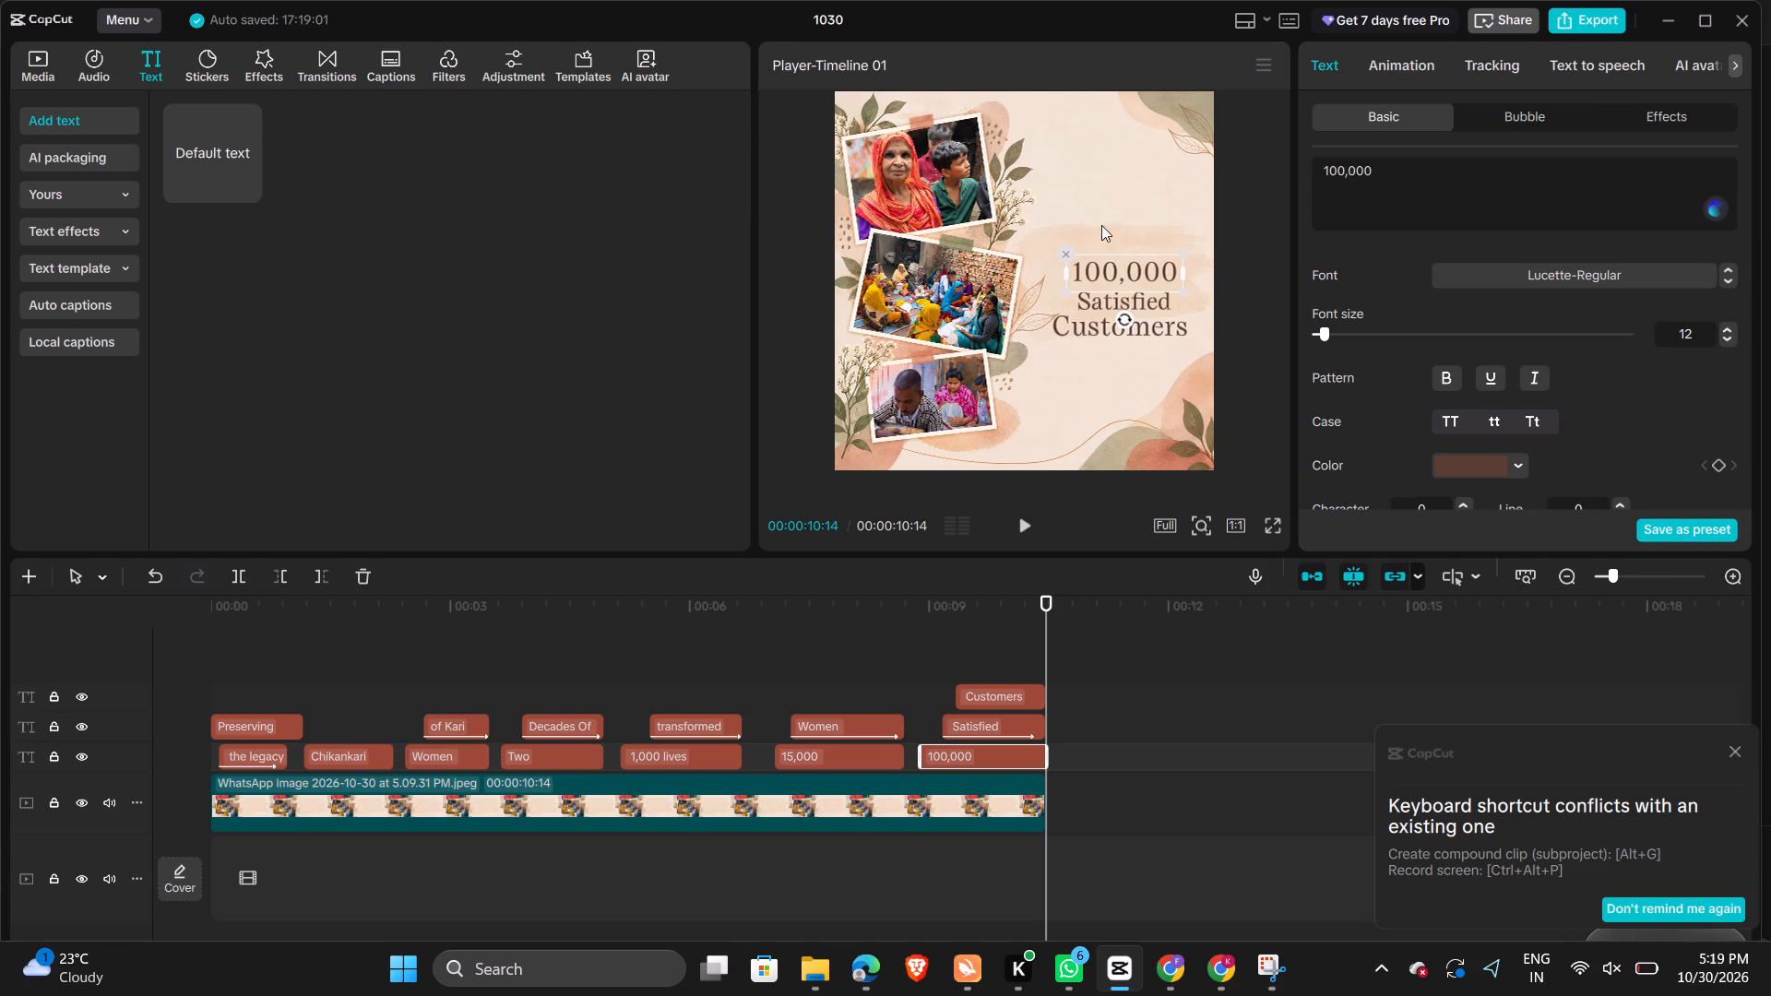
pyautogui.click(1093, 193)
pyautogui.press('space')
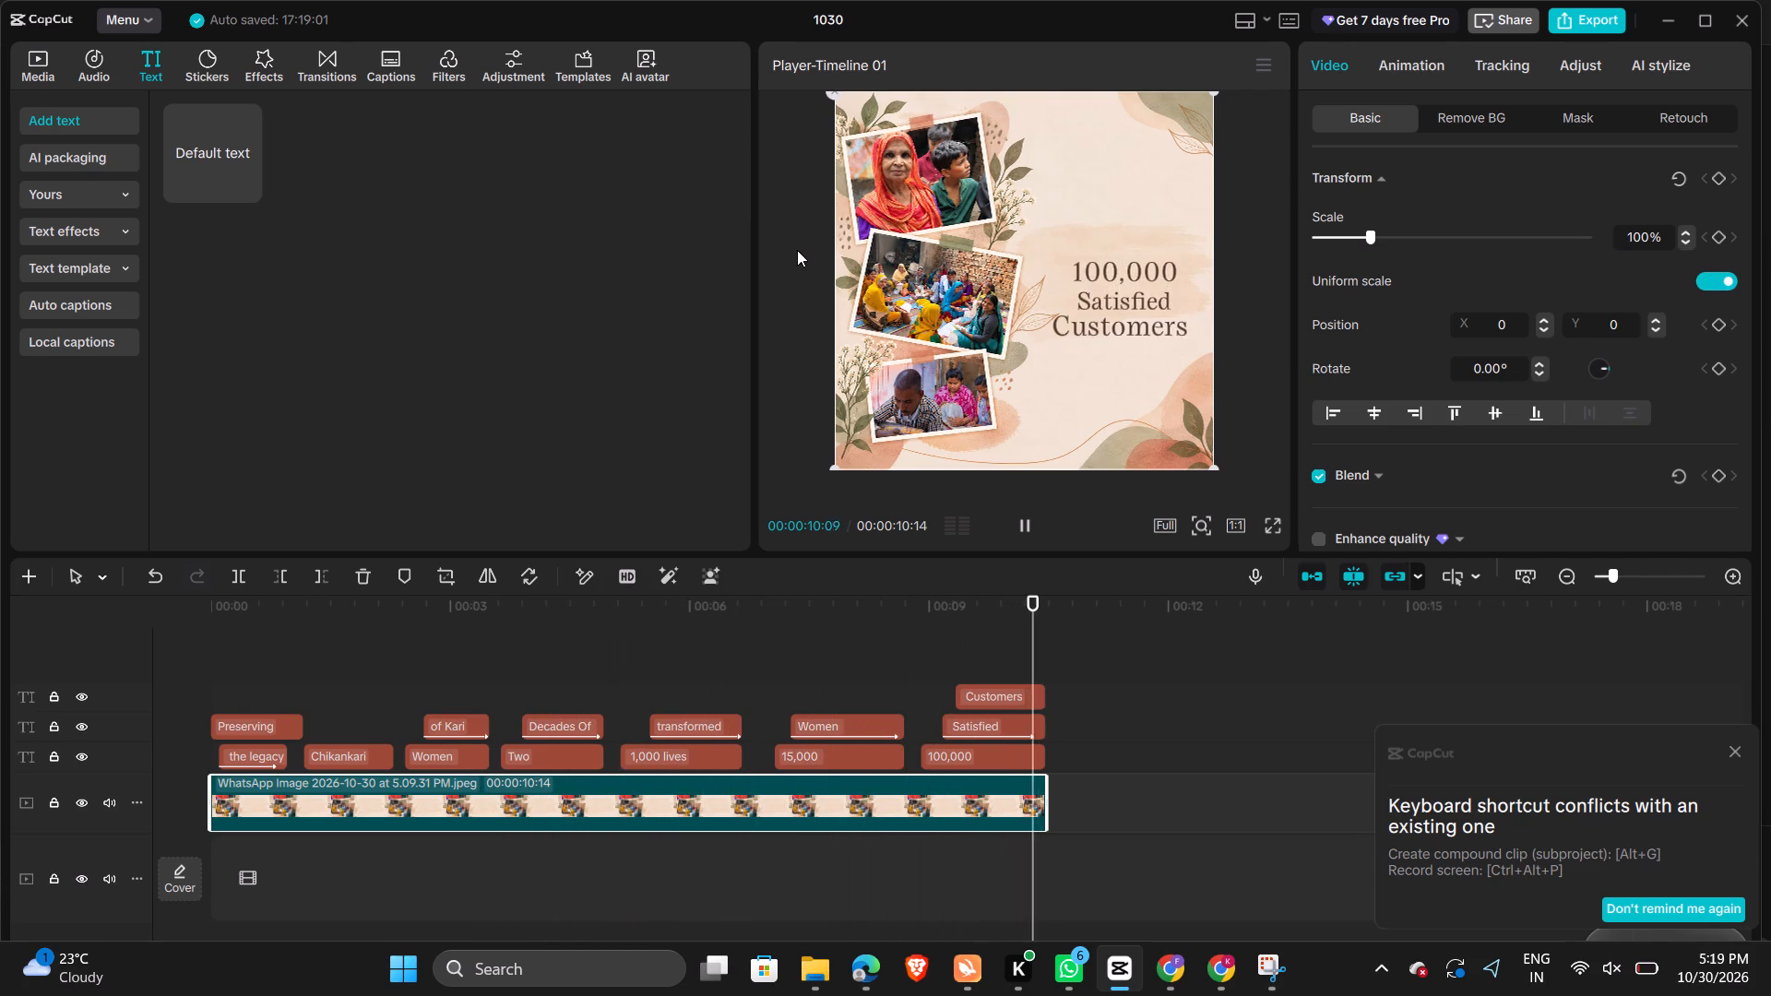
# Export the video as 1030(2) to the Downloads folder in 1080P, H.264, mp4 at 30fps.
pyautogui.click(1566, 27)
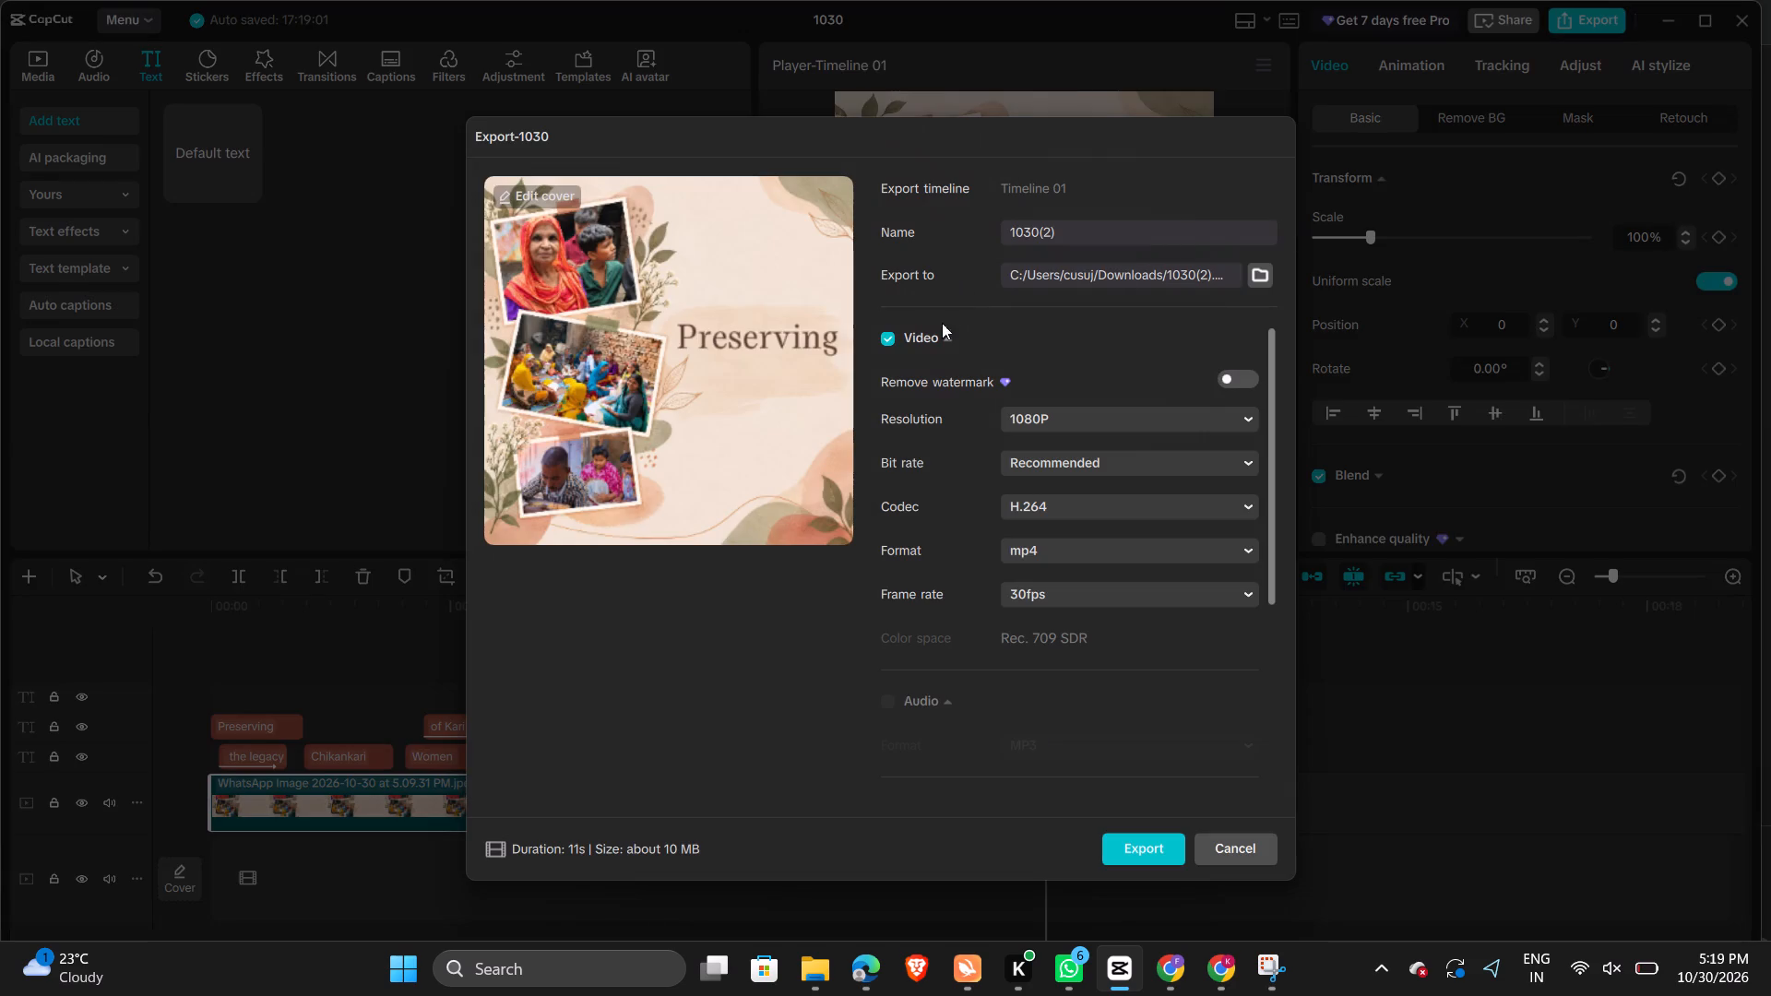
pyautogui.click(1132, 854)
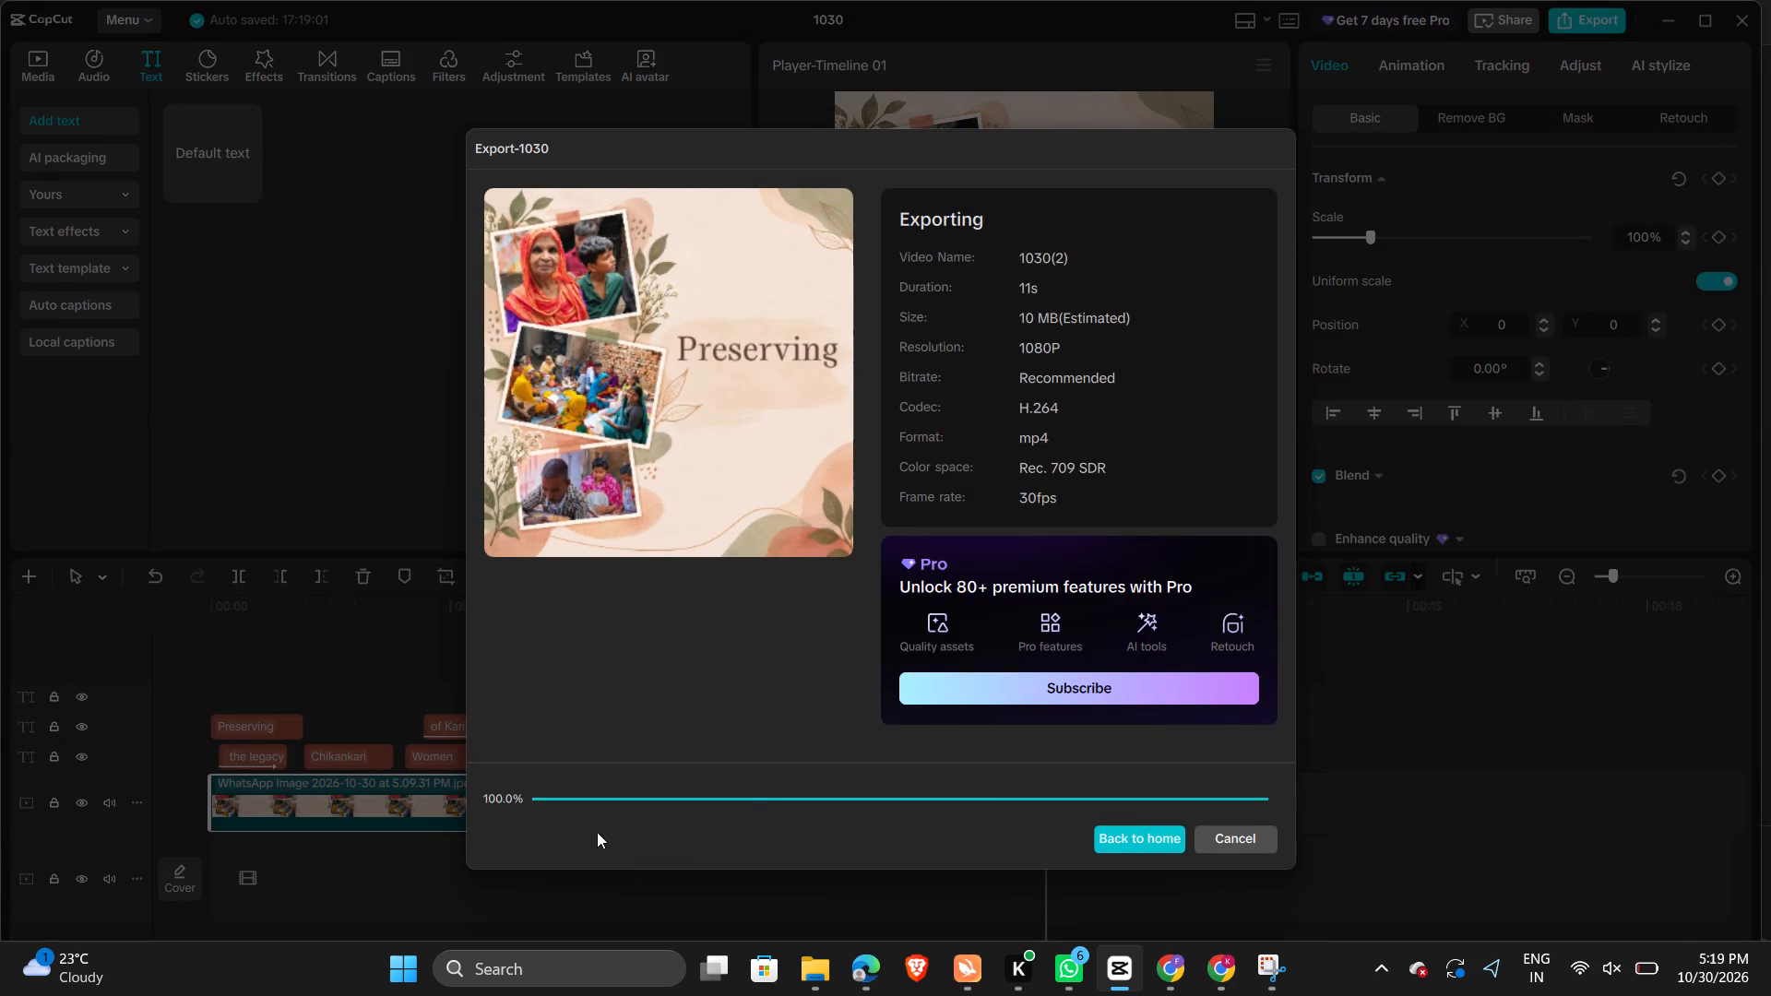
# Open the export's Downloads folder, copy the 1030(2) video and switch to WhatsApp.
pyautogui.click(521, 824)
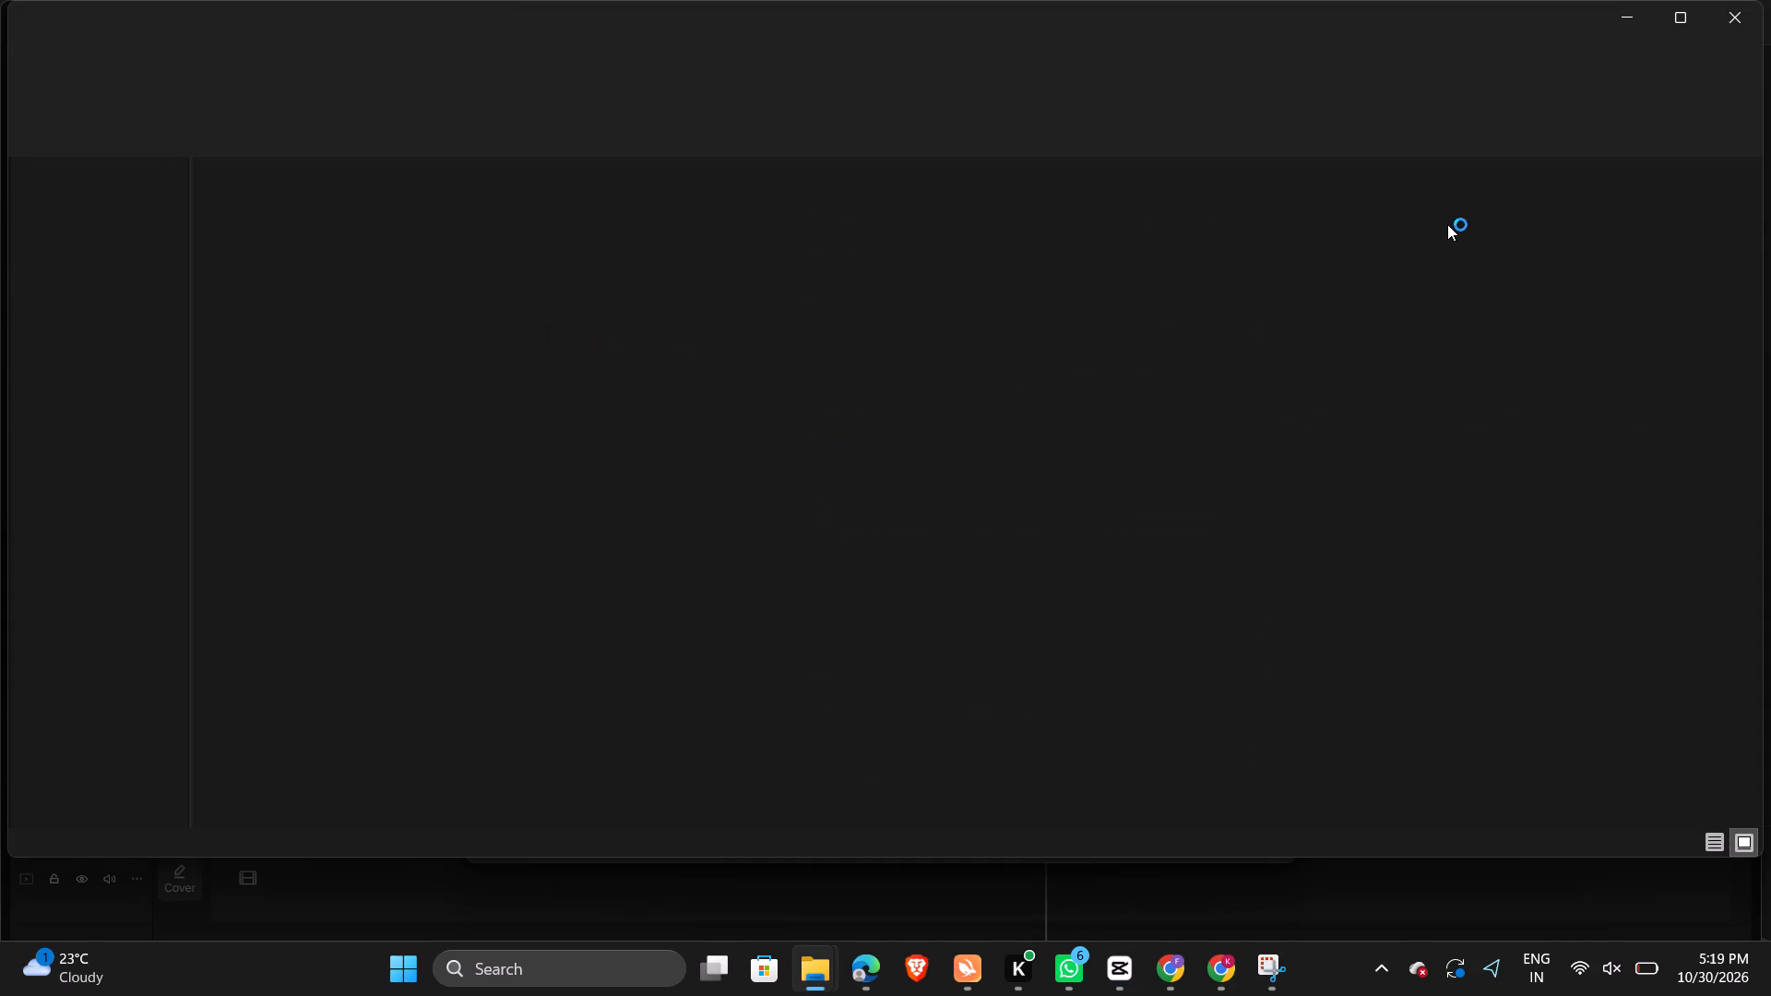
pyautogui.click(212, 122)
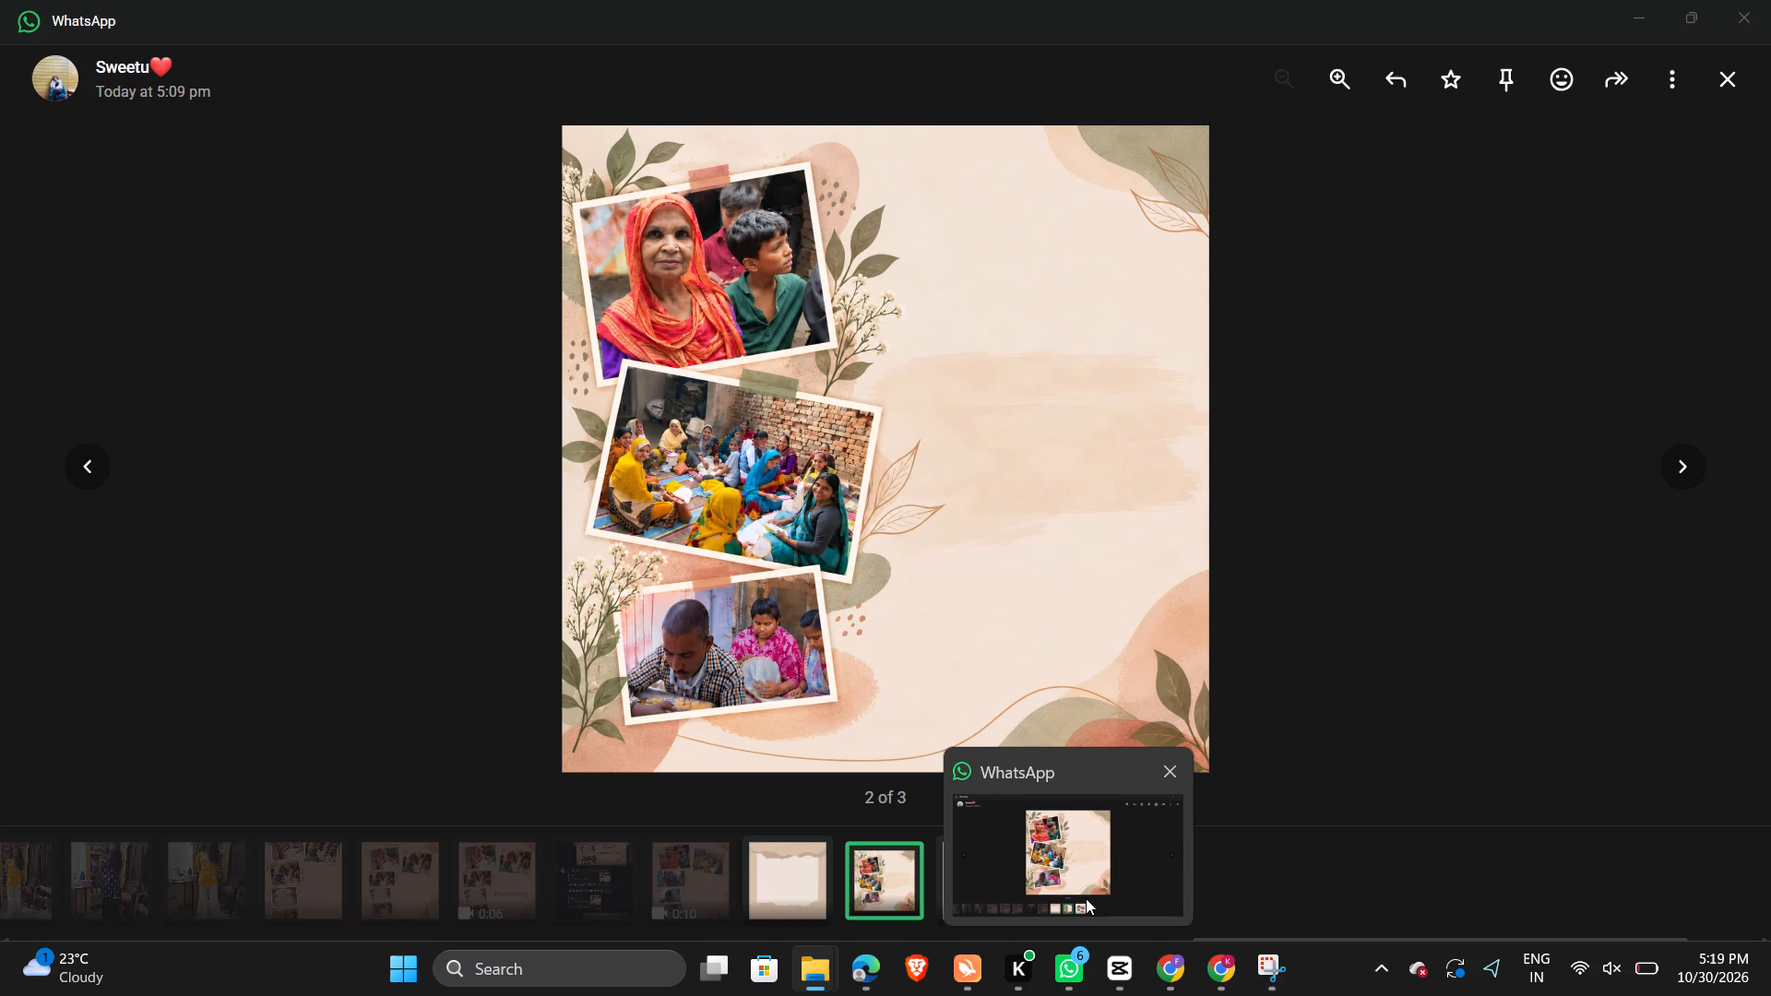
pyautogui.moveTo(1086, 898); pyautogui.dragTo(1746, 221)
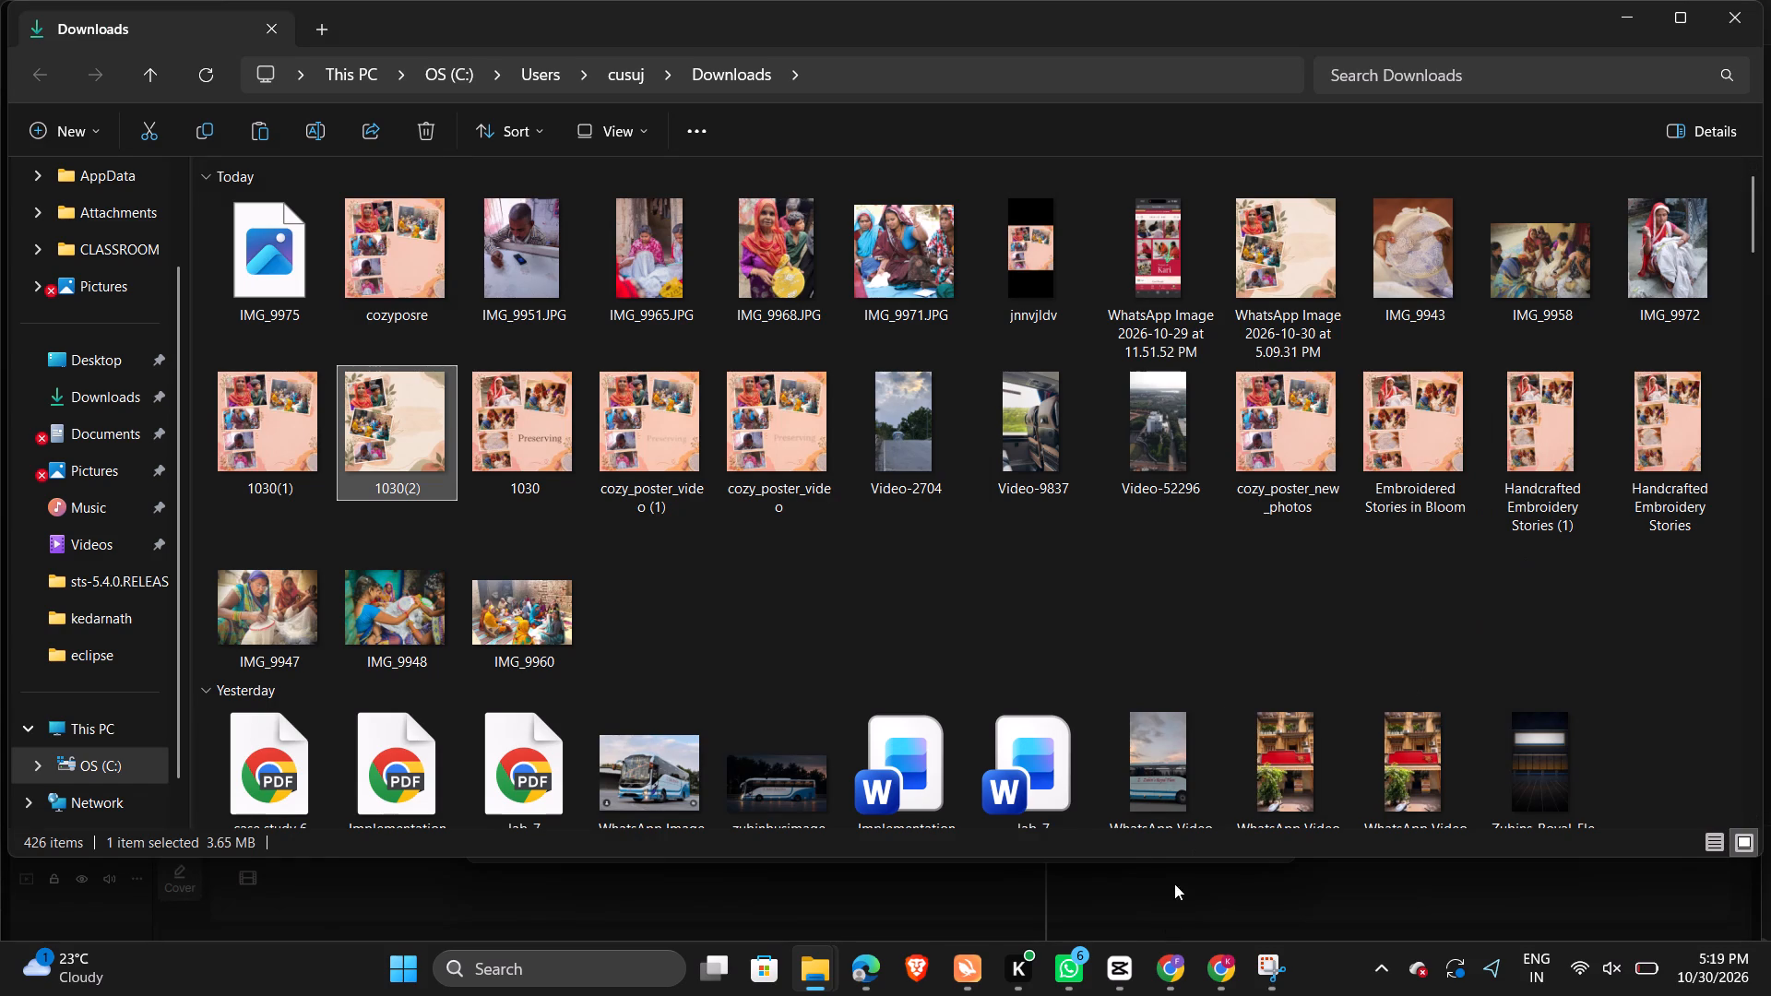